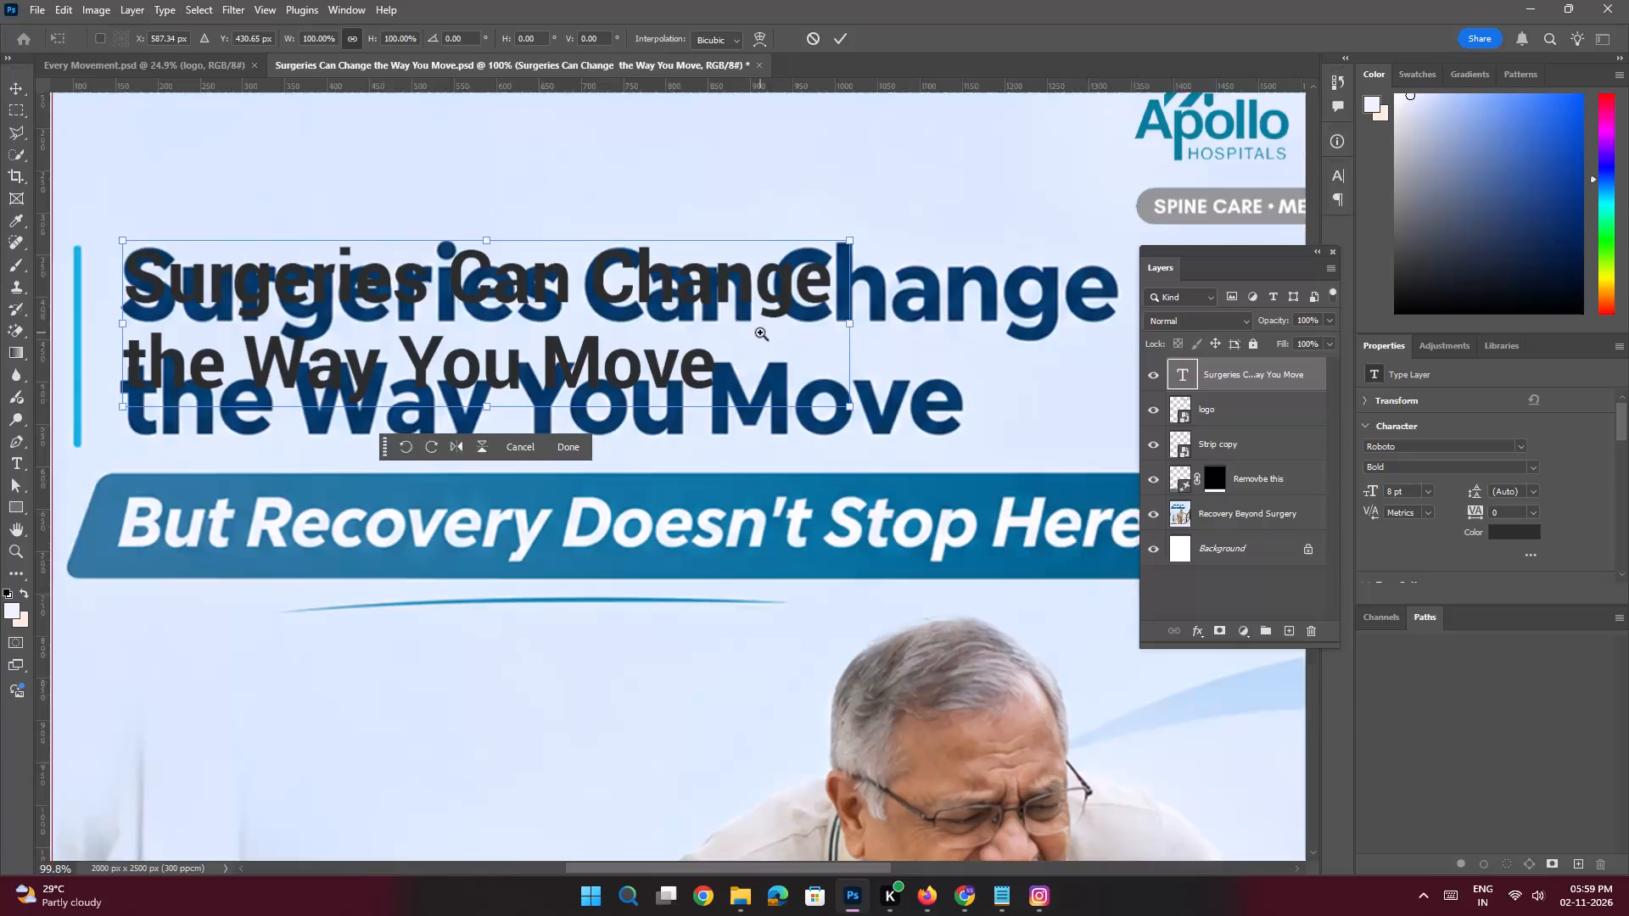
# Scale the dark heading text to about 140% and nudge it up over the original blue headline.
pyautogui.hotkey('ctrl', 'space')
pyautogui.hotkey('ctrl', 'space')
pyautogui.hotkey('ctrl', 'space')
pyautogui.hotkey('ctrl', 'space')
pyautogui.hotkey('ctrl', 'space')
pyautogui.hotkey('ctrl', 'space')
pyautogui.hotkey('ctrl', 'space')
pyautogui.hotkey('ctrl', 'space')
pyautogui.hotkey('ctrl', 'space')
pyautogui.hotkey('ctrl', 'space')
pyautogui.moveTo(803, 338); pyautogui.dragTo(746, 338)
pyautogui.moveTo(763, 398); pyautogui.dragTo(788, 401)
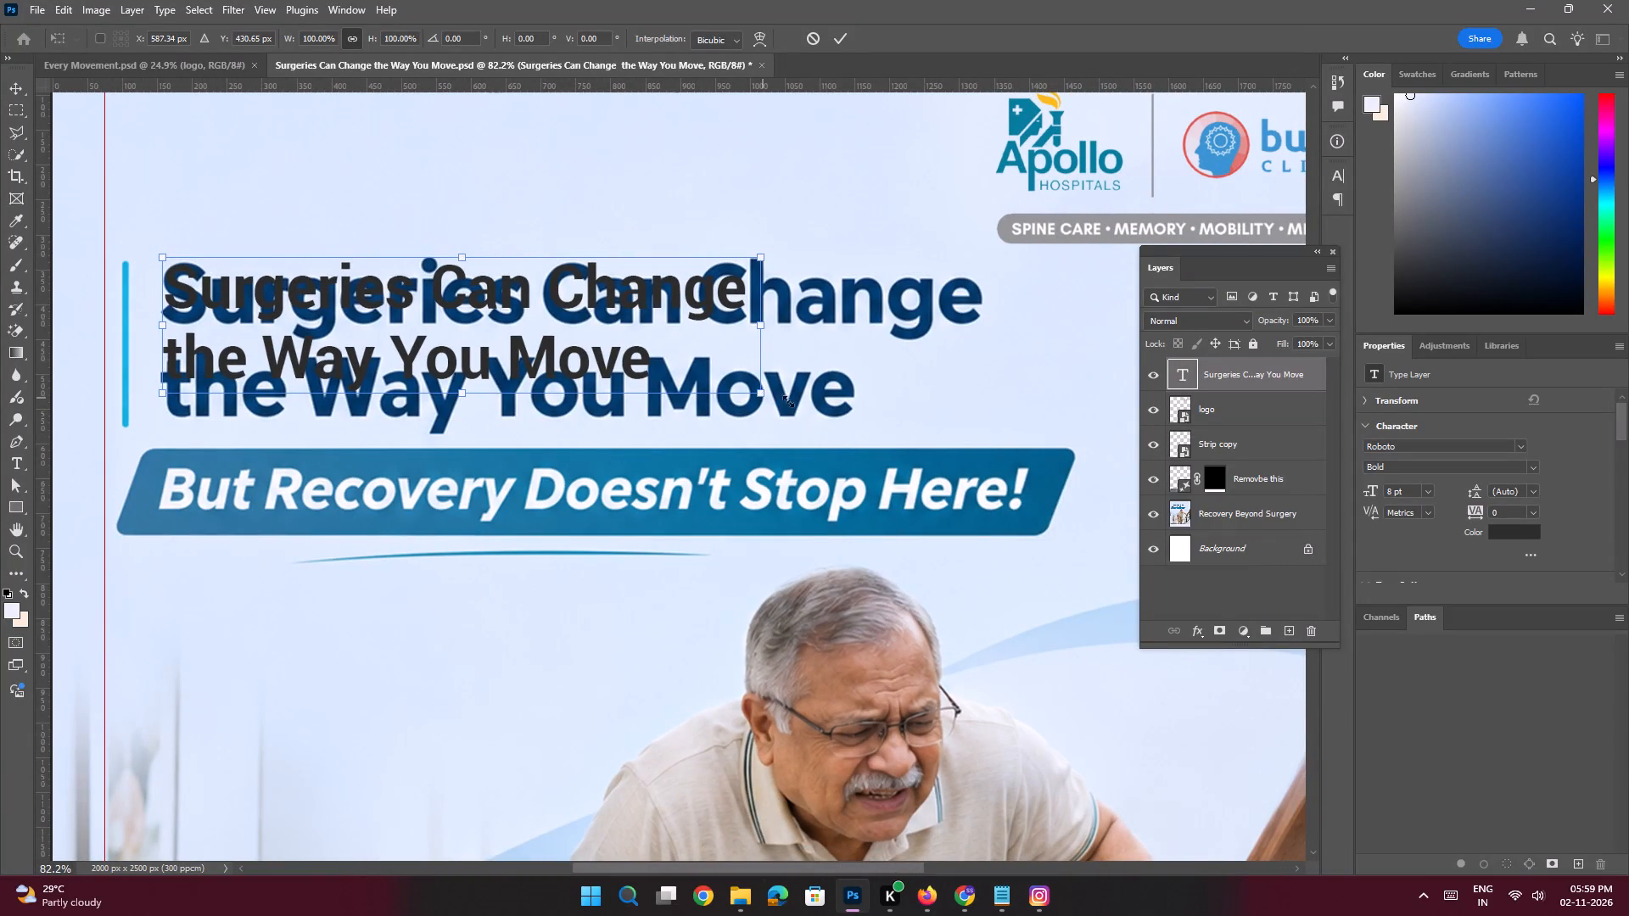
pyautogui.moveTo(788, 401); pyautogui.dragTo(895, 408)
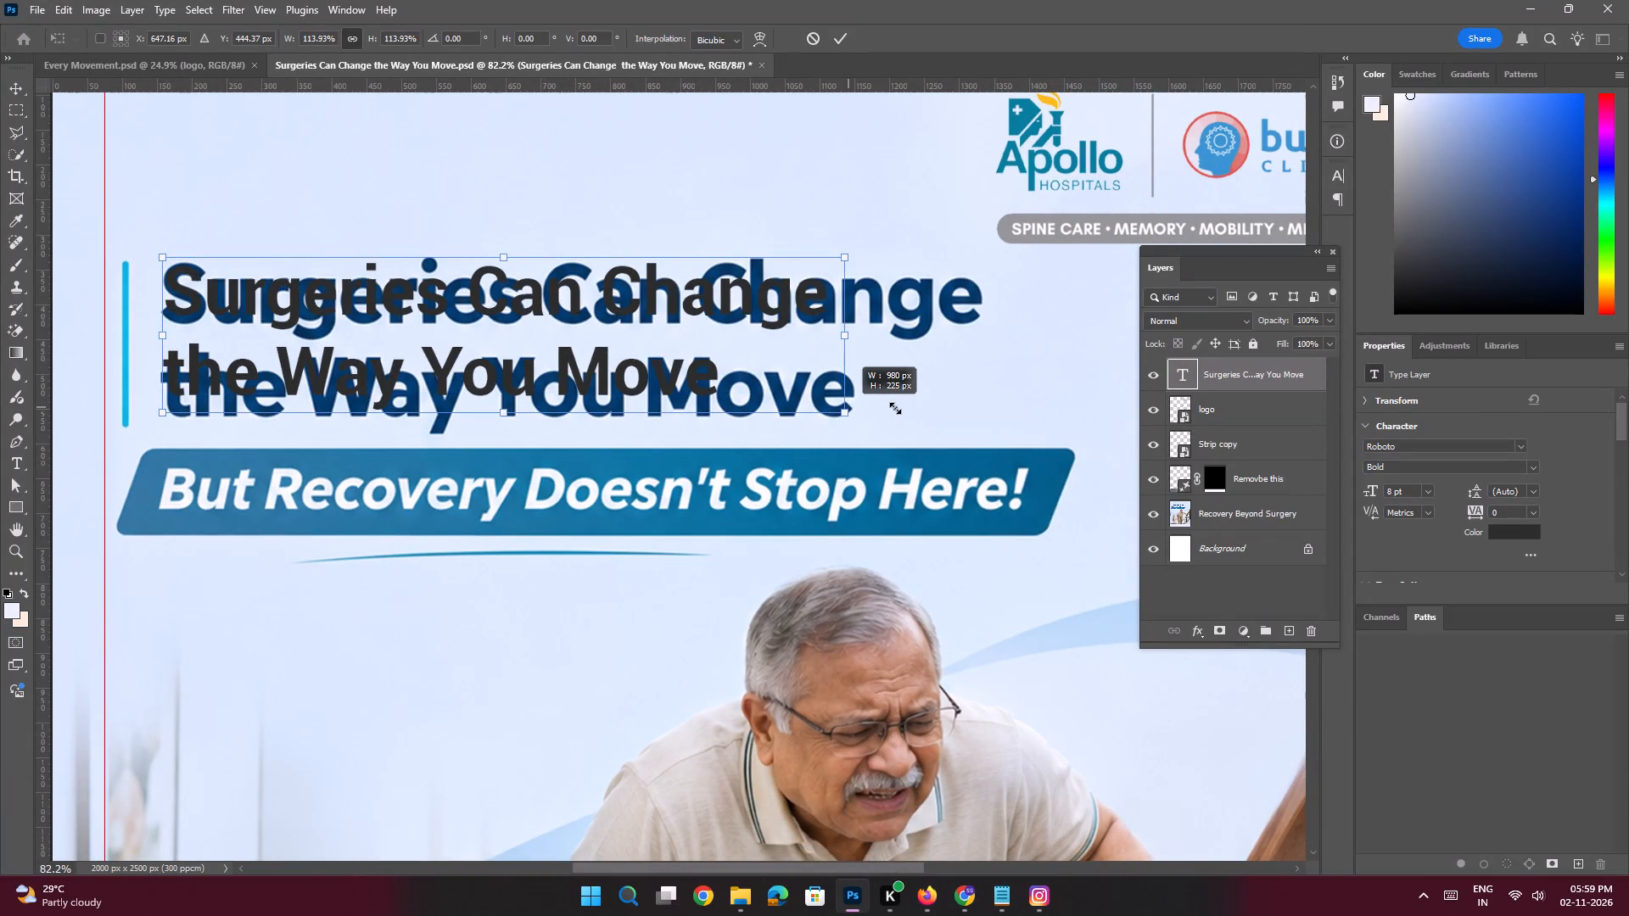
pyautogui.moveTo(895, 408); pyautogui.dragTo(953, 408)
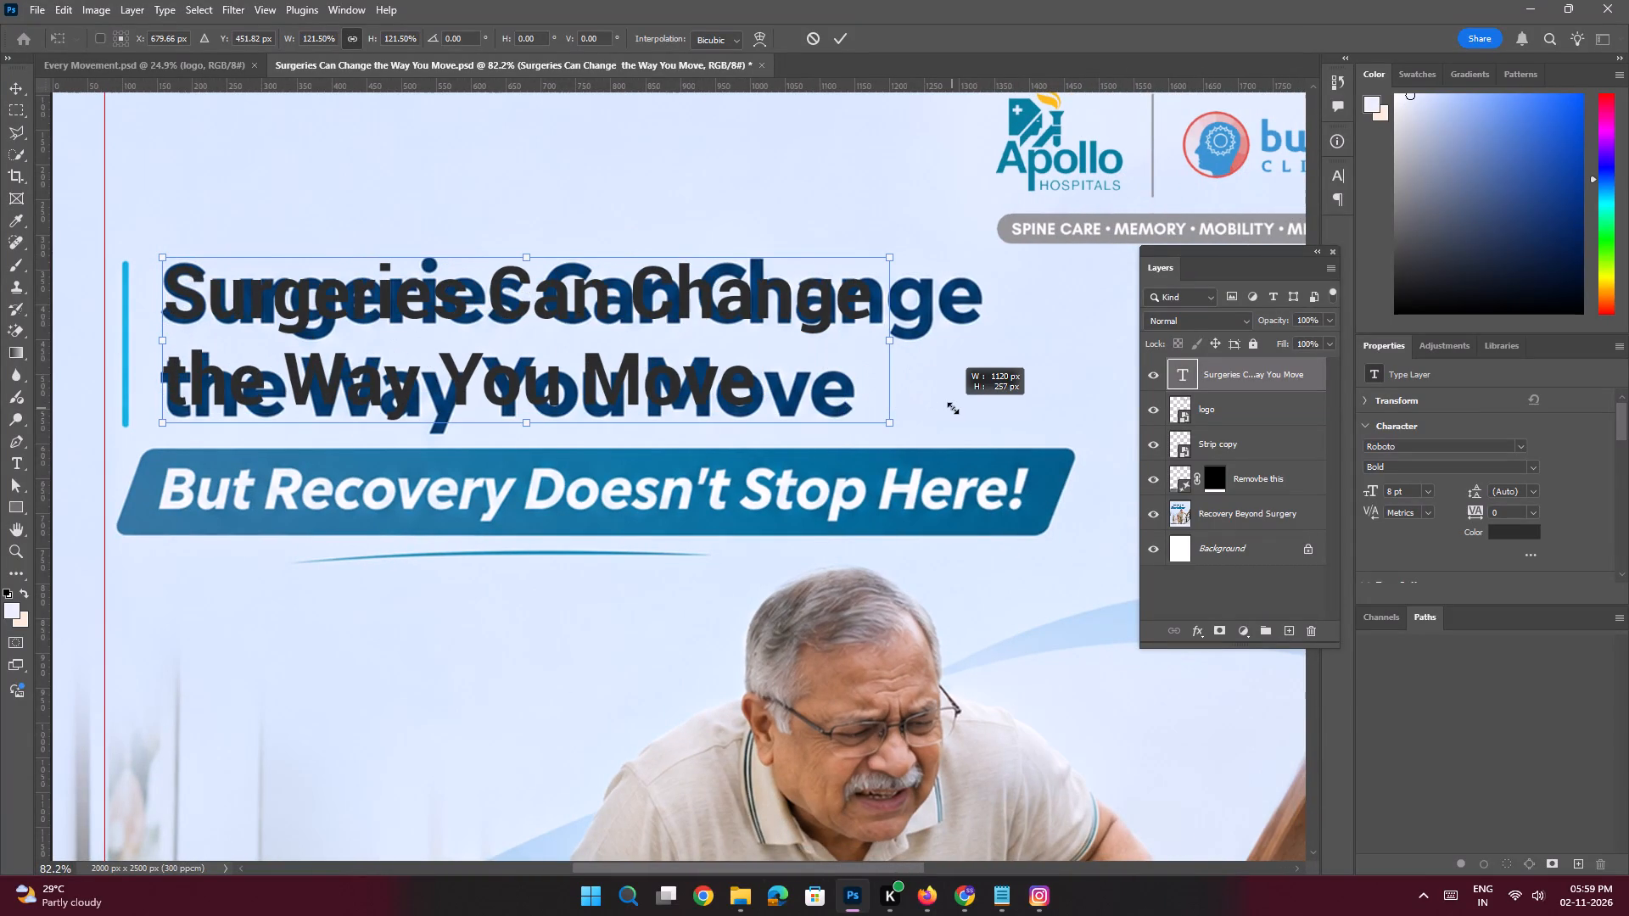
pyautogui.moveTo(953, 408); pyautogui.dragTo(968, 407)
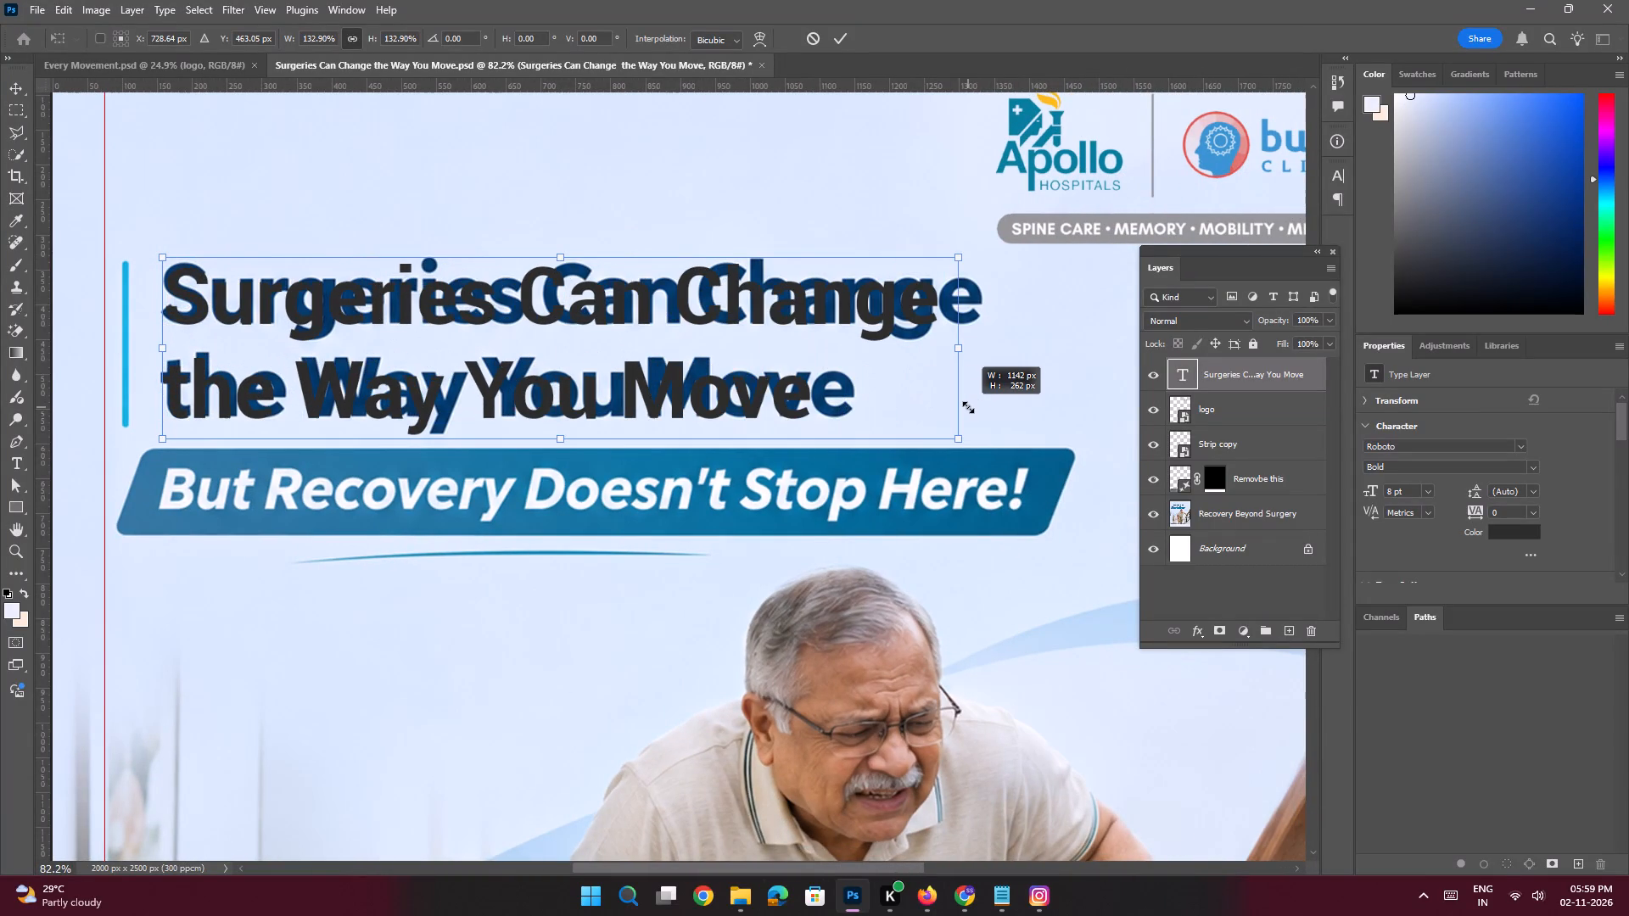
pyautogui.moveTo(968, 407); pyautogui.dragTo(998, 403)
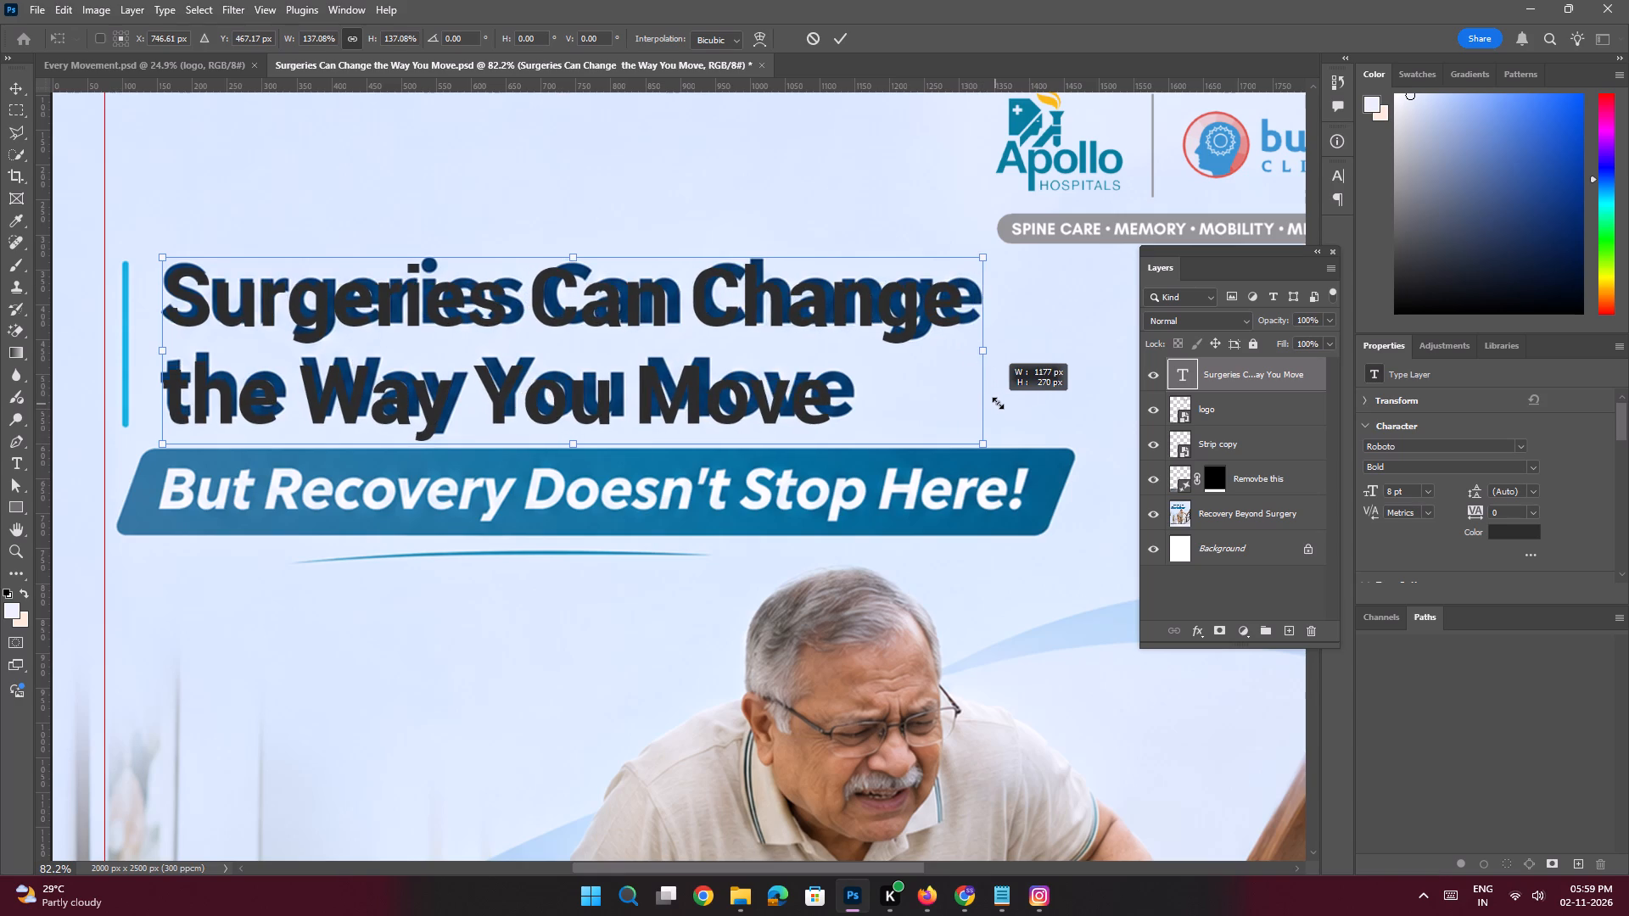
pyautogui.moveTo(998, 403); pyautogui.dragTo(1013, 402)
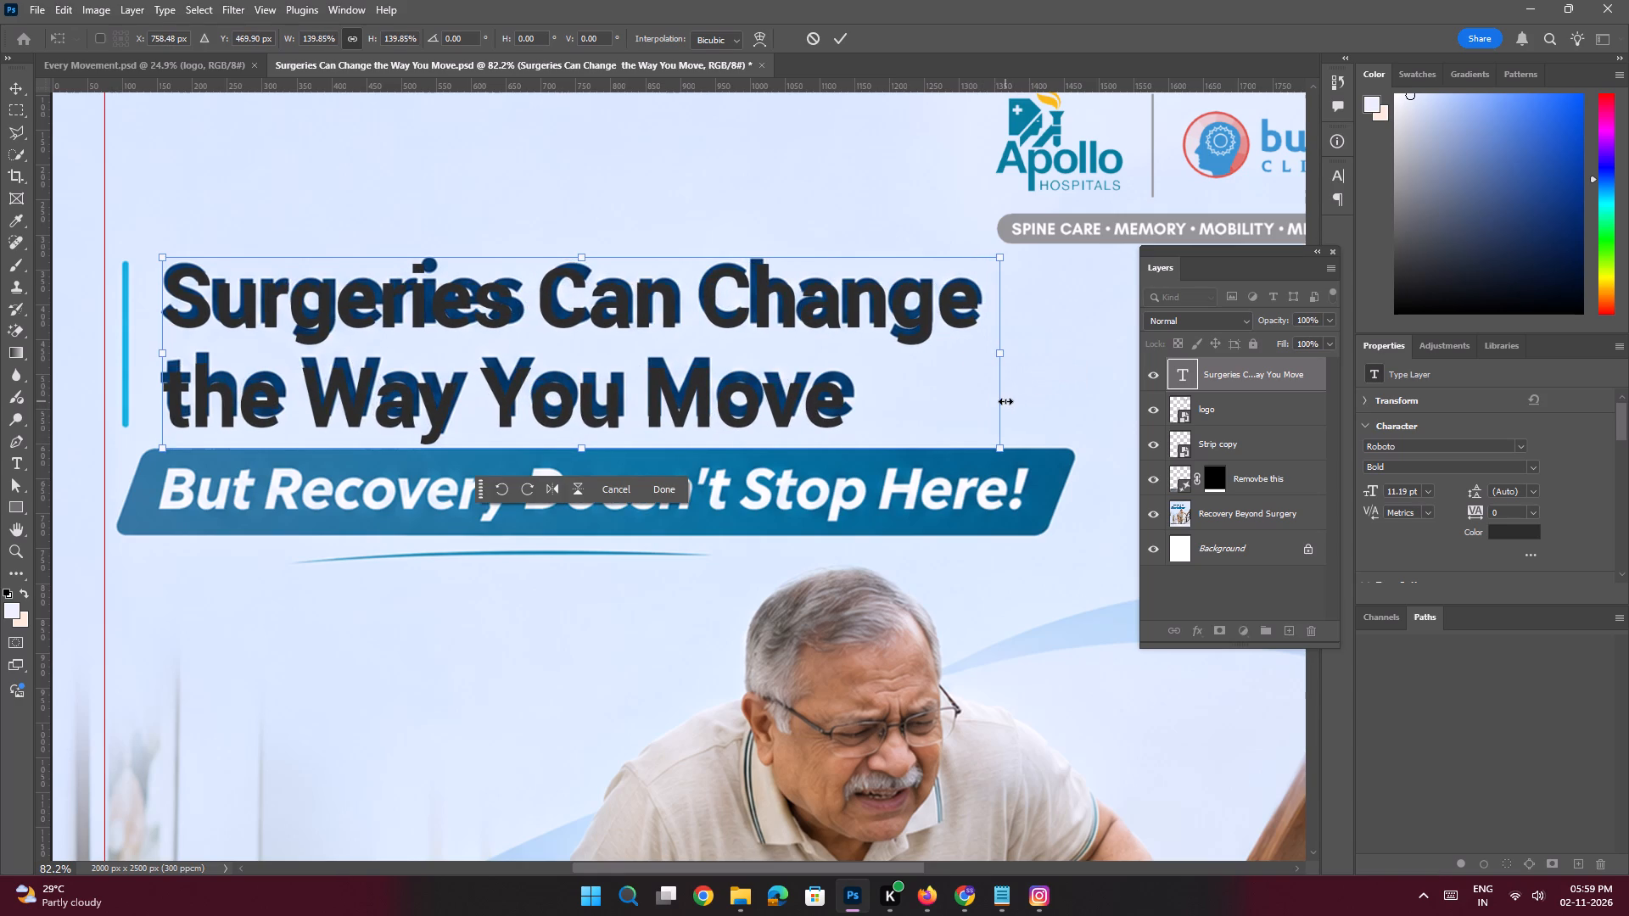
pyautogui.press('Return')
pyautogui.hotkey('shift', 'Up')
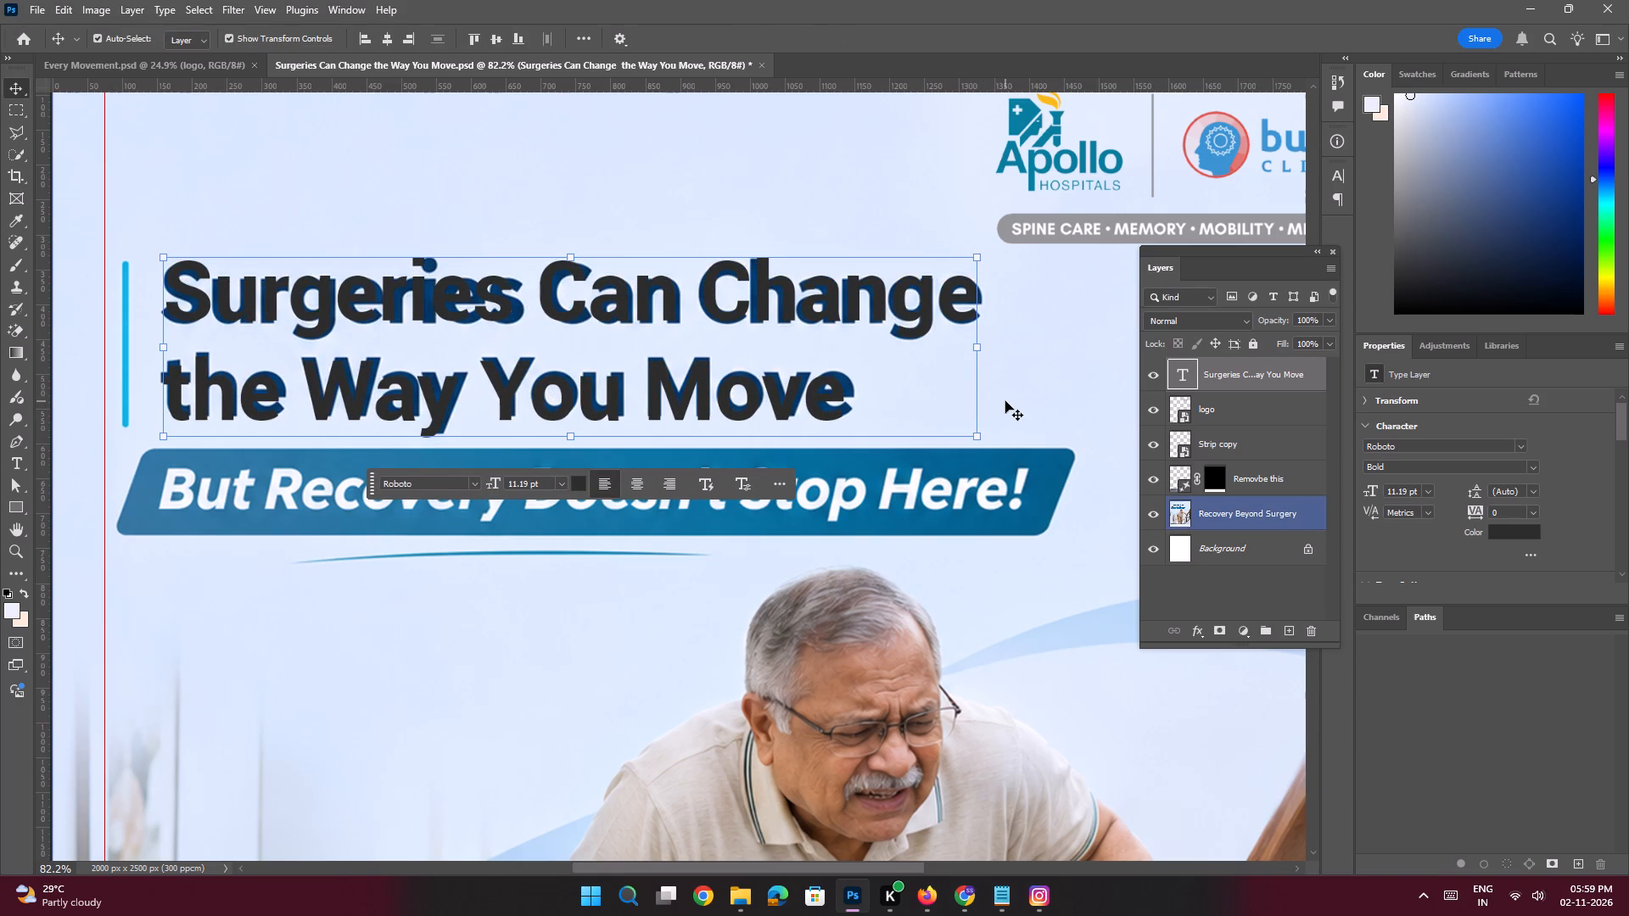
# Examine how the enlarged heading sits within the whole poster layout.
pyautogui.press('space')
pyautogui.keyDown('ctrl'); pyautogui.moveTo(840, 333); pyautogui.dragTo(762, 310); pyautogui.keyUp('ctrl')
pyautogui.click(561, 310)
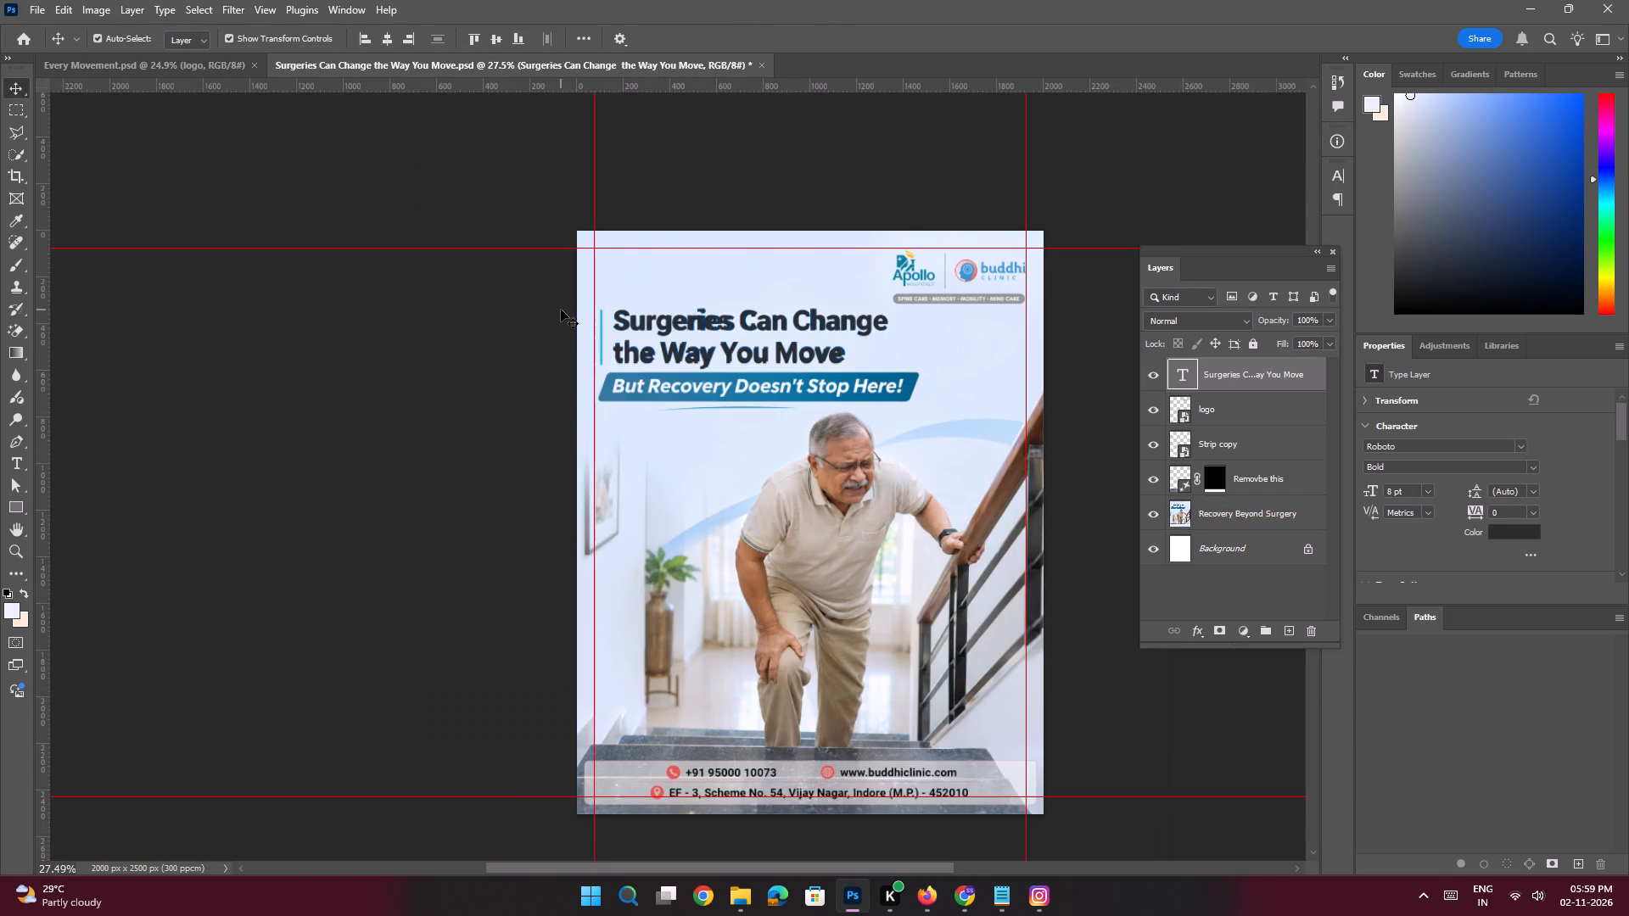
pyautogui.press('space')
pyautogui.keyDown('ctrl'); pyautogui.moveTo(759, 361); pyautogui.dragTo(773, 386); pyautogui.keyUp('ctrl')
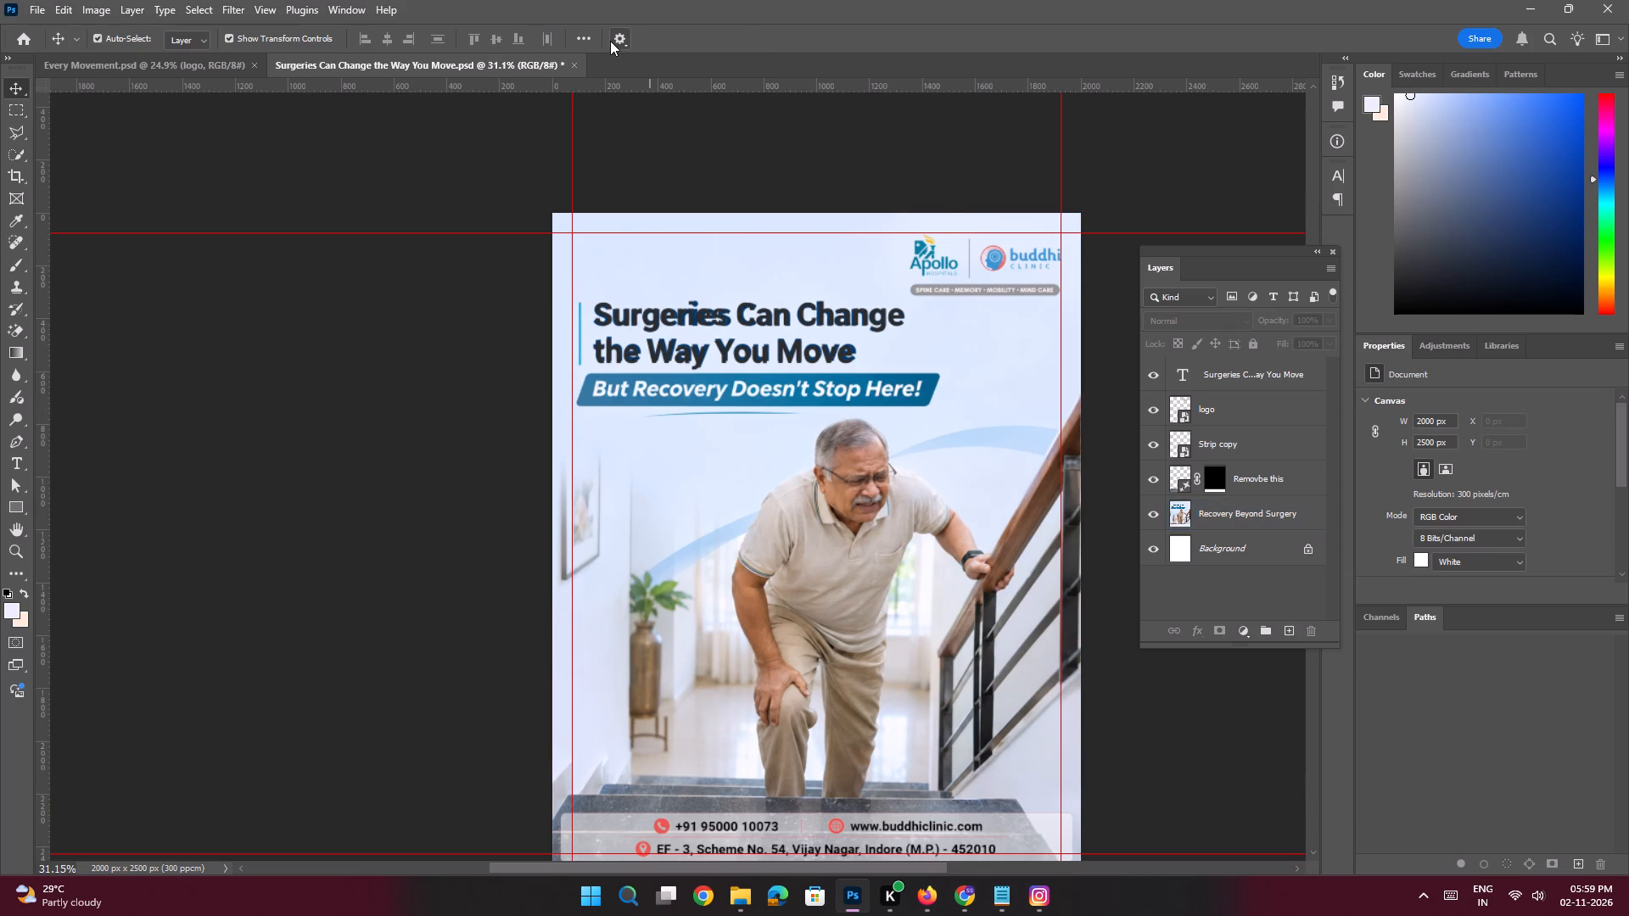
pyautogui.hotkey('ctrl', 'space')
pyautogui.hotkey('ctrl', 'space')
pyautogui.hotkey('ctrl', 'space')
pyautogui.hotkey('ctrl', 'space')
pyautogui.hotkey('ctrl', 'space')
pyautogui.hotkey('ctrl', 'space')
pyautogui.hotkey('ctrl', 'space')
pyautogui.hotkey('ctrl', 'space')
pyautogui.hotkey('ctrl', 'space')
pyautogui.hotkey('ctrl', 'space')
pyautogui.hotkey('ctrl', 'space')
pyautogui.hotkey('ctrl', 'space')
pyautogui.hotkey('ctrl', 'space')
pyautogui.hotkey('ctrl', 'space')
pyautogui.hotkey('ctrl', 'space')
pyautogui.hotkey('ctrl', 'space')
pyautogui.hotkey('ctrl', 'space')
pyautogui.hotkey('ctrl', 'space')
pyautogui.hotkey('ctrl', 'space')
pyautogui.hotkey('ctrl', 'space')
pyautogui.keyDown('ctrl'); pyautogui.moveTo(940, 386); pyautogui.dragTo(949, 408); pyautogui.keyUp('ctrl')
pyautogui.moveTo(886, 429); pyautogui.dragTo(883, 429)
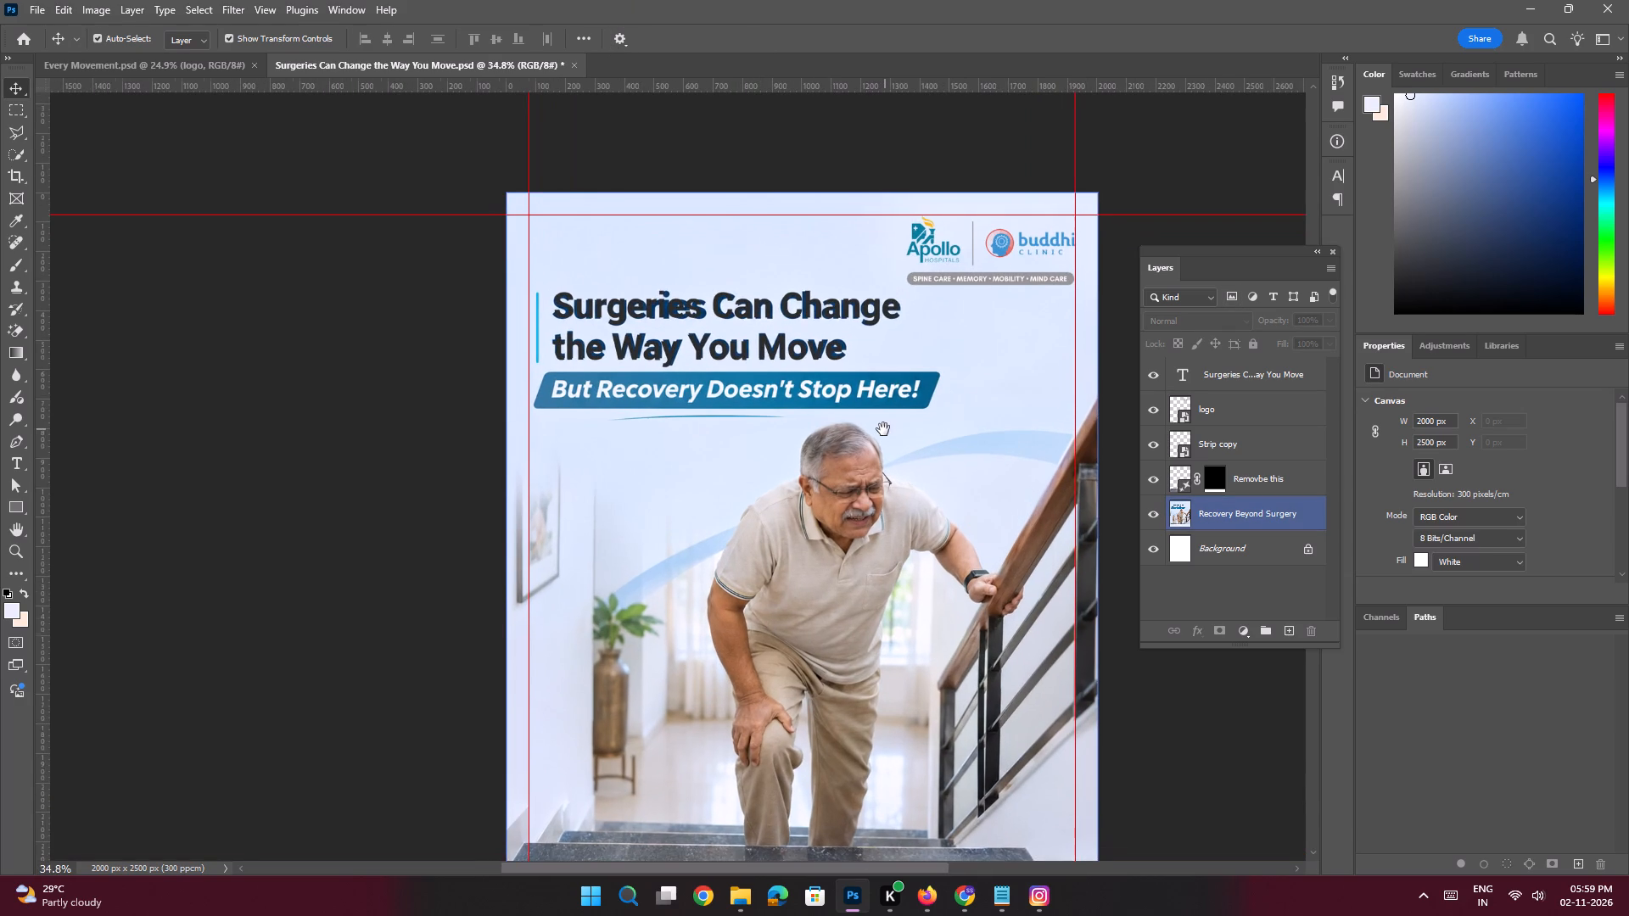
pyautogui.moveTo(883, 429); pyautogui.dragTo(875, 426)
# Copy the line "But Recovery Doesn't Stop Here!" from the Notepad text and return to the Photoshop poster.
pyautogui.click(1005, 893)
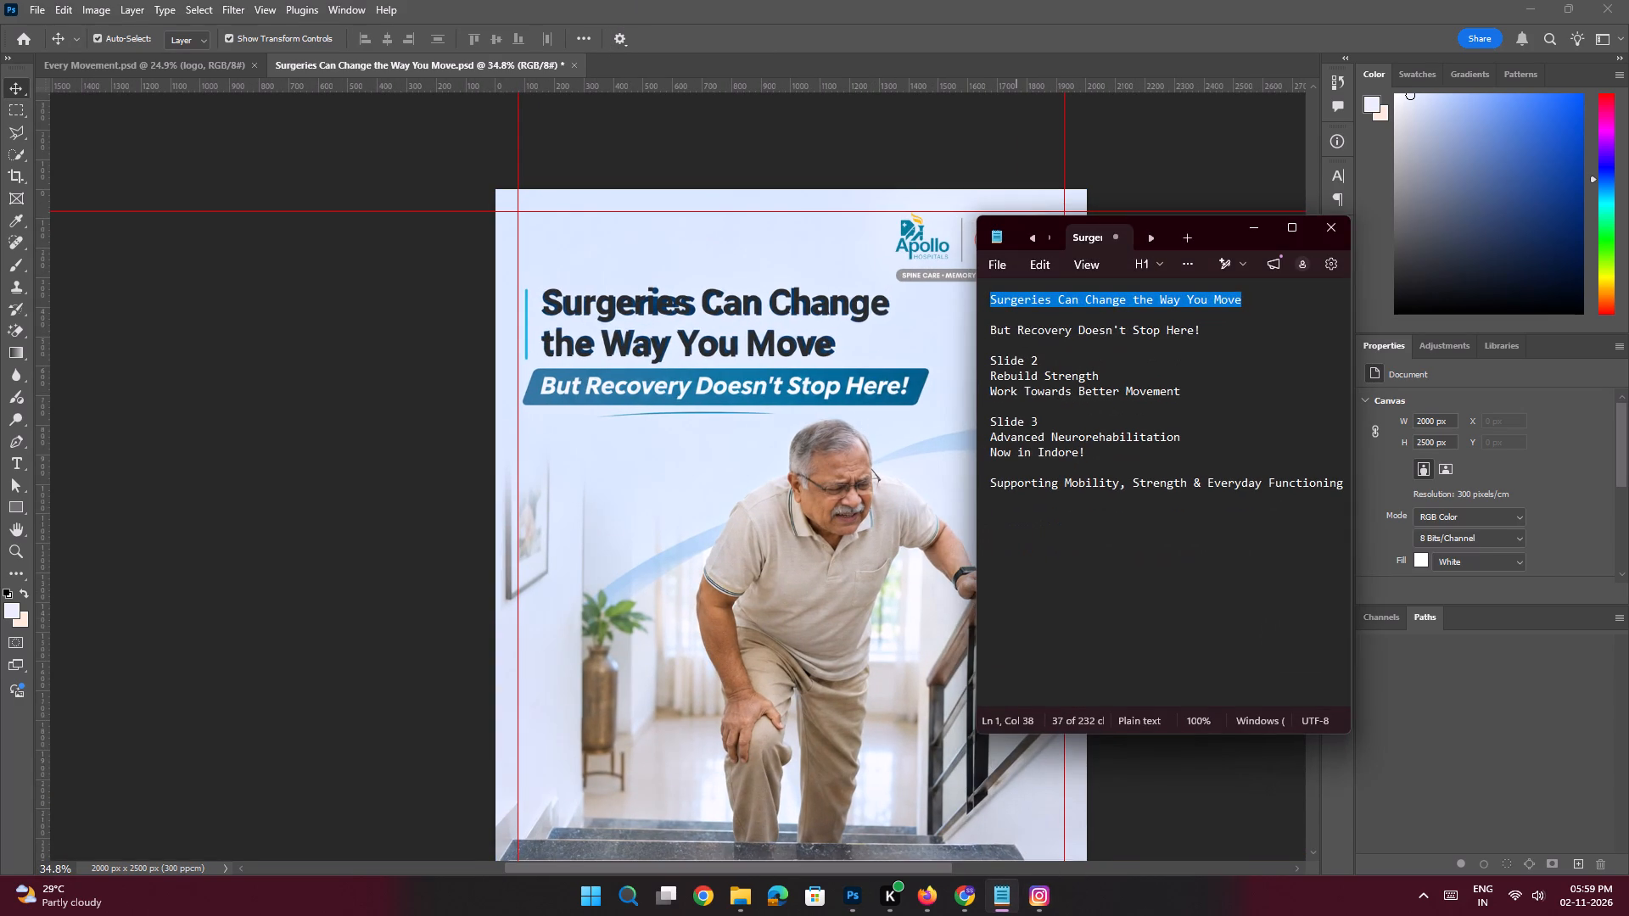
pyautogui.moveTo(1212, 332); pyautogui.dragTo(954, 334)
pyautogui.hotkey('ctrl', 'c')
pyautogui.hotkey('ctrl', 'c')
pyautogui.hotkey('ctrl', 'c')
pyautogui.hotkey('ctrl', 'c')
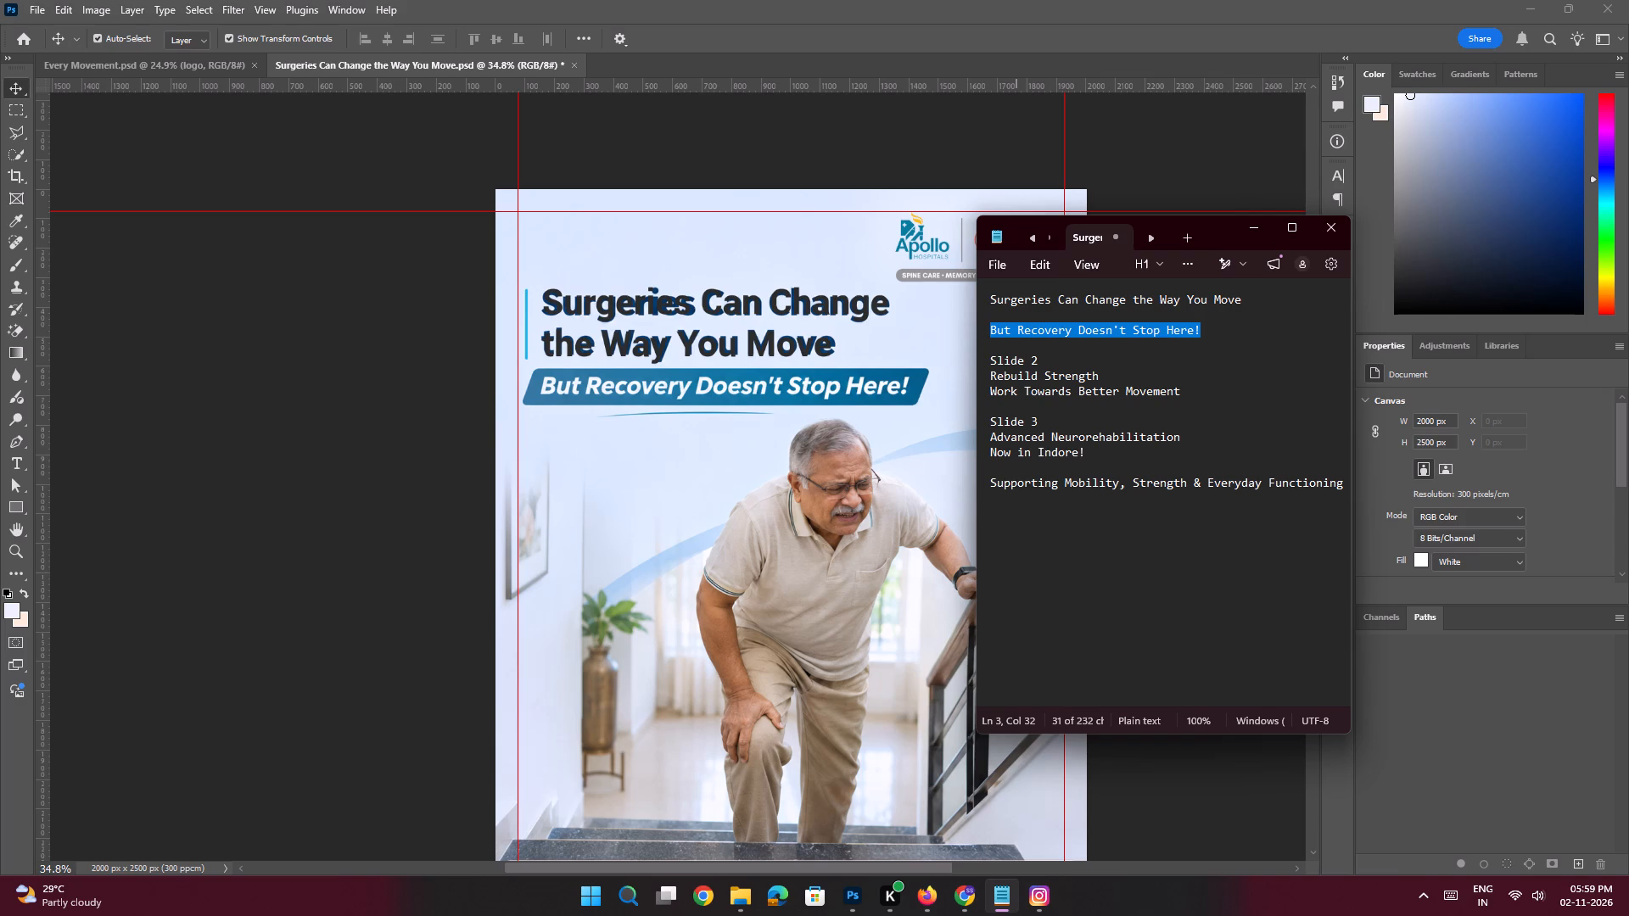
pyautogui.click(1259, 227)
# With the Recovery Beyond Surgery layer selected, set the Rectangle tool's fill to red #df574e sampled from the buddhi Clinic logo.
pyautogui.press('space')
pyautogui.keyDown('ctrl'); pyautogui.moveTo(649, 360); pyautogui.dragTo(675, 414); pyautogui.keyUp('ctrl')
pyautogui.moveTo(769, 379); pyautogui.dragTo(737, 383)
pyautogui.keyDown('ctrl'); pyautogui.moveTo(717, 407); pyautogui.dragTo(726, 433); pyautogui.keyUp('ctrl')
pyautogui.click(698, 505)
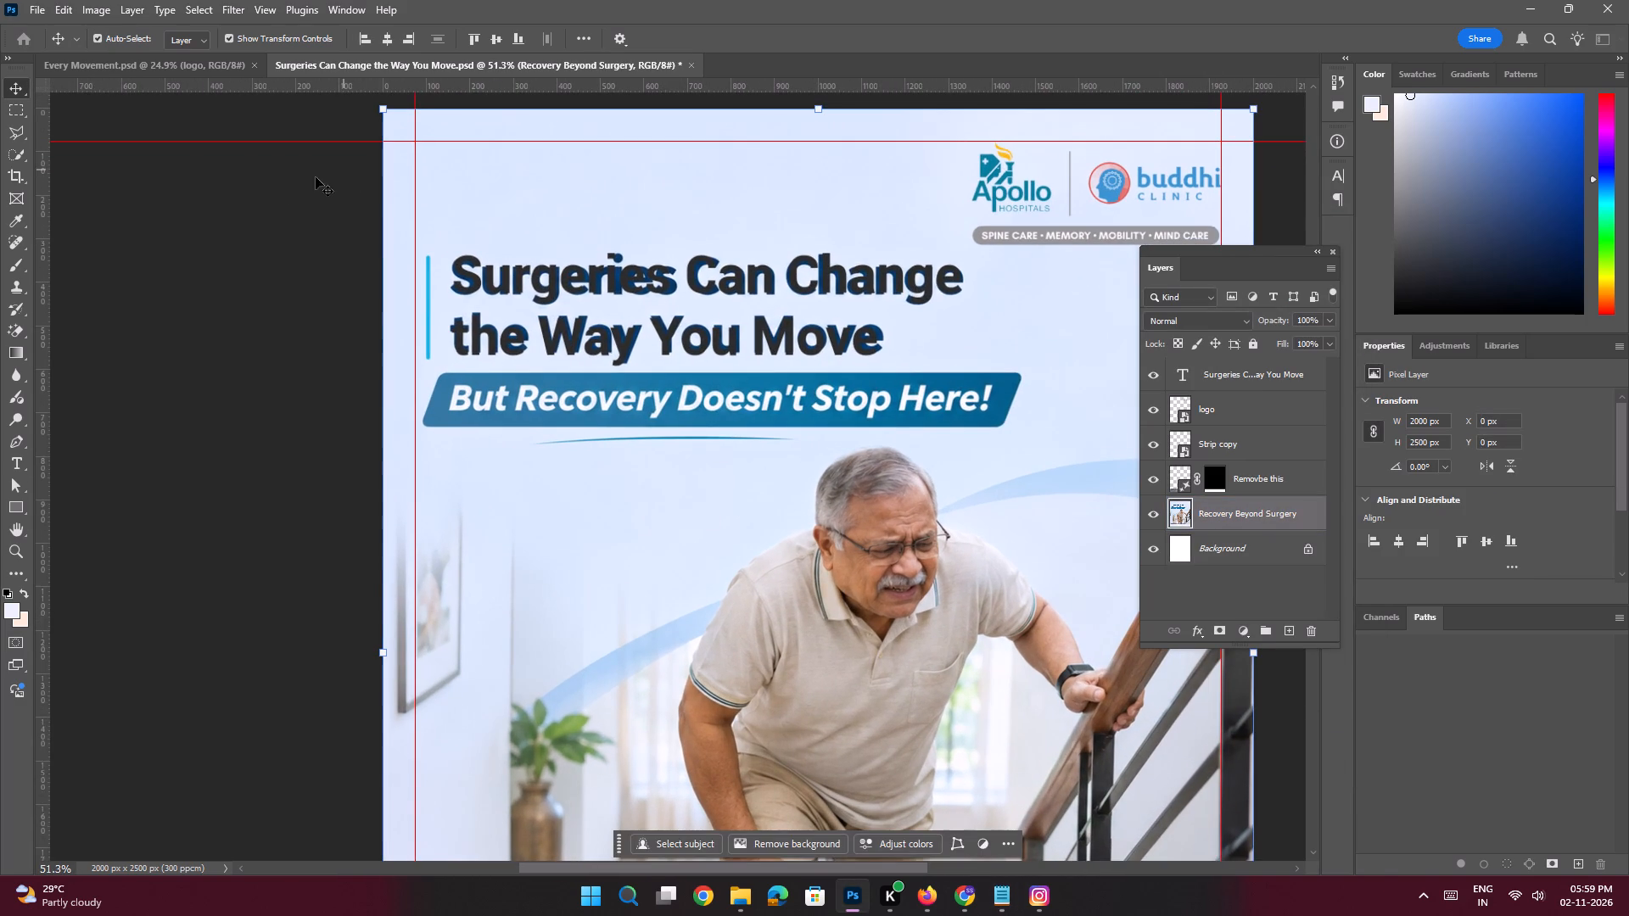
pyautogui.click(21, 131)
pyautogui.press('space')
pyautogui.keyDown('ctrl'); pyautogui.moveTo(744, 377); pyautogui.dragTo(765, 405); pyautogui.keyUp('ctrl')
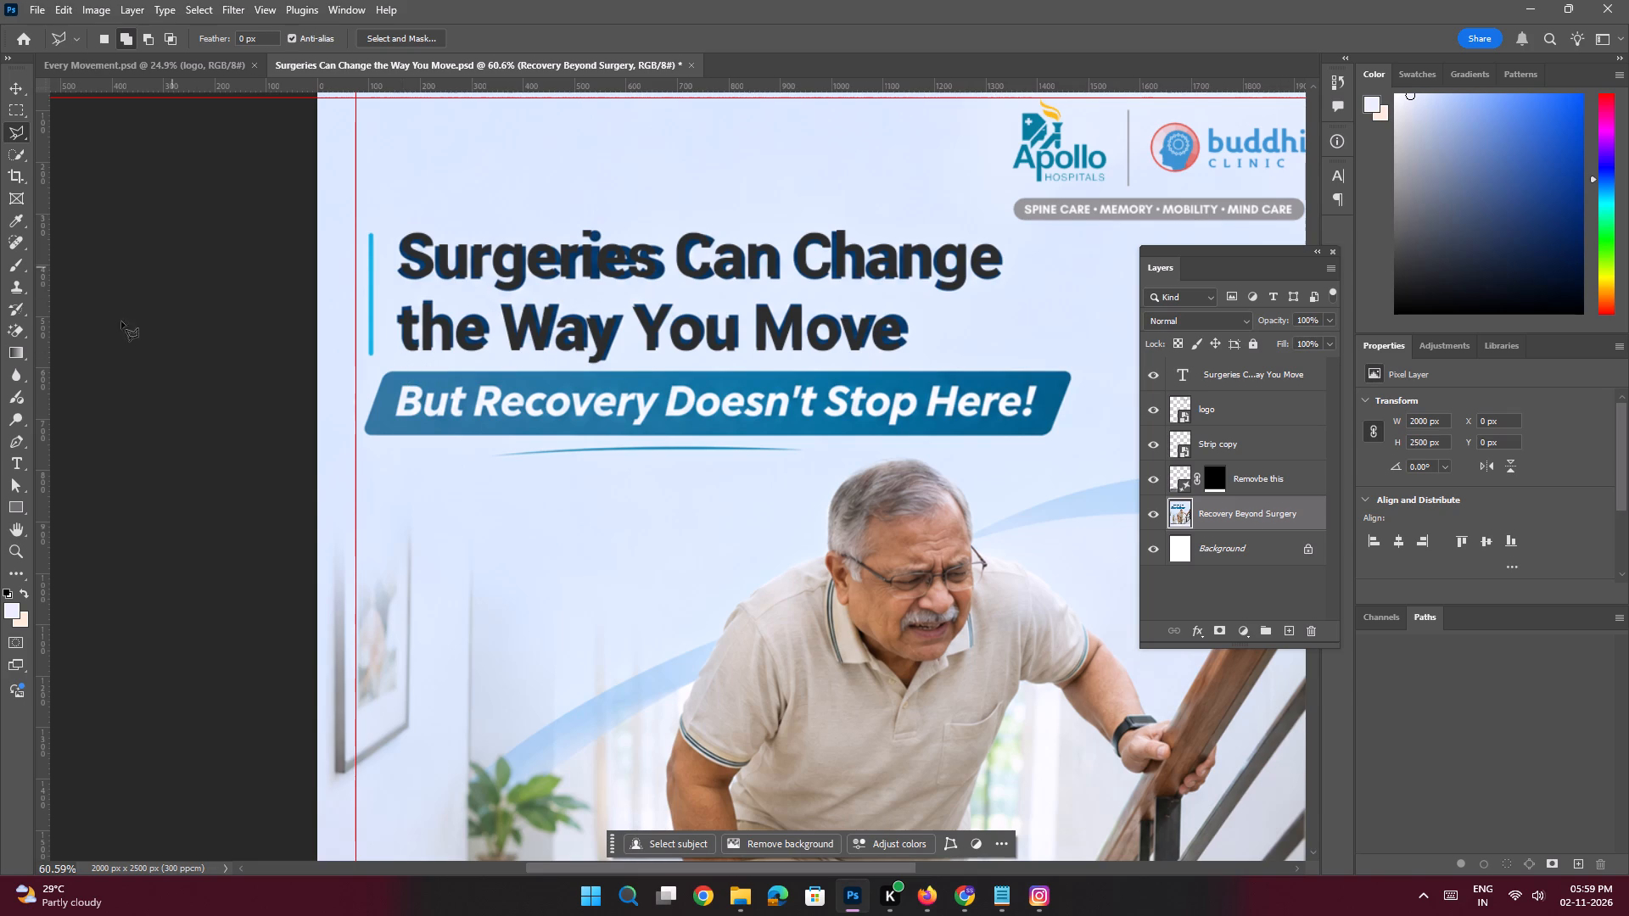
pyautogui.click(14, 502)
pyautogui.press('space')
pyautogui.press('space')
pyautogui.press('space')
pyautogui.press('space')
pyautogui.press('space')
pyautogui.press('space')
pyautogui.press('space')
pyautogui.press('space')
pyautogui.press('space')
pyautogui.press('space')
pyautogui.press('space')
pyautogui.press('space')
pyautogui.press('space')
pyautogui.press('space')
pyautogui.press('space')
pyautogui.press('space')
pyautogui.press('space')
pyautogui.press('space')
pyautogui.press('space')
pyautogui.press('space')
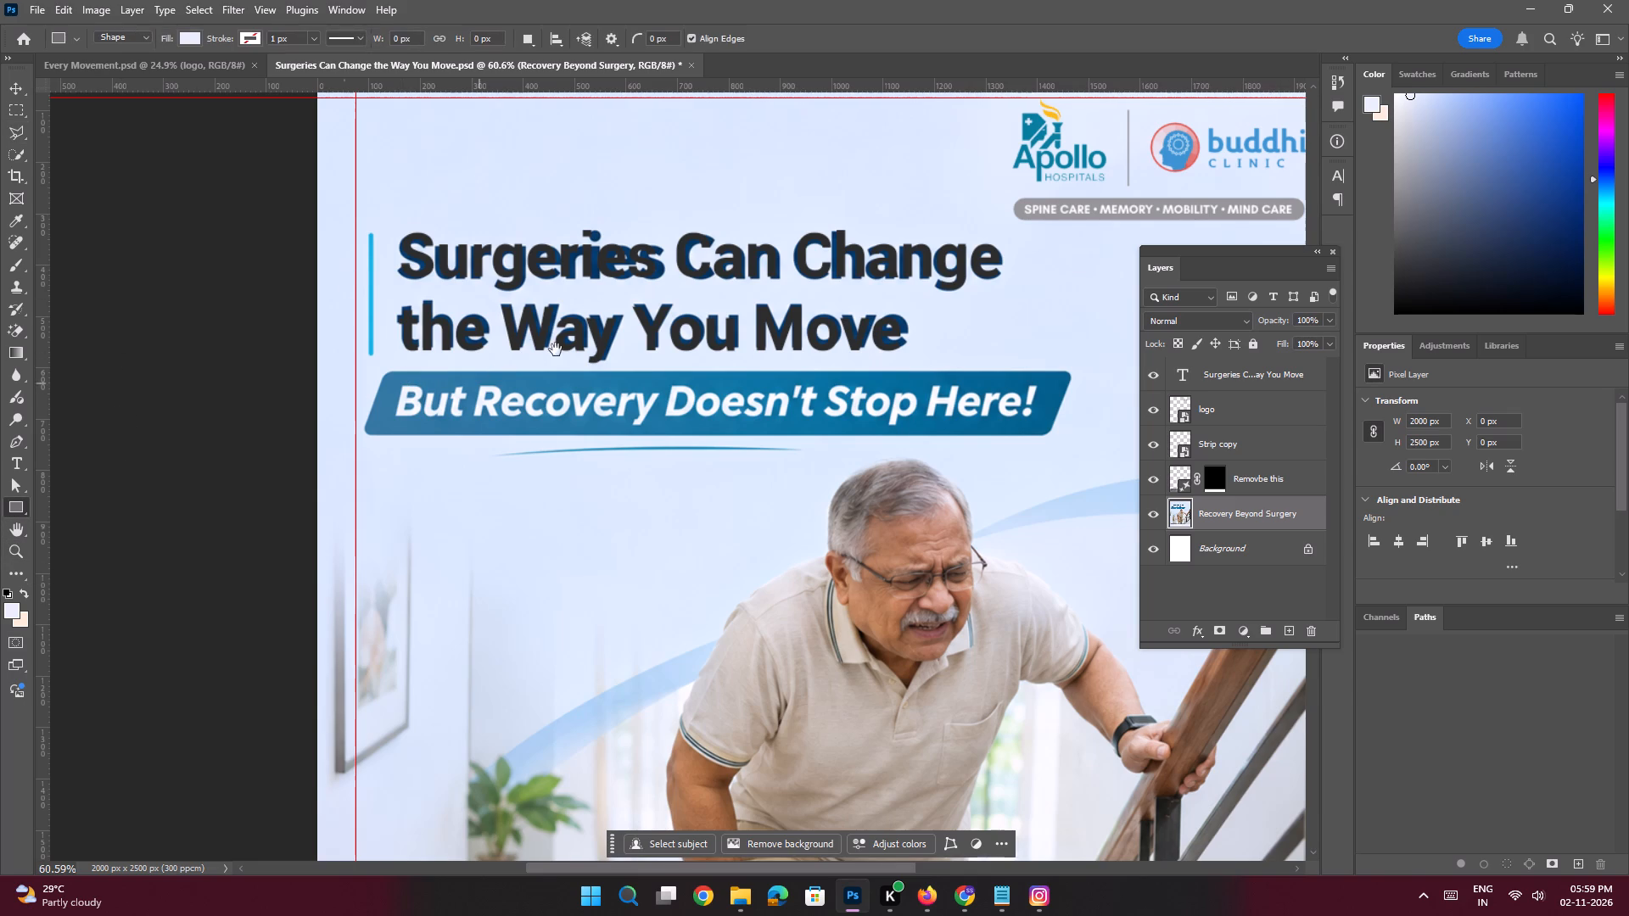
pyautogui.moveTo(631, 319); pyautogui.dragTo(463, 369)
pyautogui.click(626, 372)
pyautogui.keyDown('ctrl'); pyautogui.moveTo(775, 273); pyautogui.dragTo(876, 495); pyautogui.keyUp('ctrl')
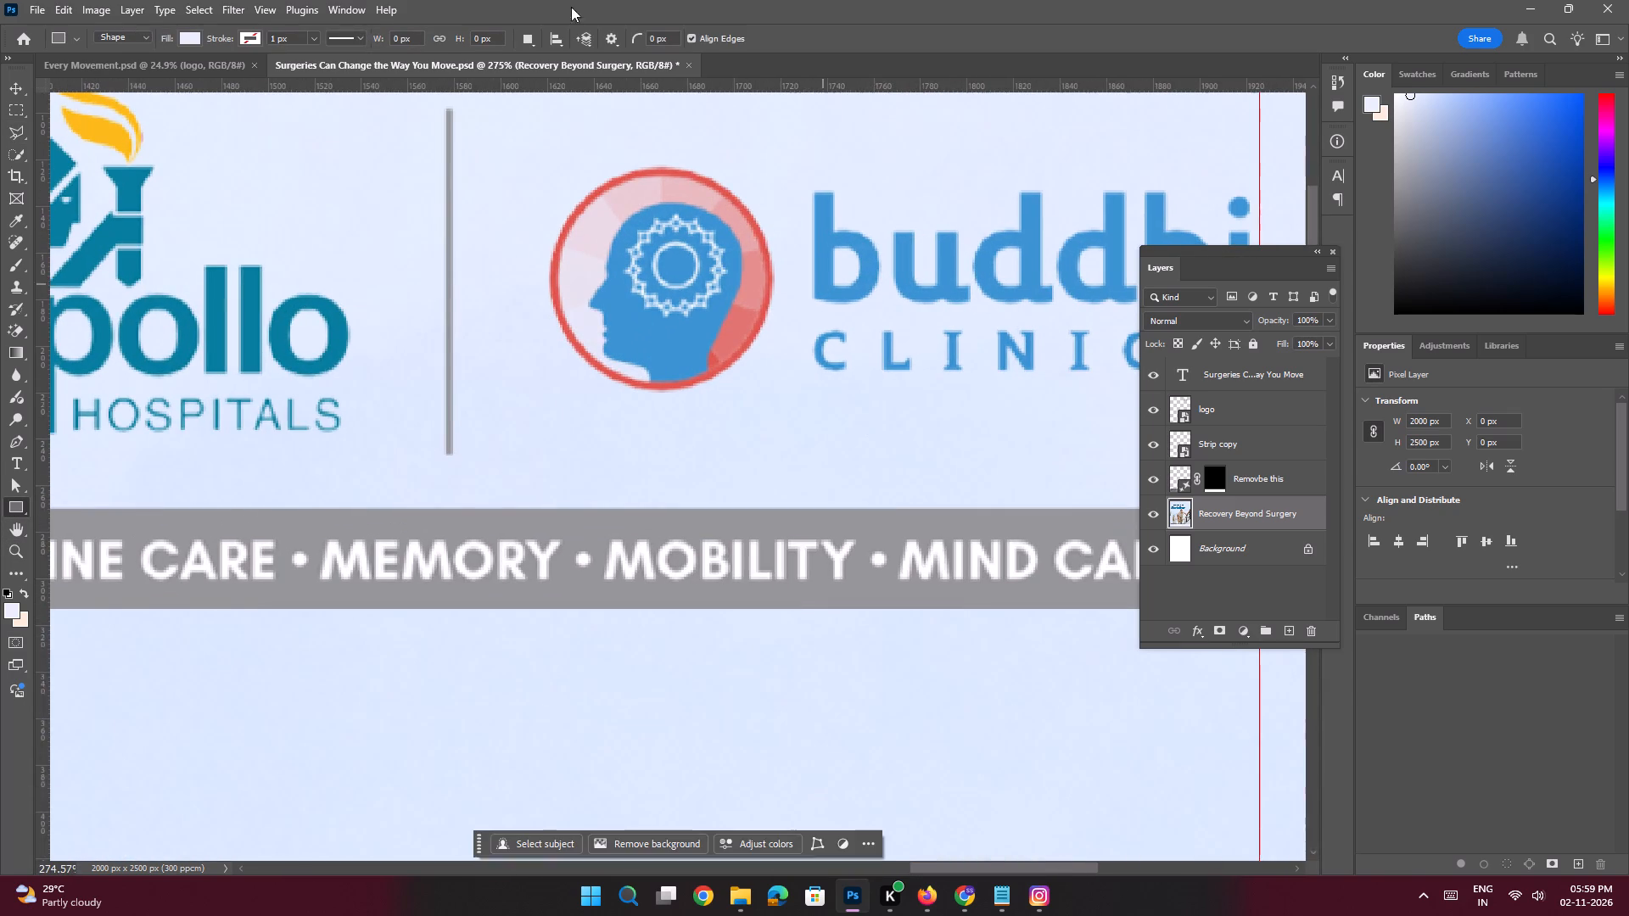
pyautogui.click(190, 35)
pyautogui.click(295, 73)
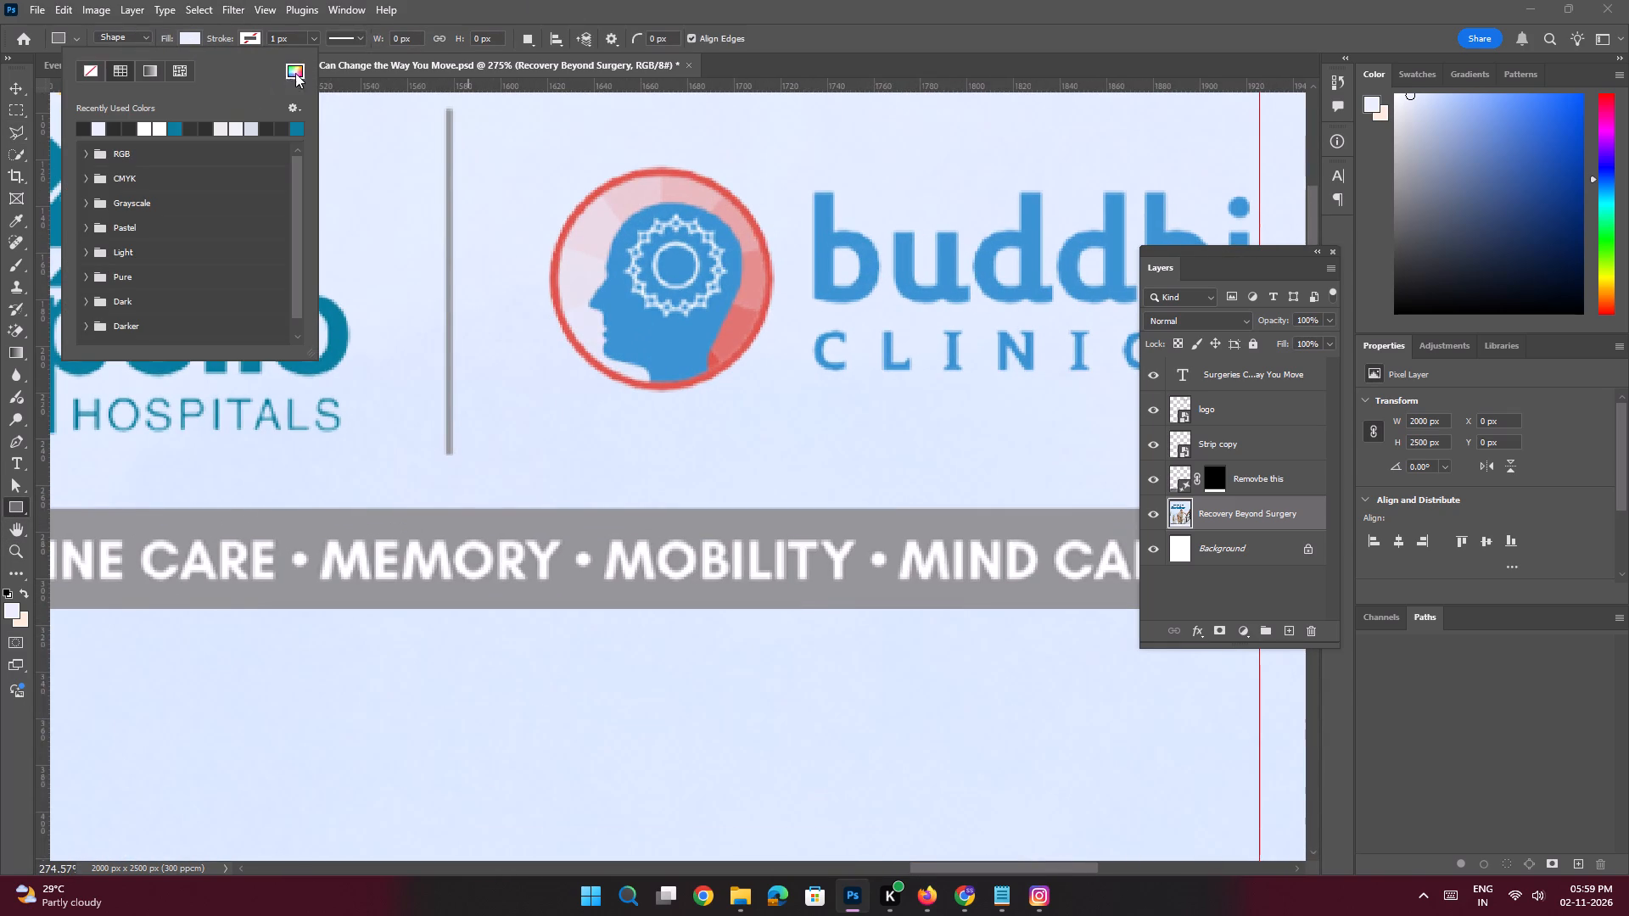
pyautogui.click(712, 360)
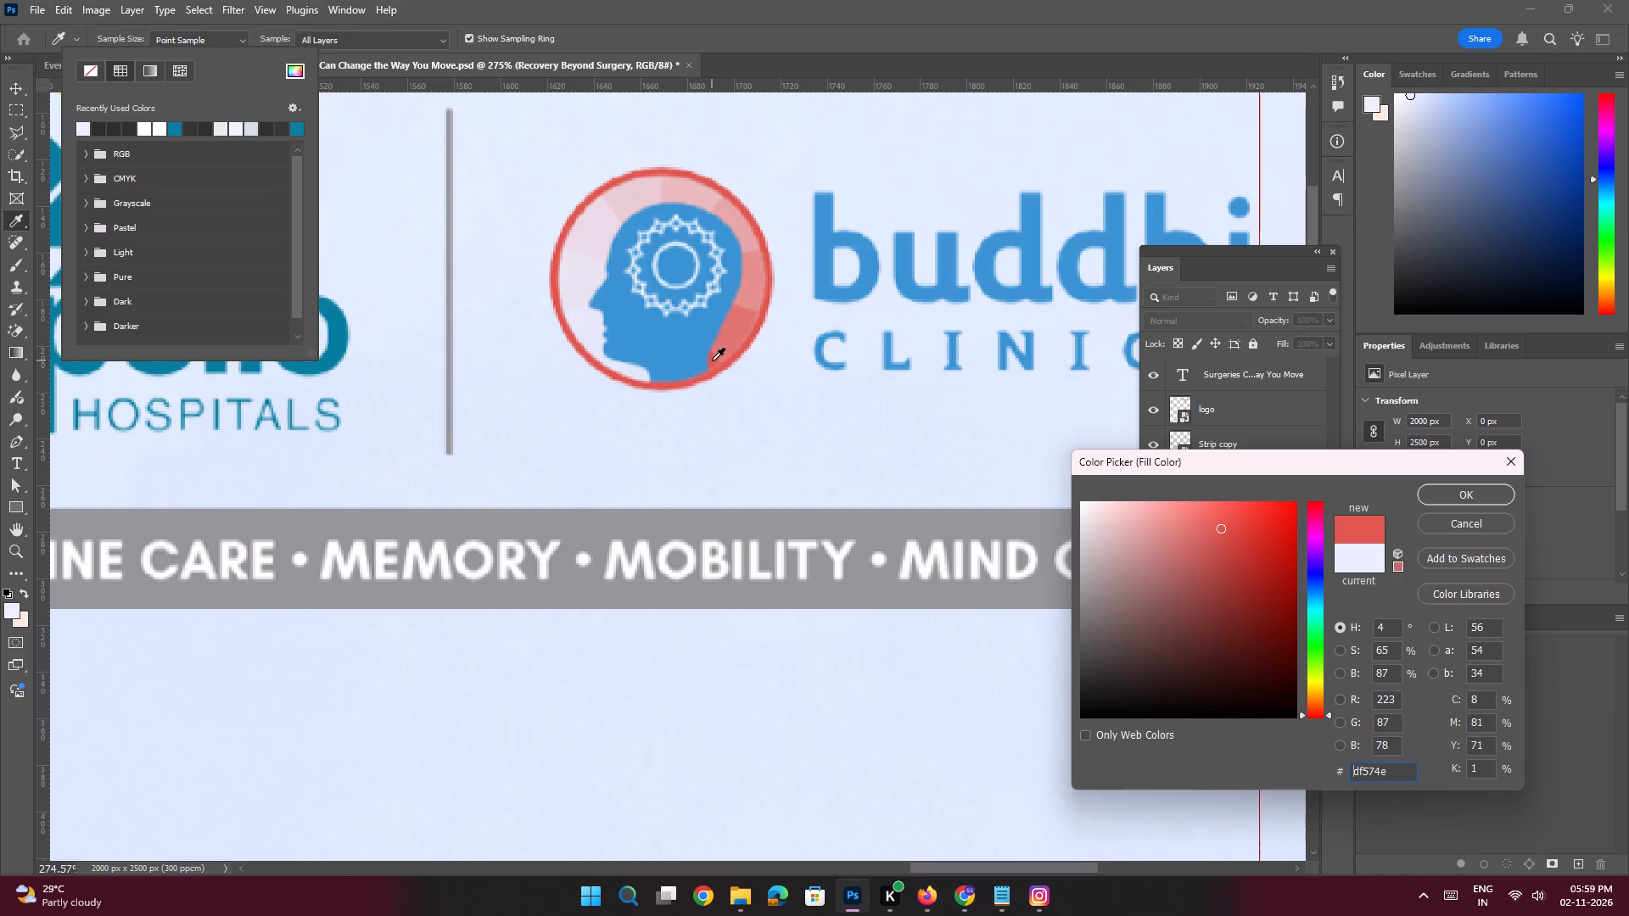
pyautogui.press('Return')
pyautogui.press('Return')
# Draw a red rectangle about 1338 × 128 px over the blue subheading banner.
pyautogui.hotkey('ctrl', '0')
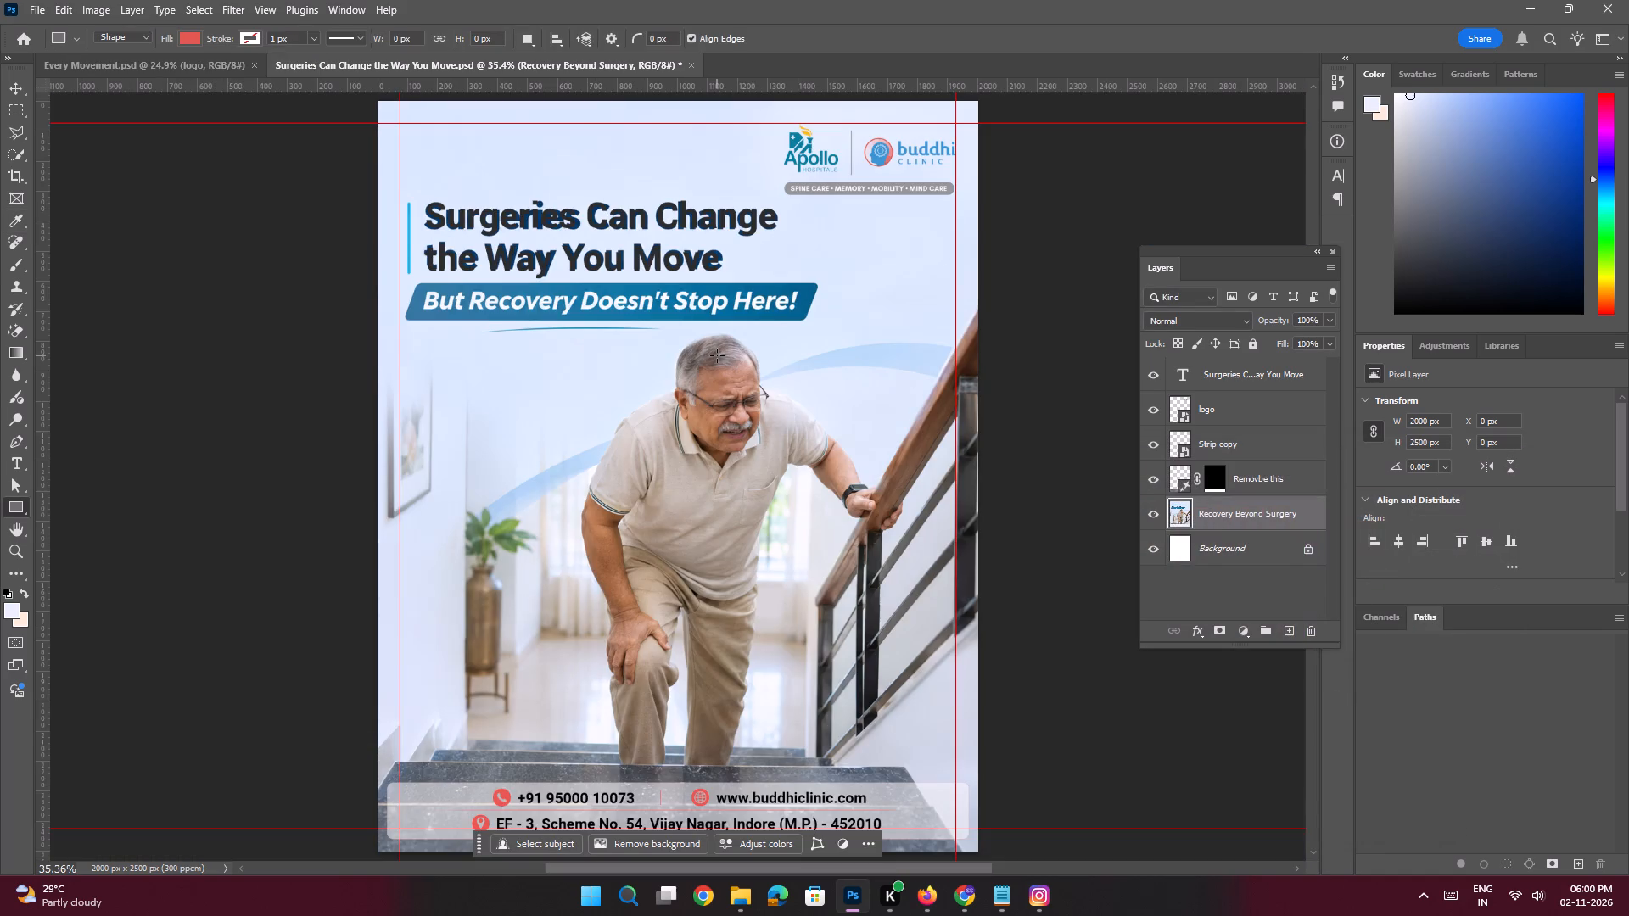
pyautogui.press('space')
pyautogui.keyDown('ctrl'); pyautogui.moveTo(633, 310); pyautogui.dragTo(657, 361); pyautogui.keyUp('ctrl')
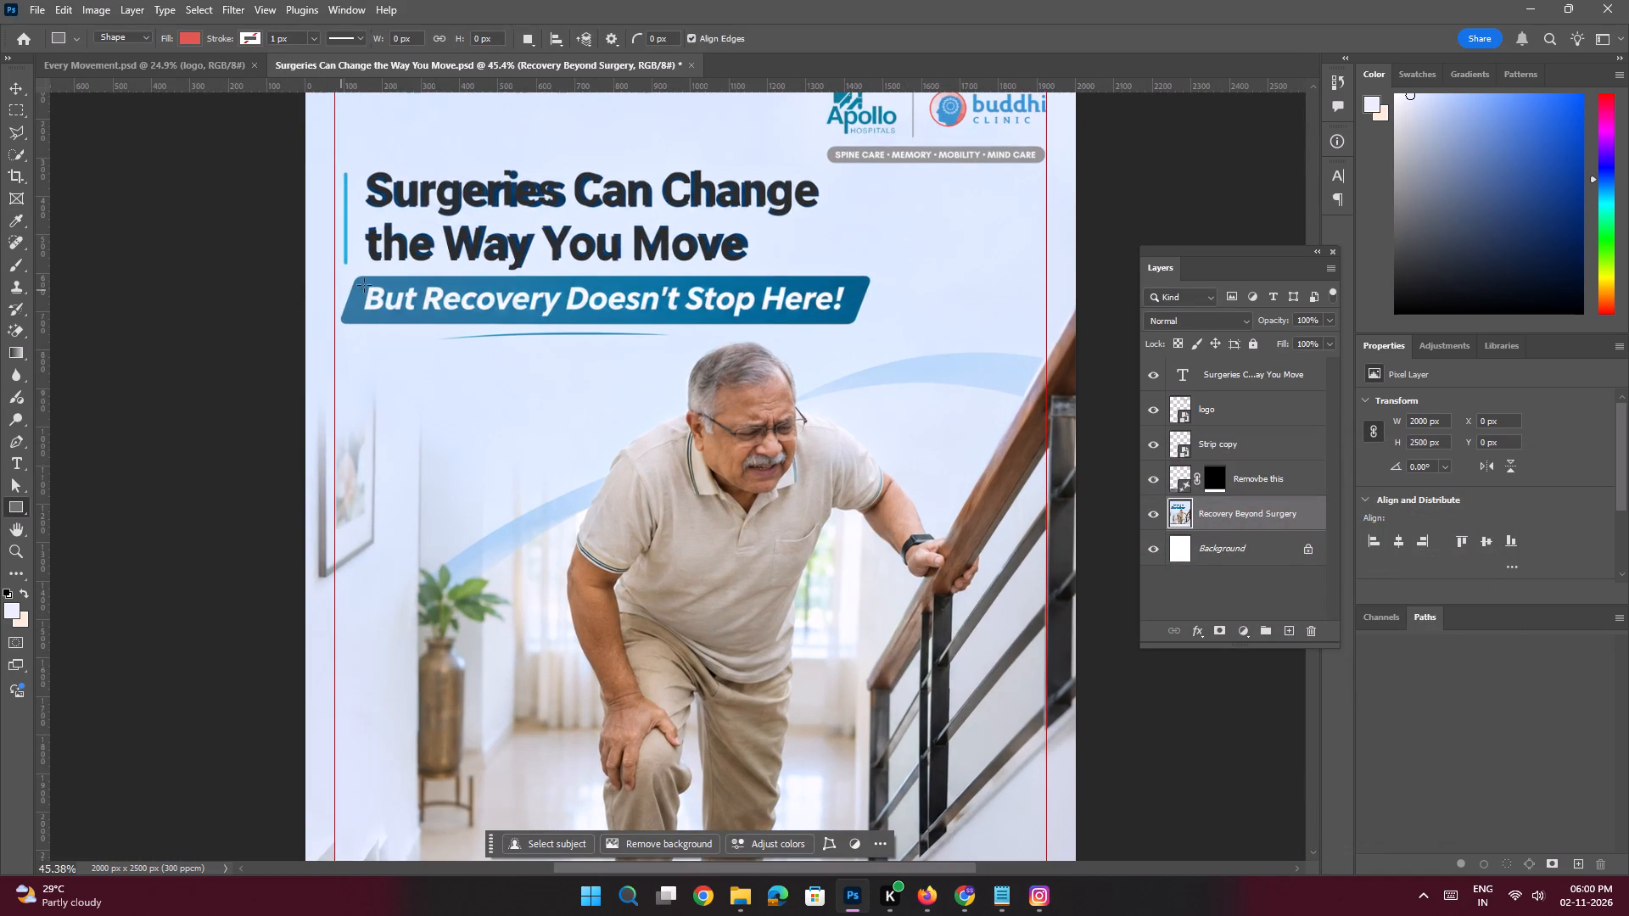
pyautogui.moveTo(357, 276); pyautogui.dragTo(771, 333)
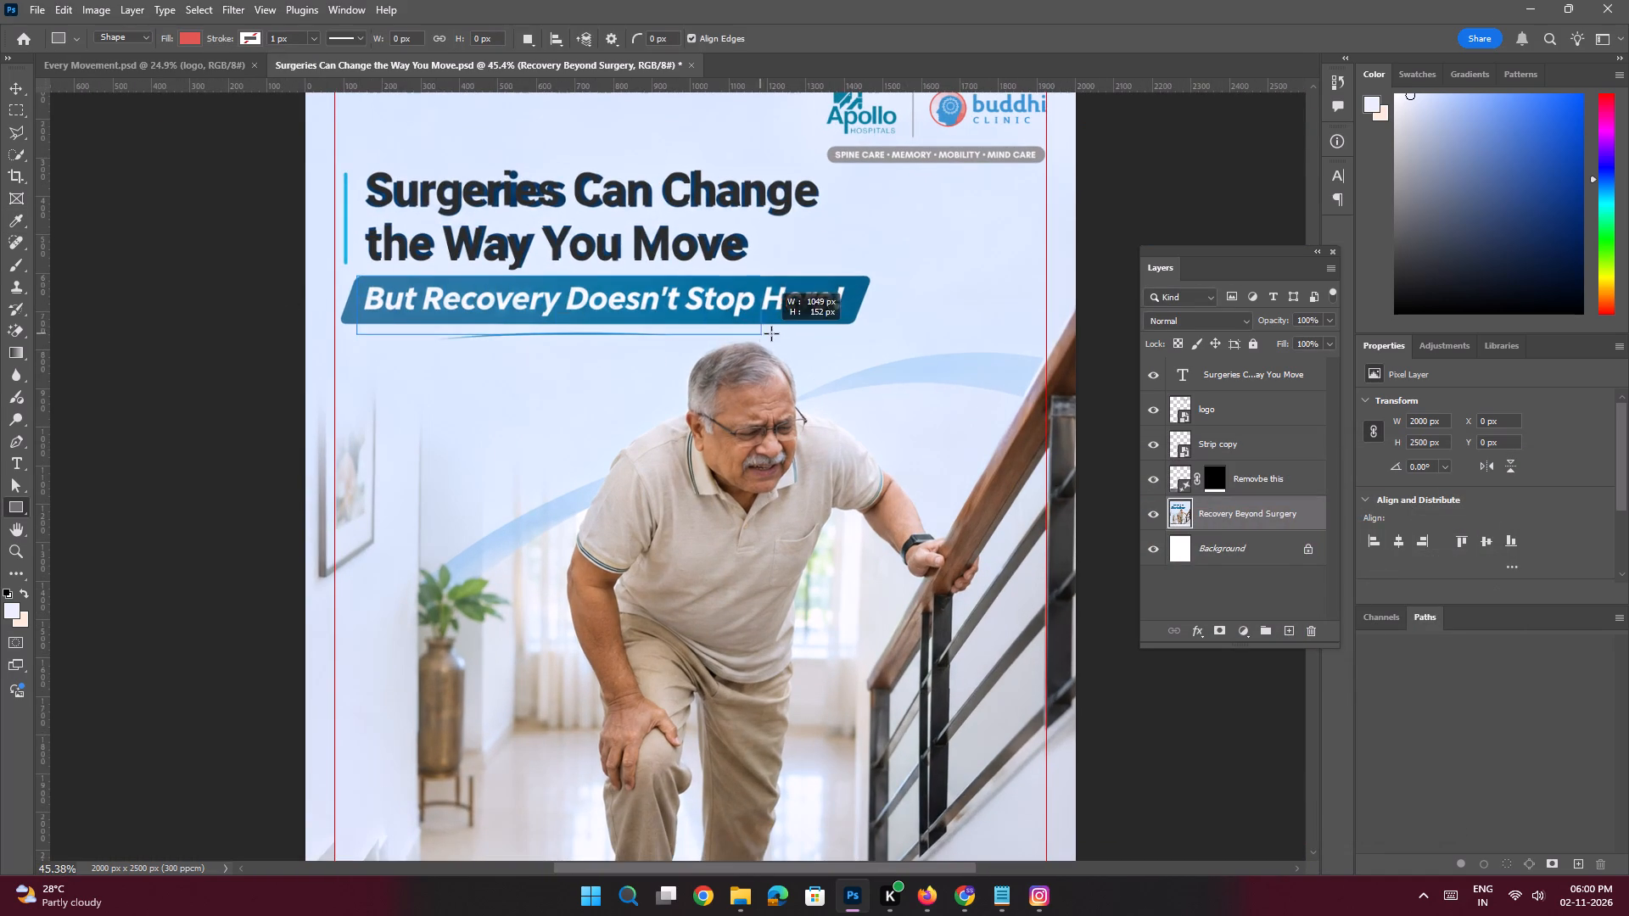
pyautogui.moveTo(771, 333); pyautogui.dragTo(867, 323)
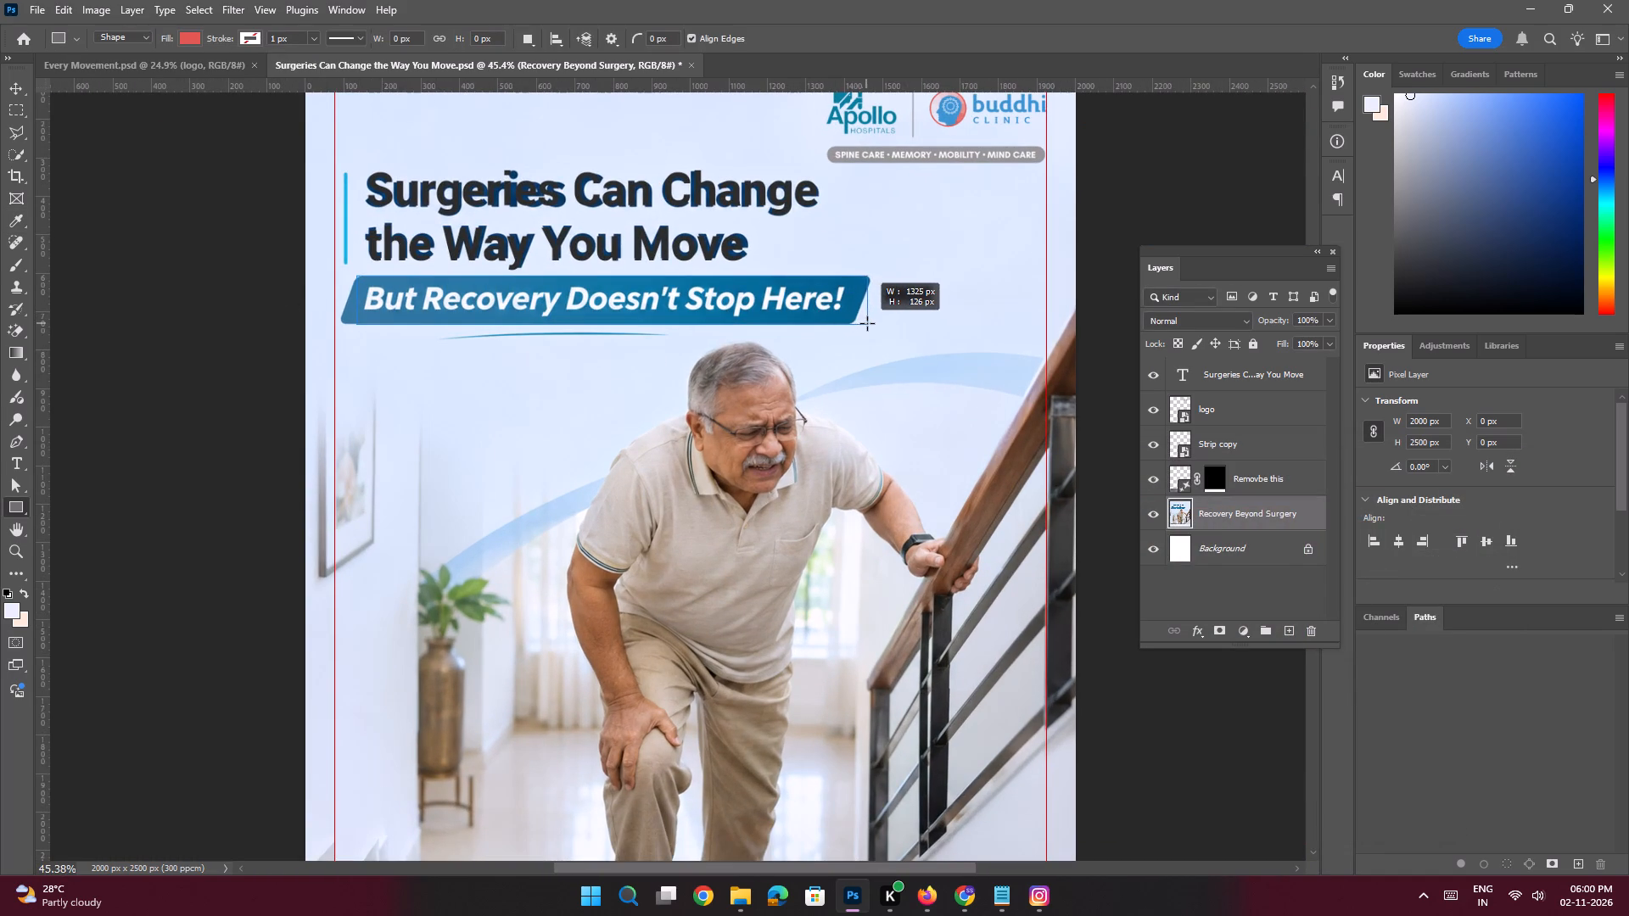
pyautogui.moveTo(867, 323); pyautogui.dragTo(871, 324)
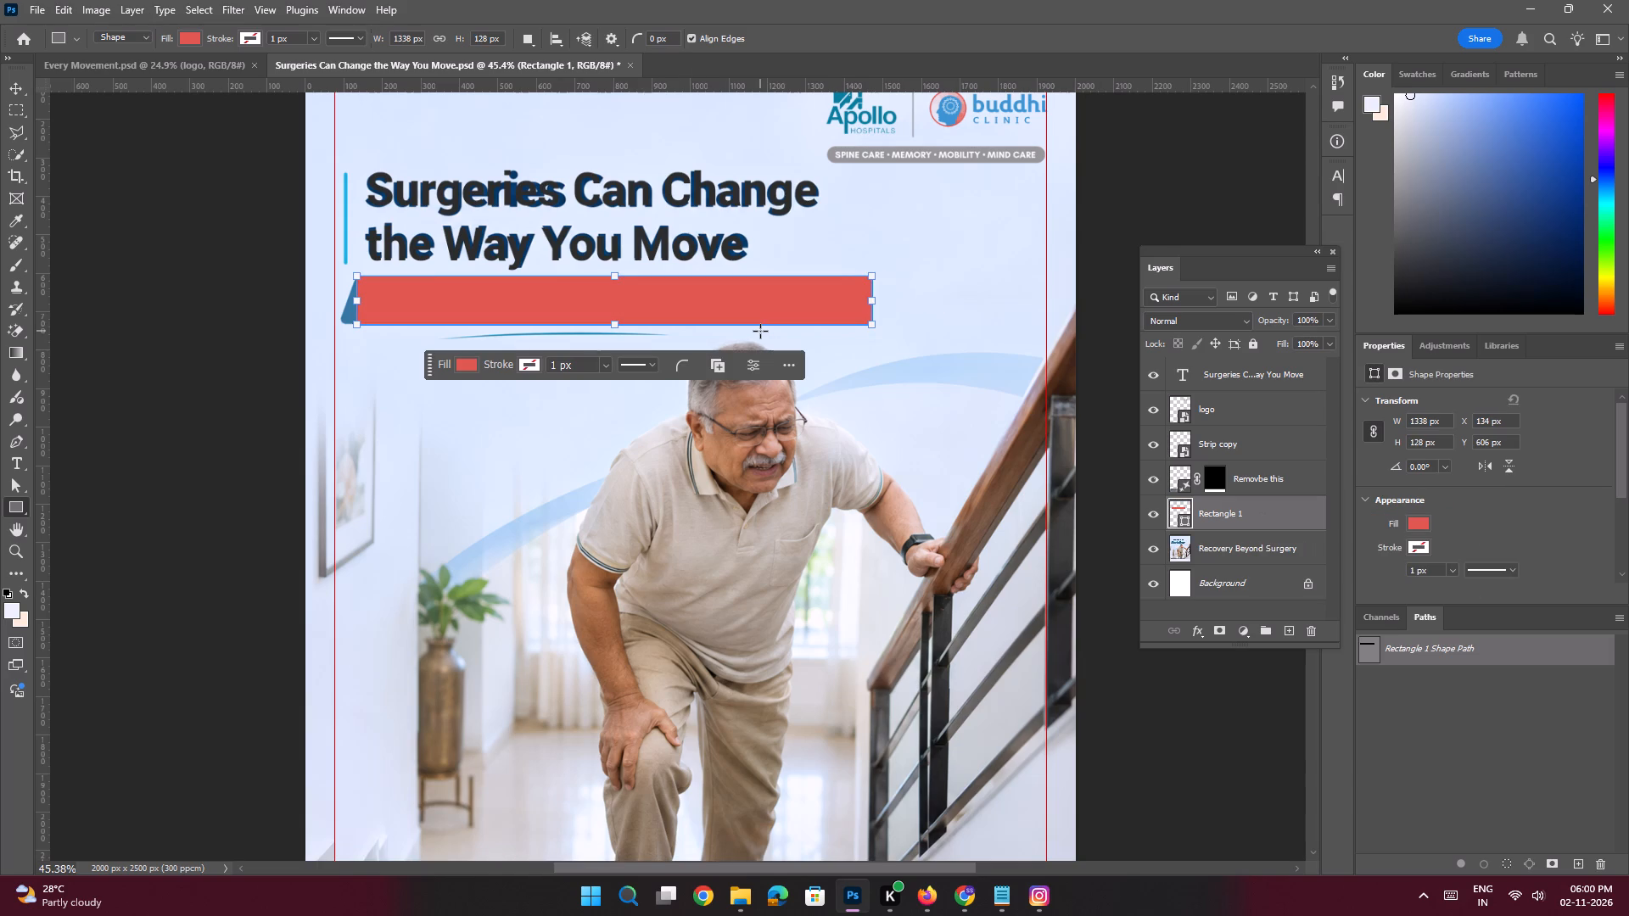
# Round all four corners of the red rectangle to 19 px.
pyautogui.scroll(-9, 1458, 515)
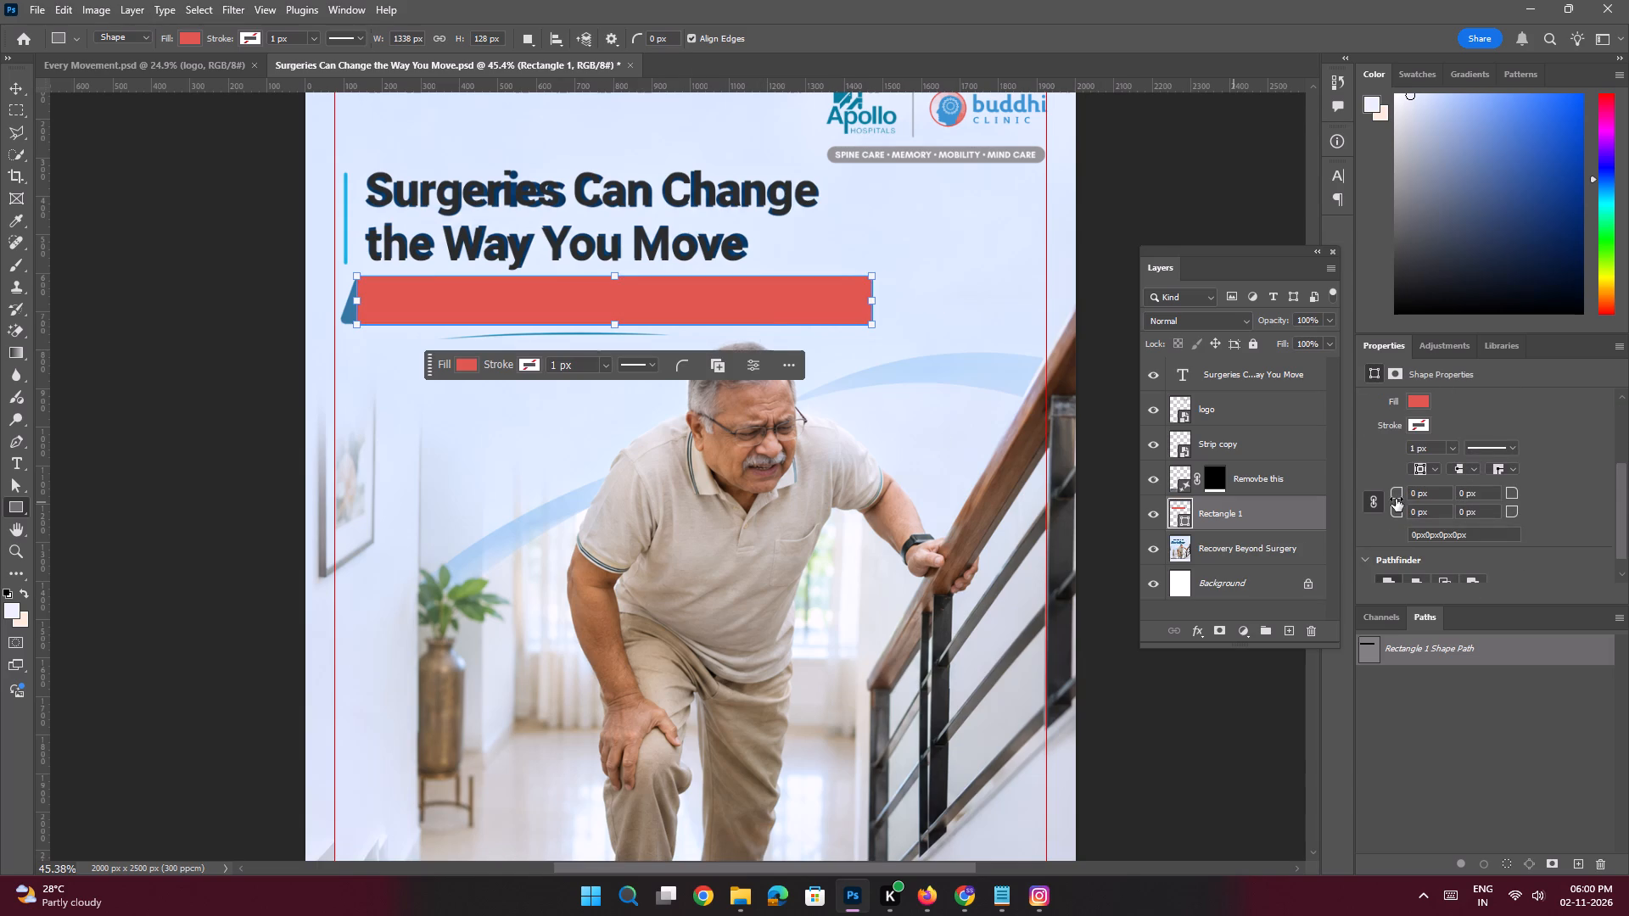
pyautogui.moveTo(1396, 499); pyautogui.dragTo(1412, 500)
pyautogui.click(23, 89)
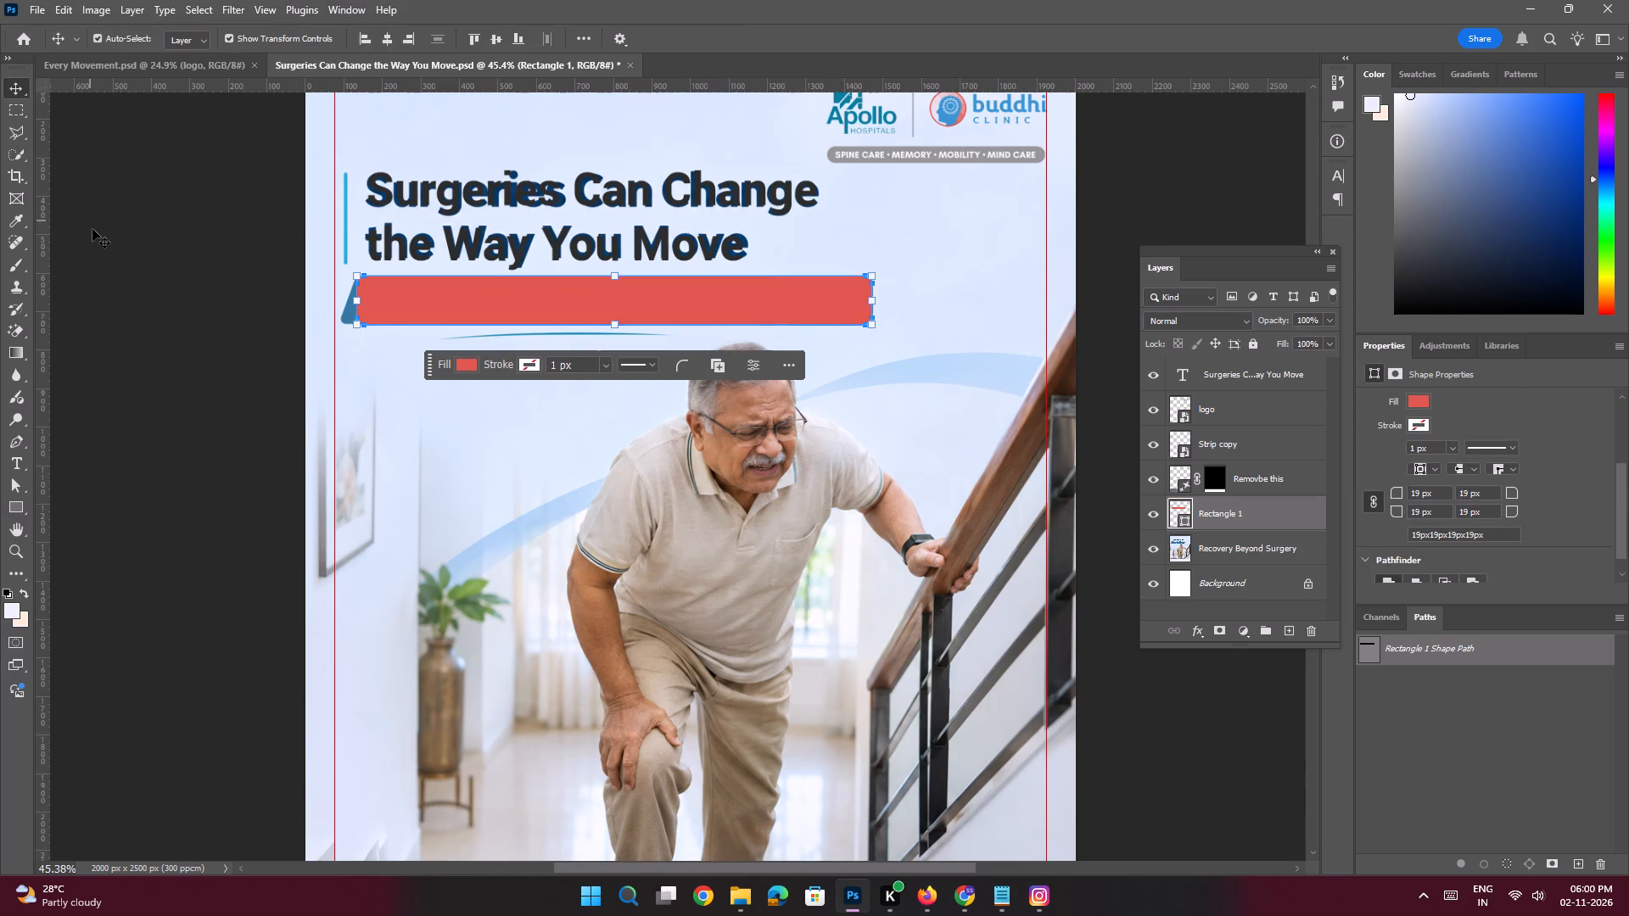
pyautogui.click(92, 229)
# Skew the red rectangle horizontally by about -14.7° and shift it left over the blue banner's slanted end.
pyautogui.press('space')
pyautogui.keyDown('ctrl'); pyautogui.moveTo(479, 252); pyautogui.dragTo(531, 334); pyautogui.keyUp('ctrl')
pyautogui.click(531, 334)
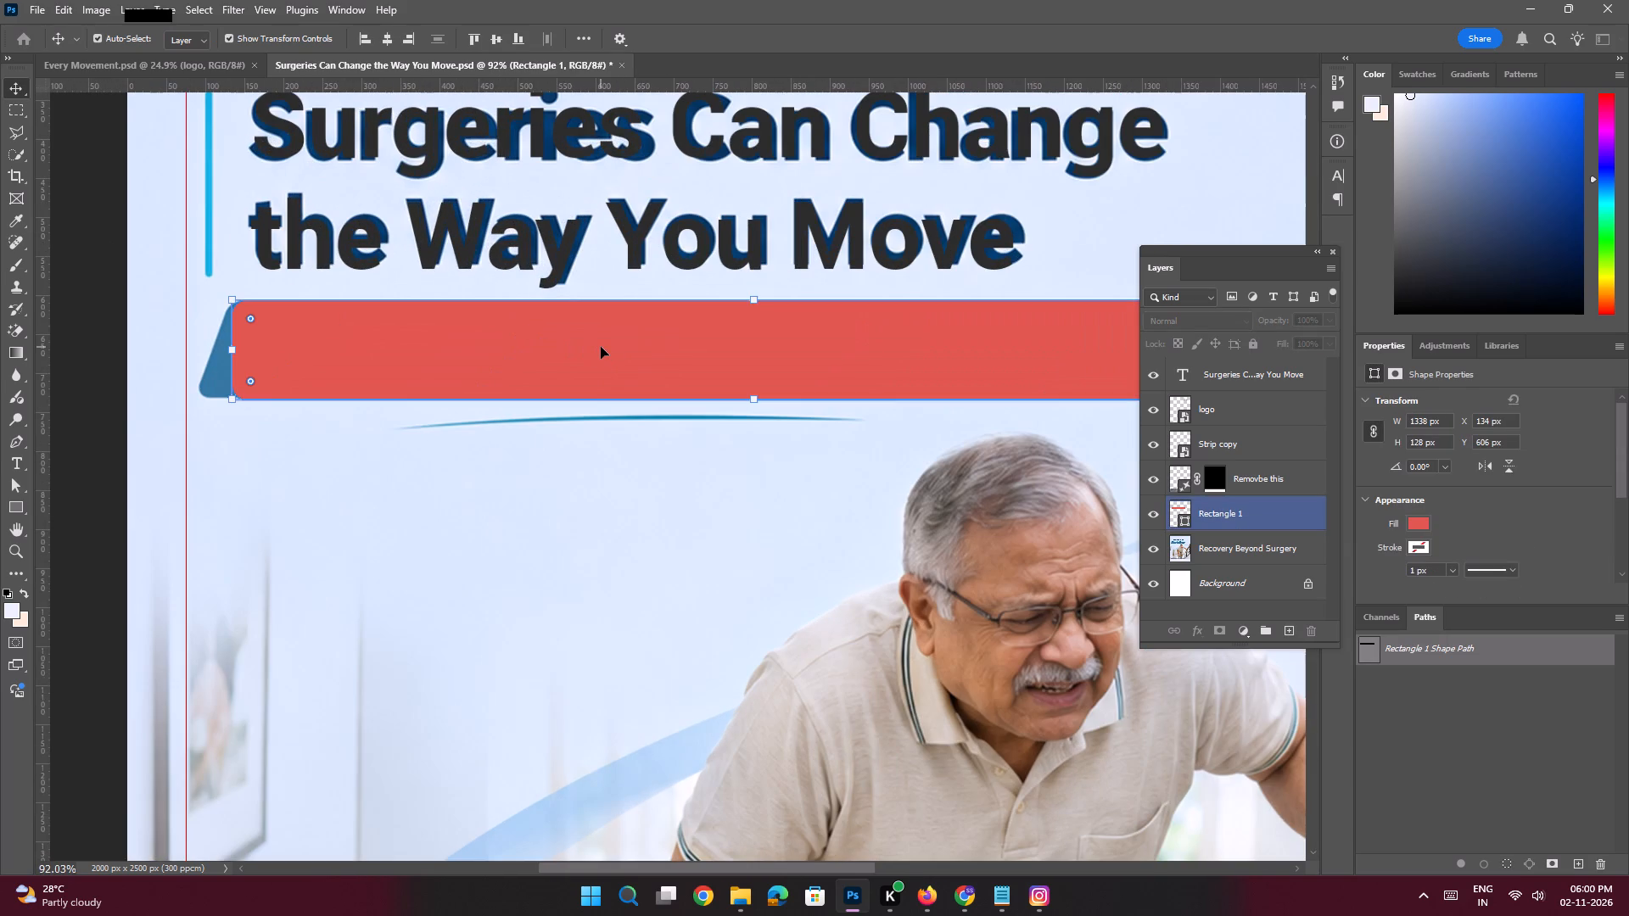
pyautogui.hotkey('ctrl', 't')
pyautogui.keyDown('ctrl'); pyautogui.rightClick(601, 347); pyautogui.keyUp('ctrl')
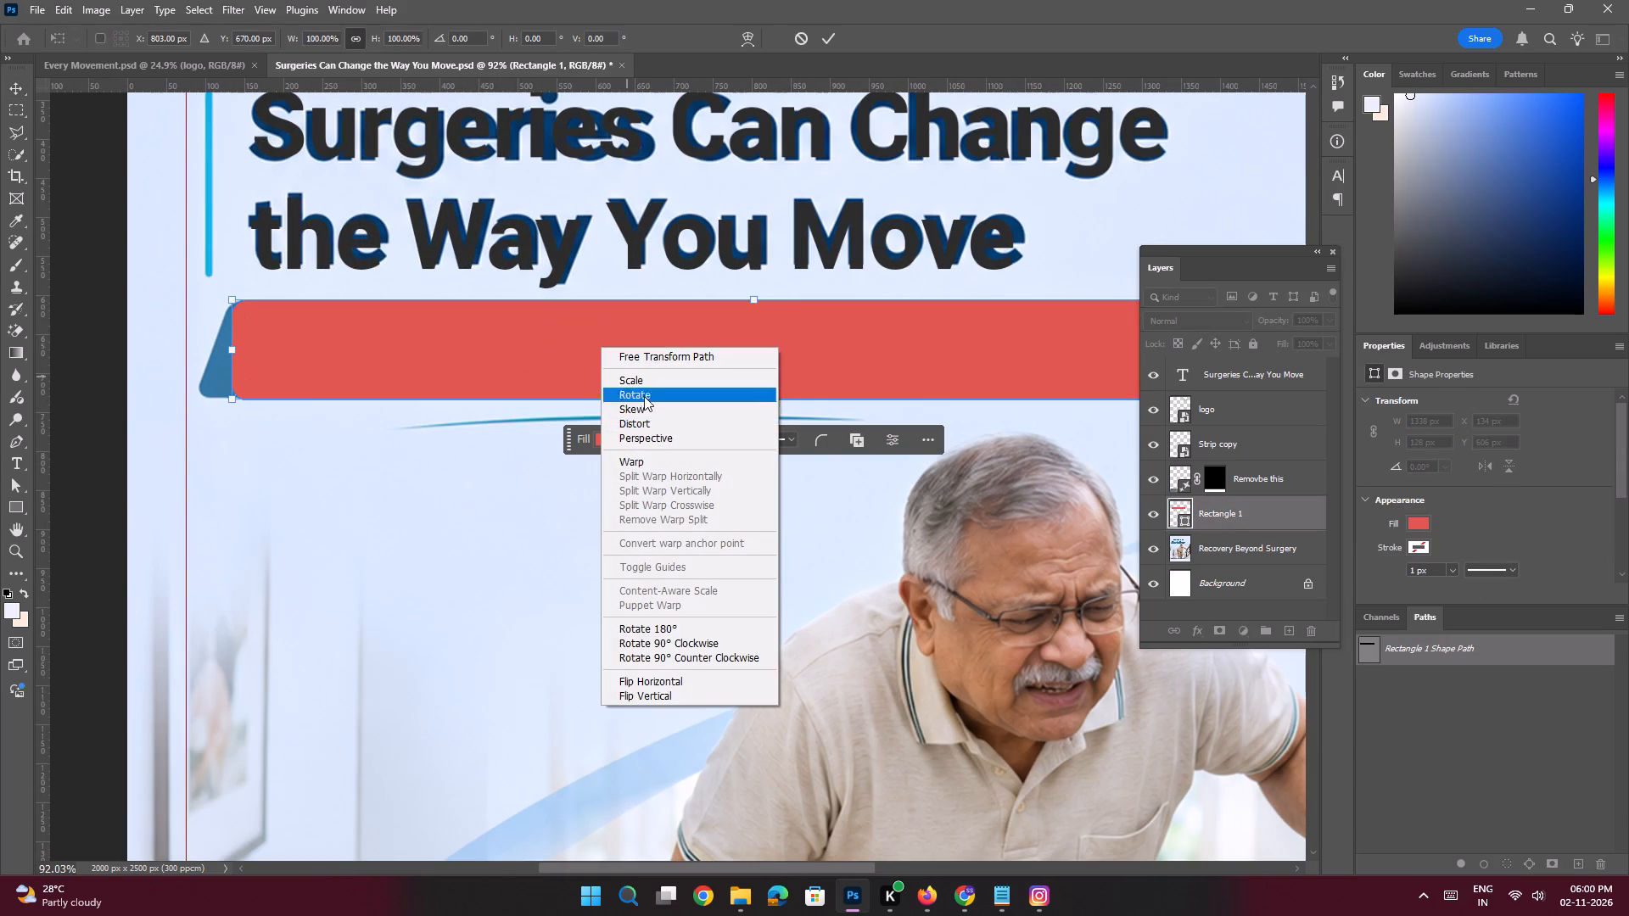
pyautogui.click(649, 415)
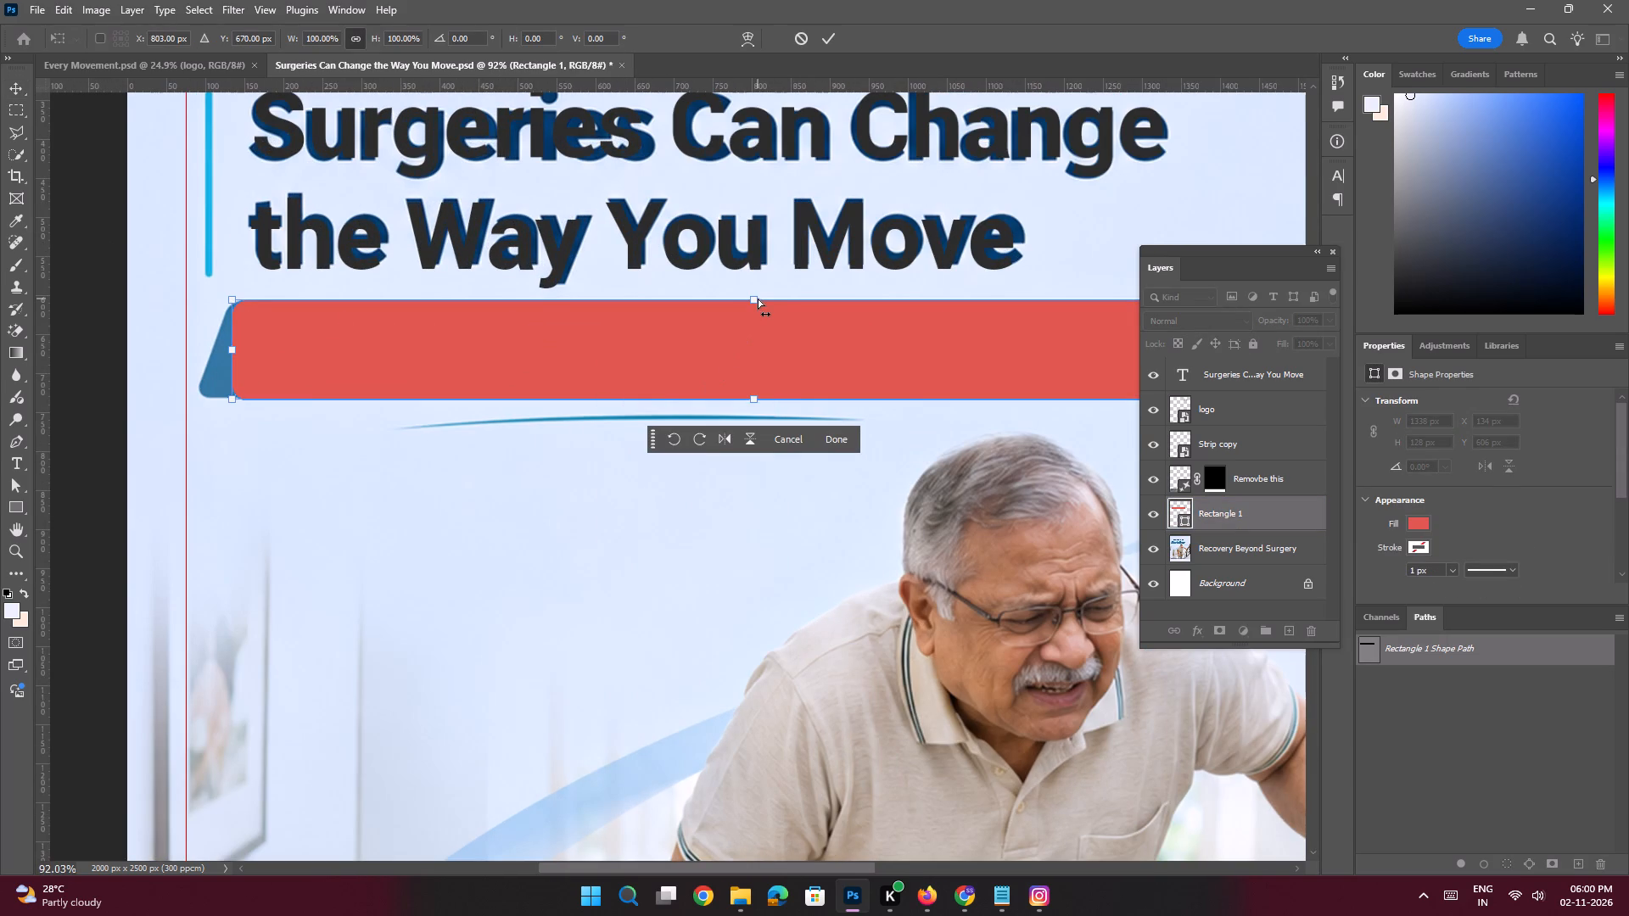
pyautogui.moveTo(758, 299); pyautogui.dragTo(784, 299)
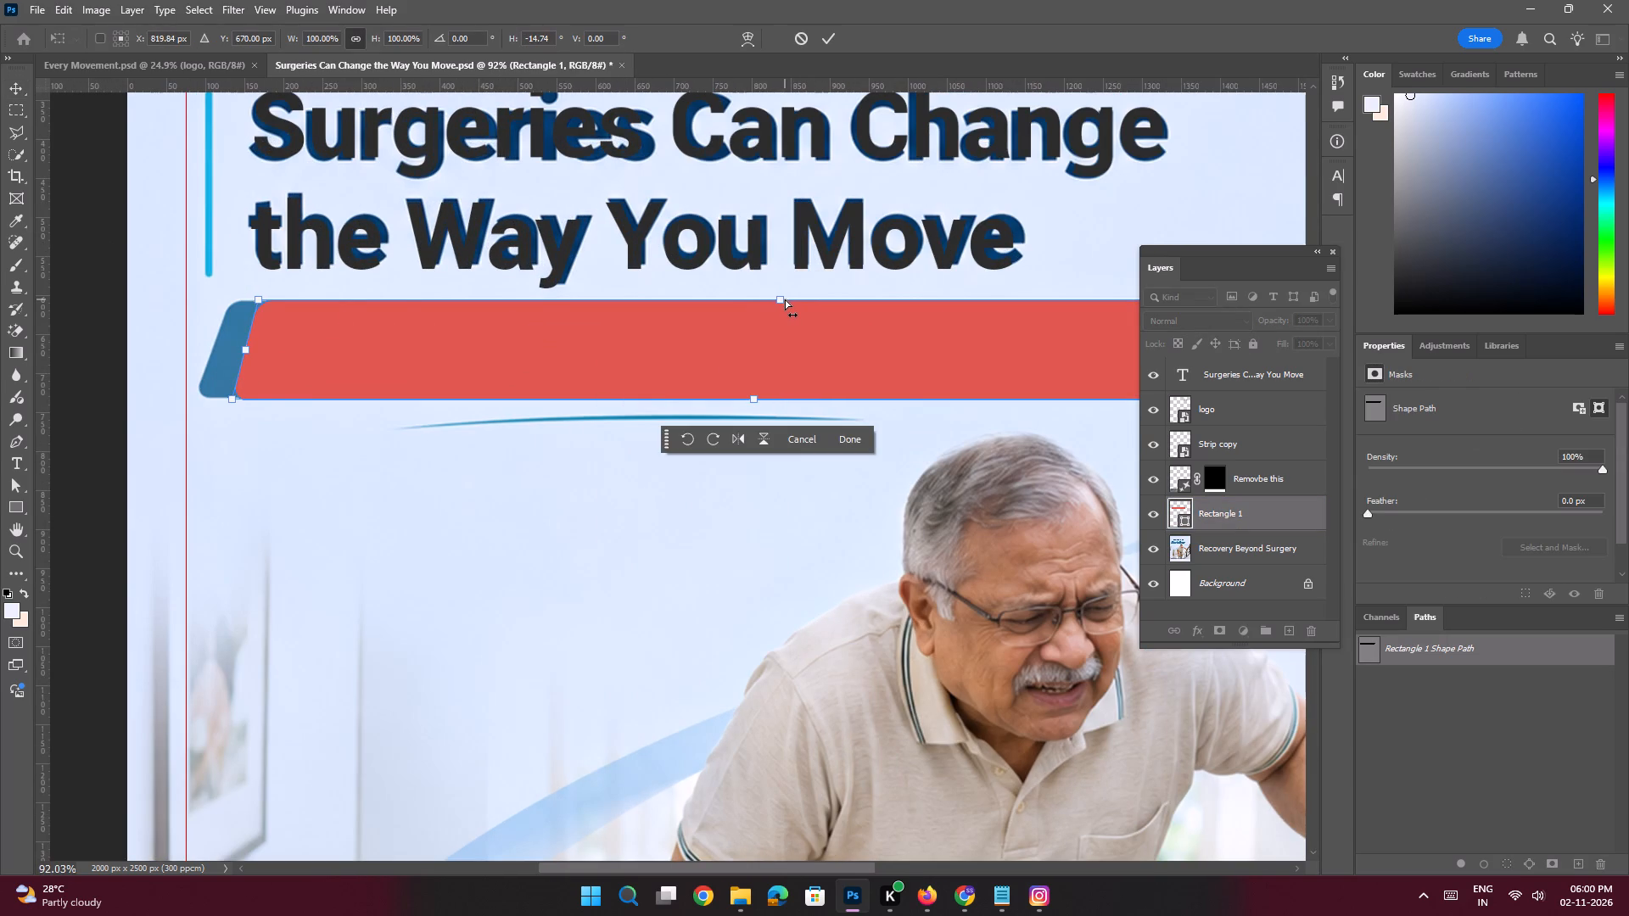
pyautogui.press('Return')
pyautogui.keyDown('shift'); pyautogui.moveTo(732, 343); pyautogui.dragTo(707, 342); pyautogui.keyUp('shift')
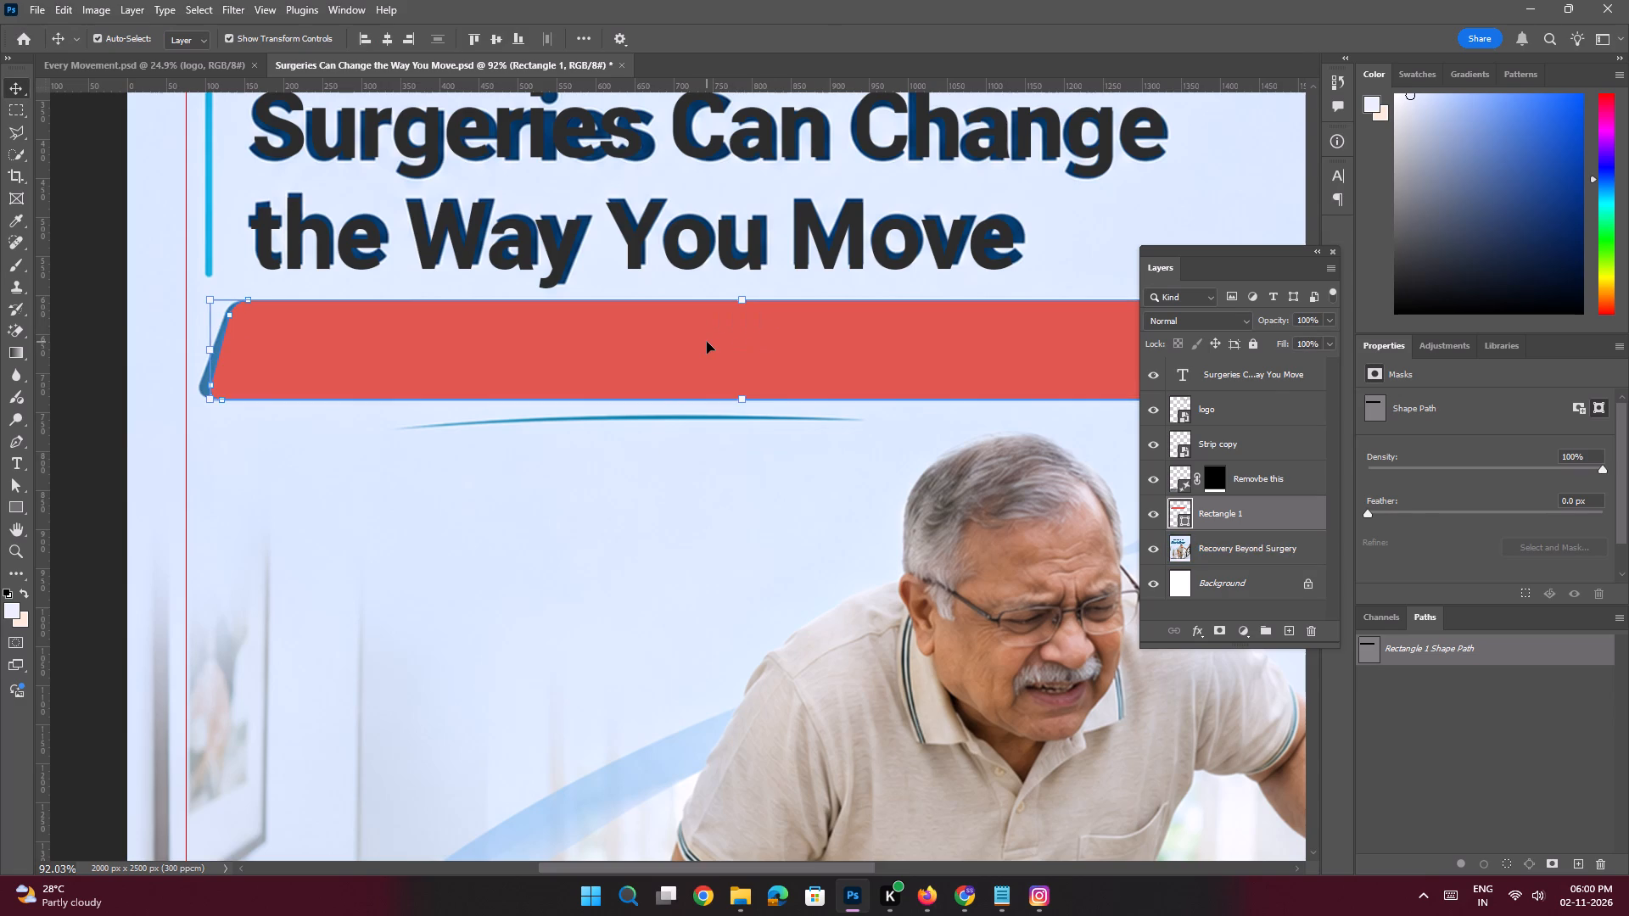
# Add the copied text "But Recovery Doesn't Stop Here!" on a new layer above the heading and position it on the red banner.
pyautogui.click(1254, 377)
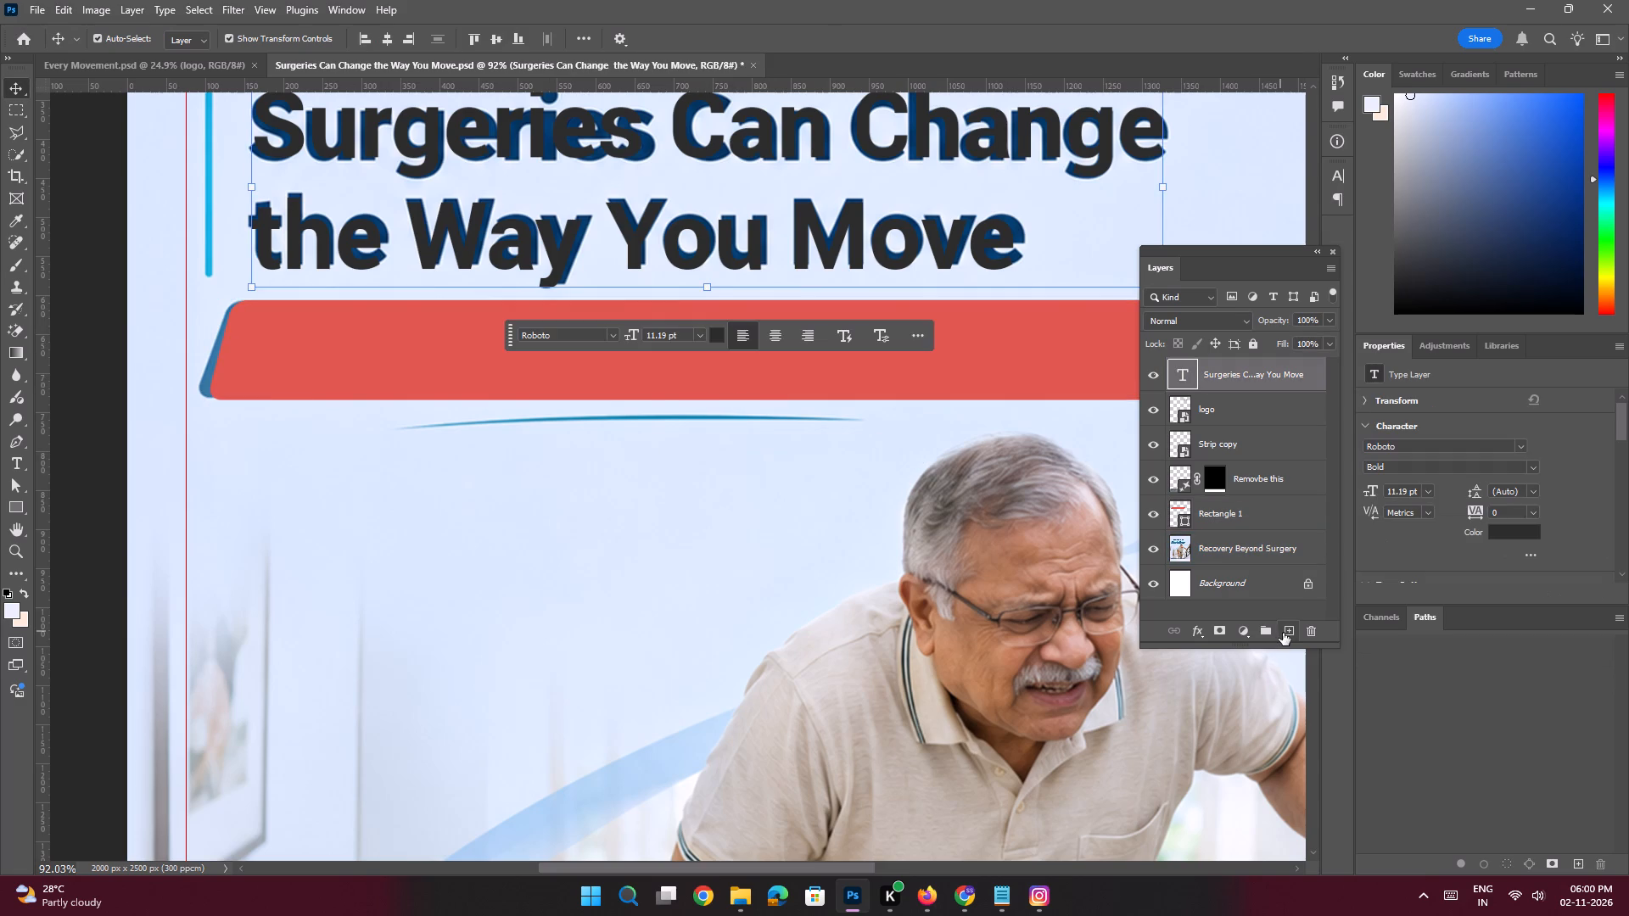
pyautogui.click(1283, 633)
pyautogui.press('t')
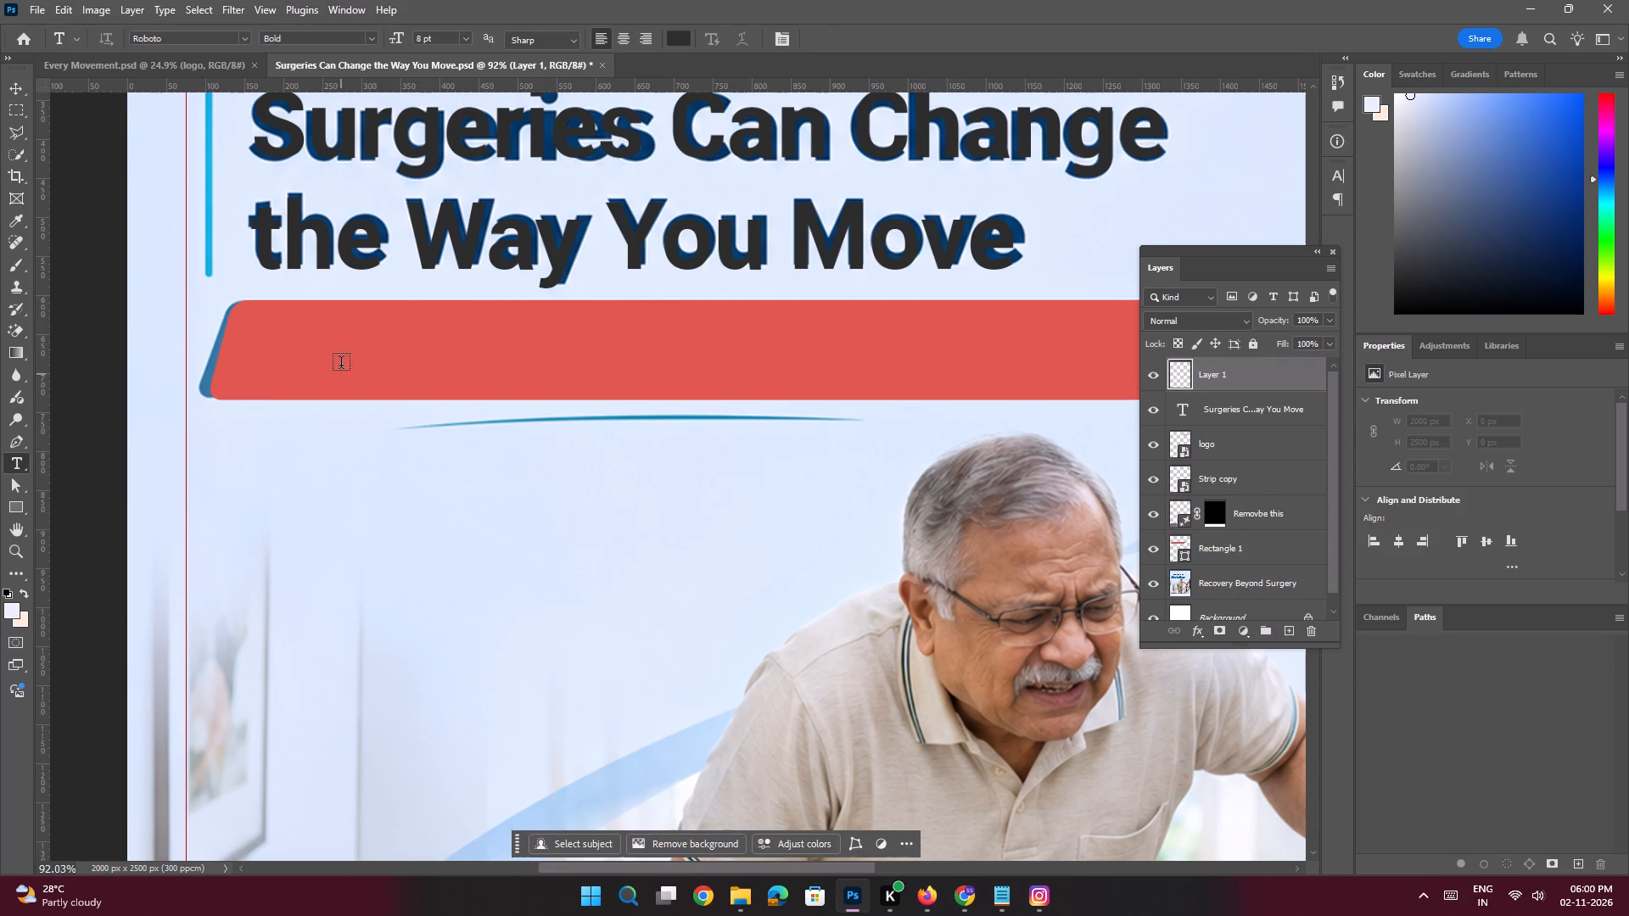
pyautogui.click(341, 364)
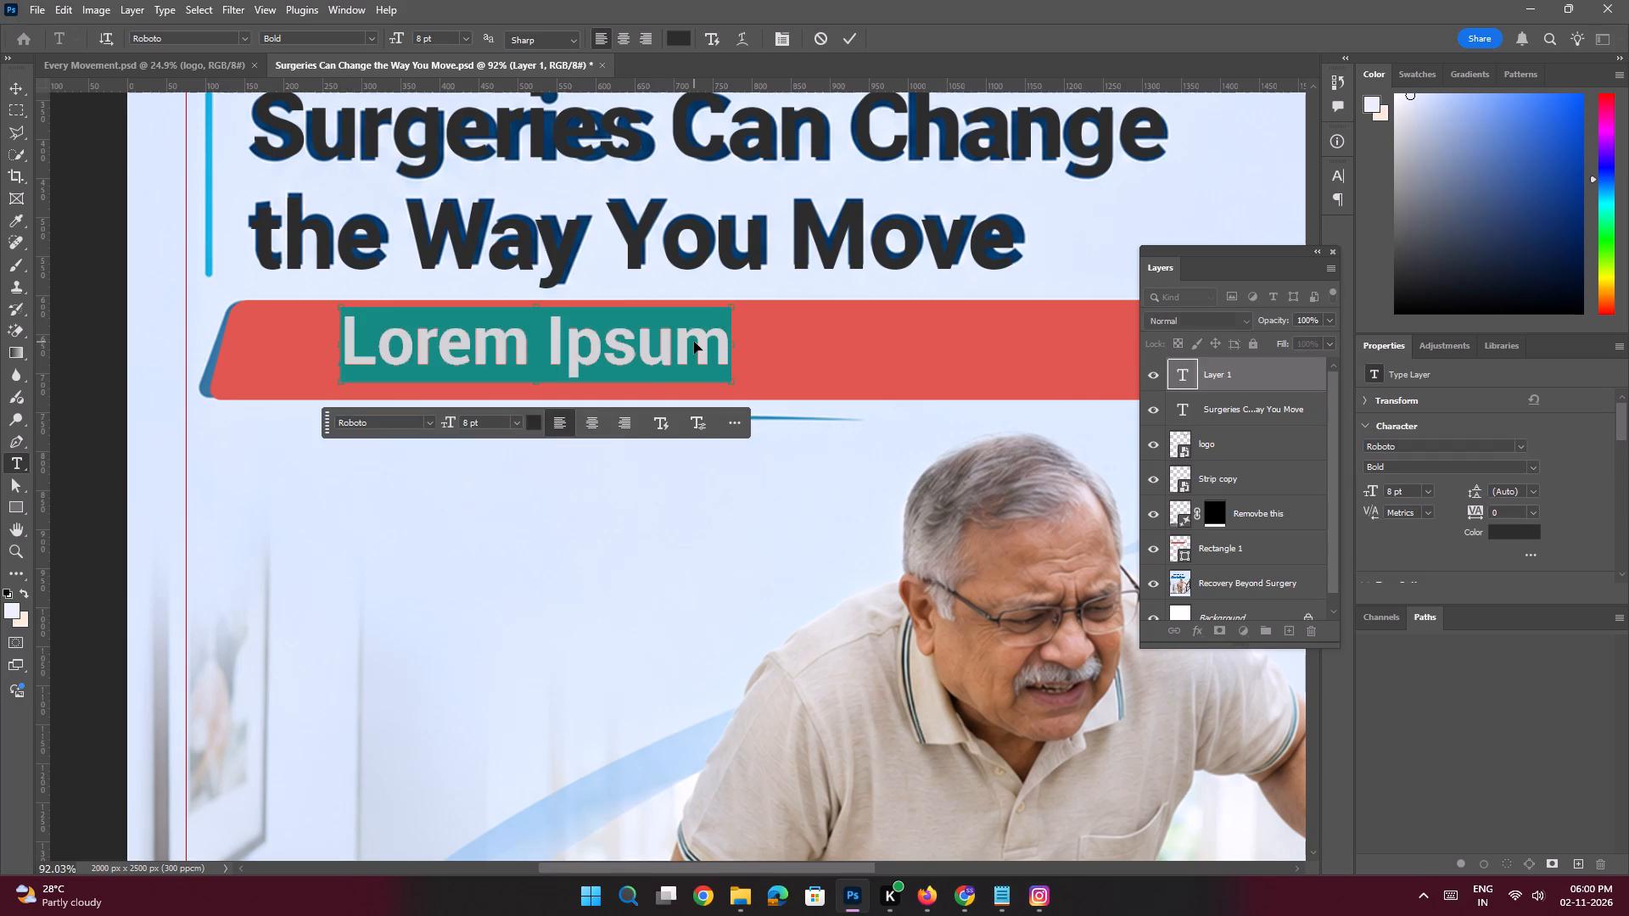
pyautogui.hotkey('ctrl', 'v')
pyautogui.click(24, 88)
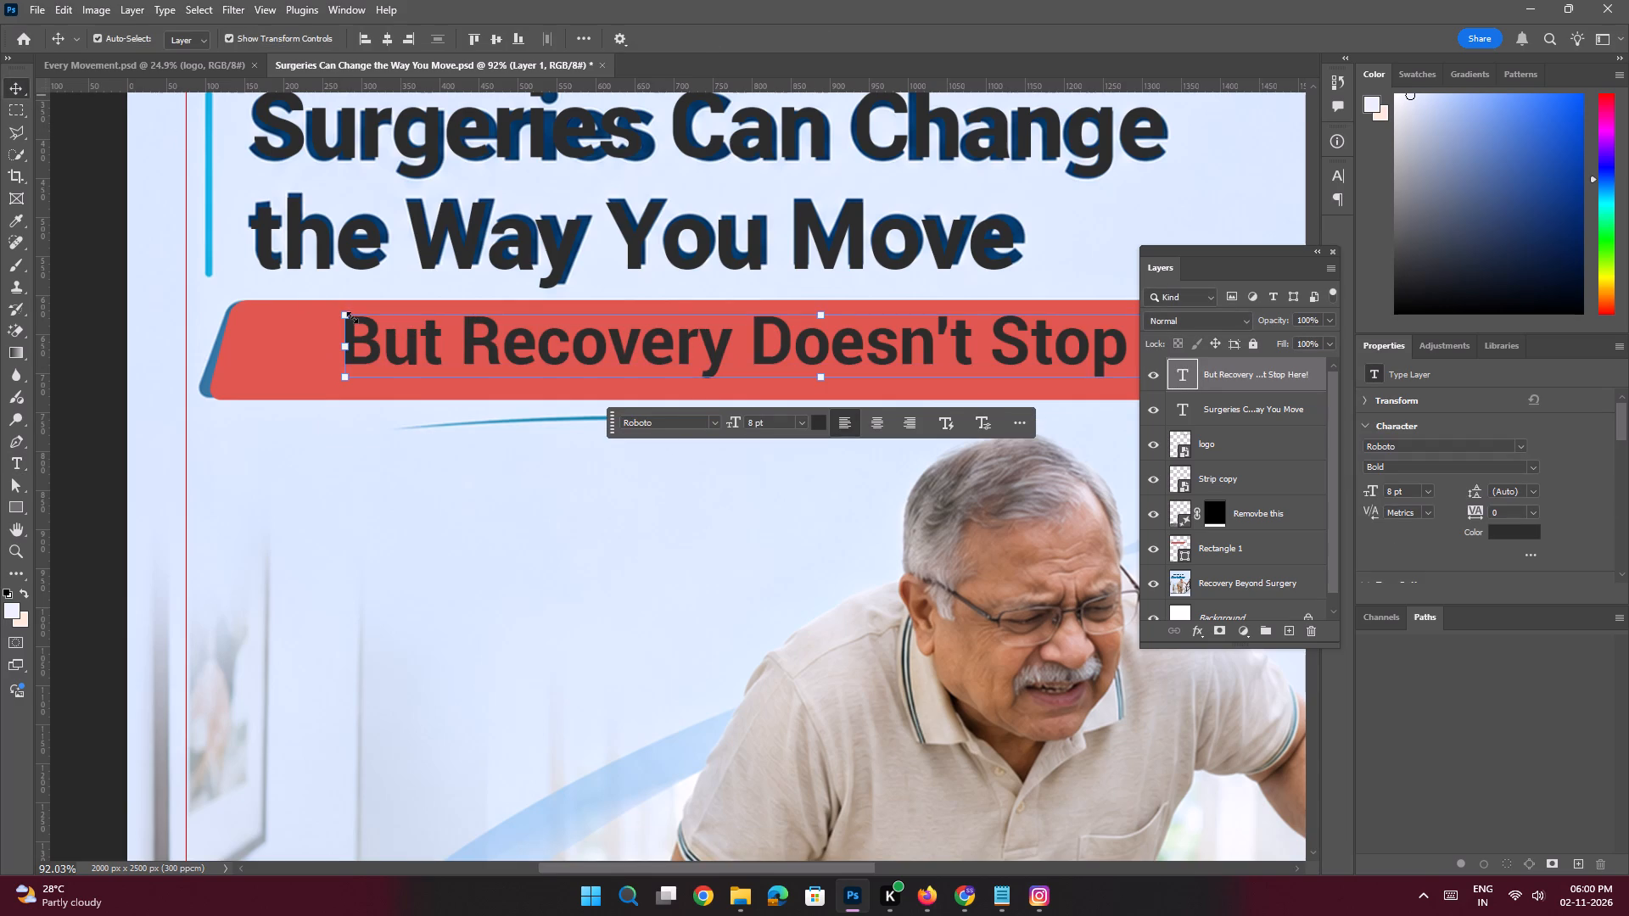
pyautogui.moveTo(381, 344); pyautogui.dragTo(303, 356)
# Change the colour of the "But Recovery Doesn't Stop Here!" text to white.
pyautogui.click(1510, 536)
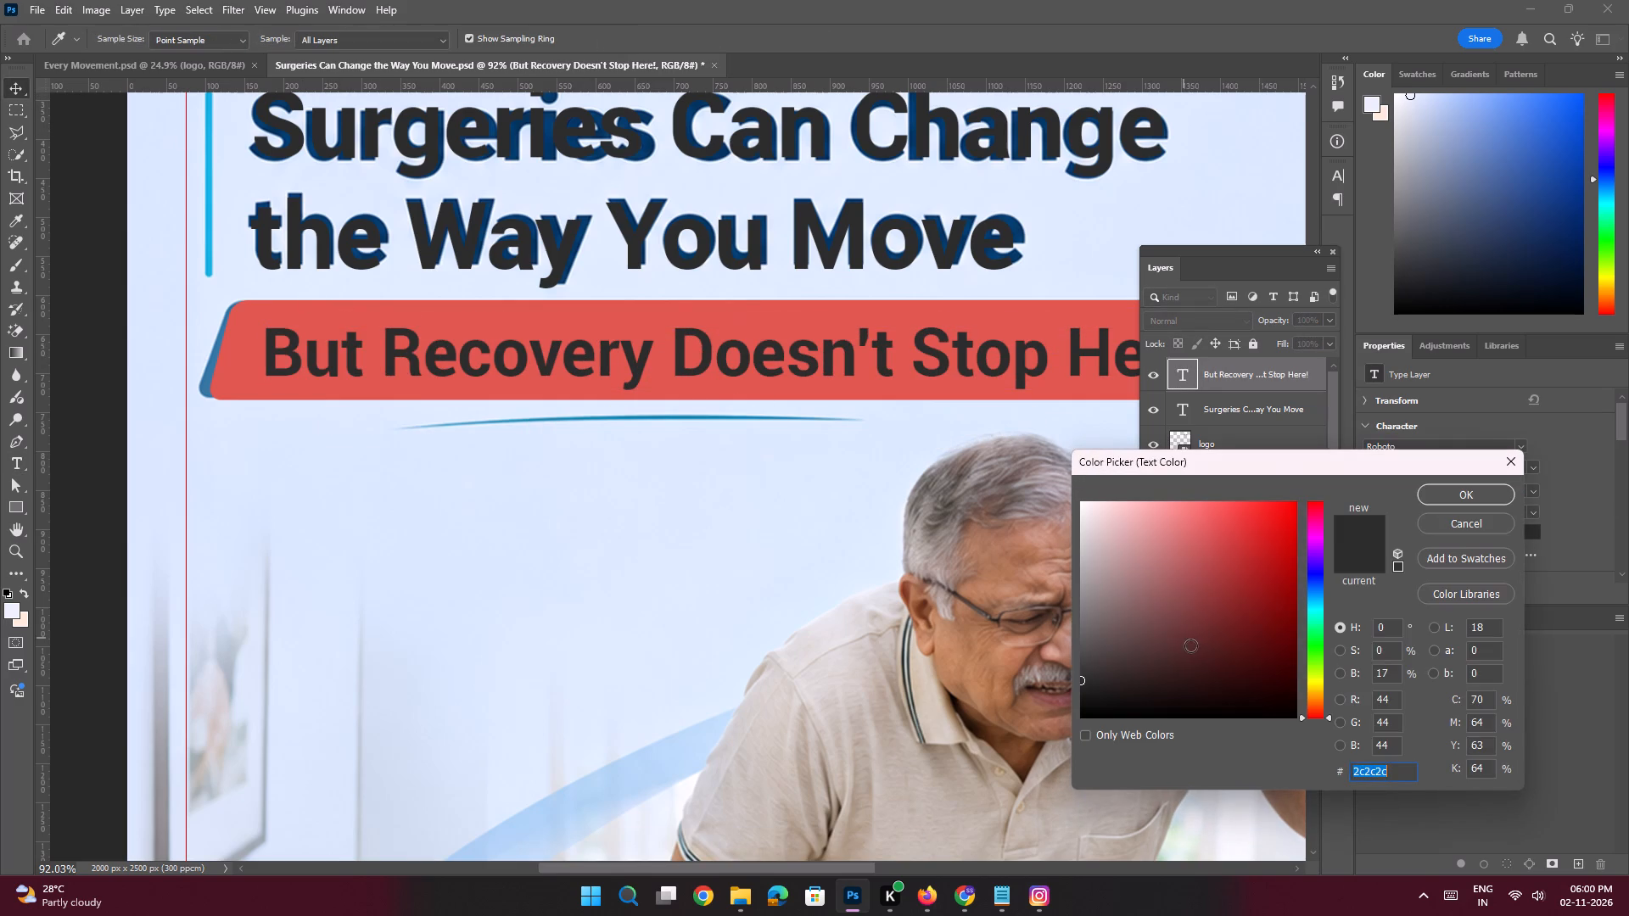
pyautogui.moveTo(1190, 645); pyautogui.dragTo(1040, 481)
pyautogui.press('Return')
pyautogui.press('Return')
pyautogui.hotkey('ctrl', '0')
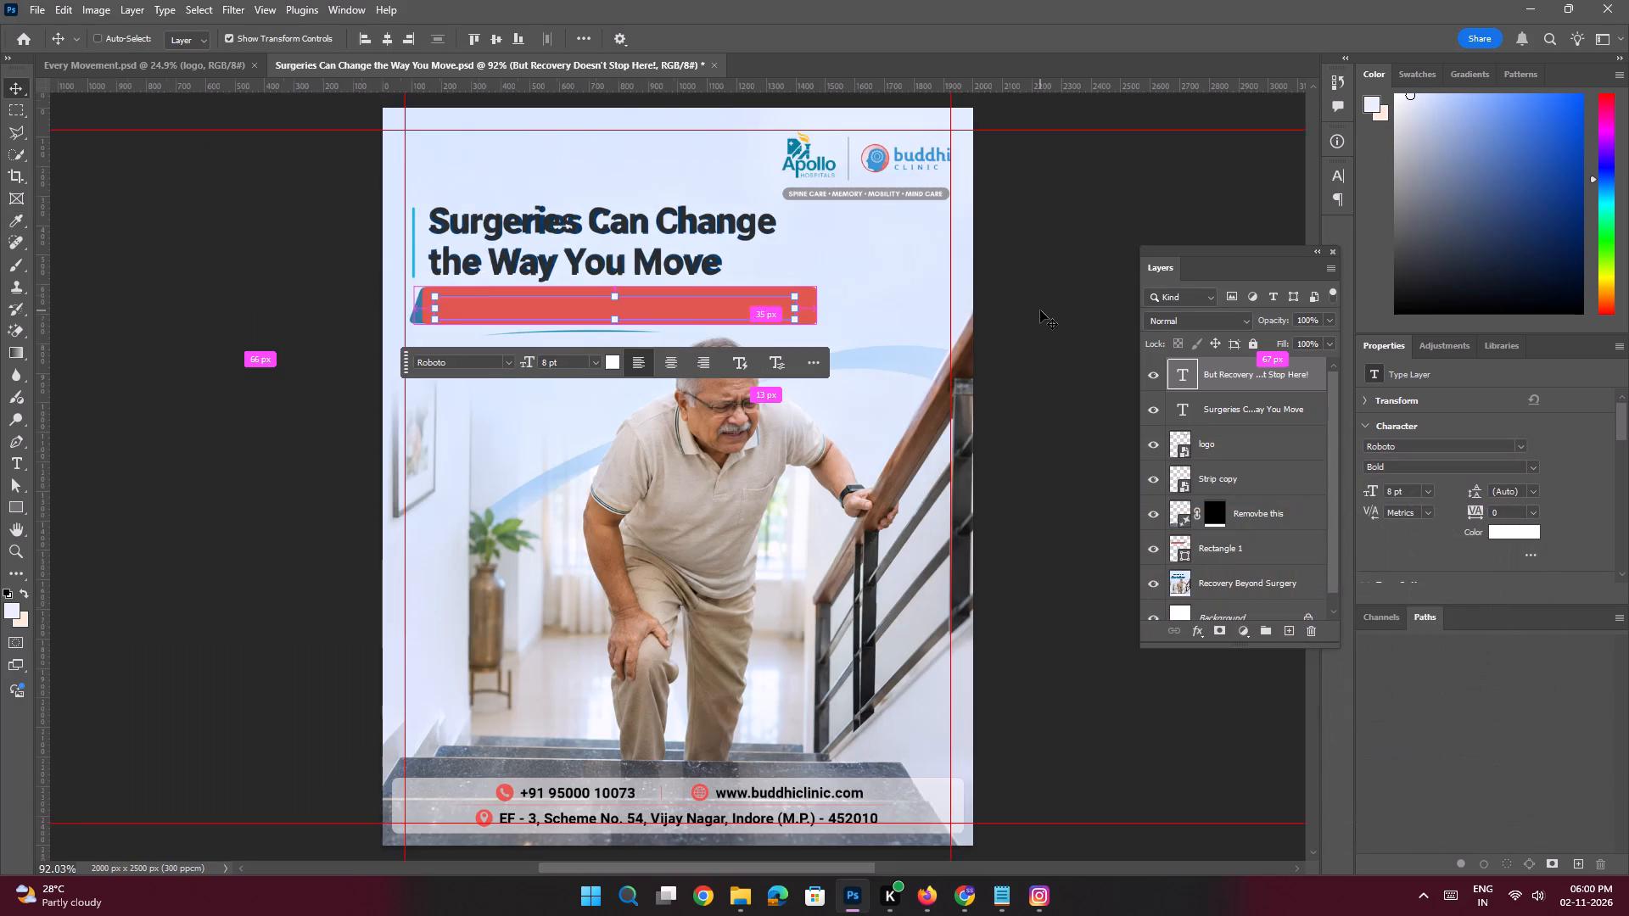
pyautogui.click(274, 215)
# On a new layer above the subheading text, draw a teal rectangle about 10 × 241 px over the light blue vertical bar beside the heading.
pyautogui.press('space')
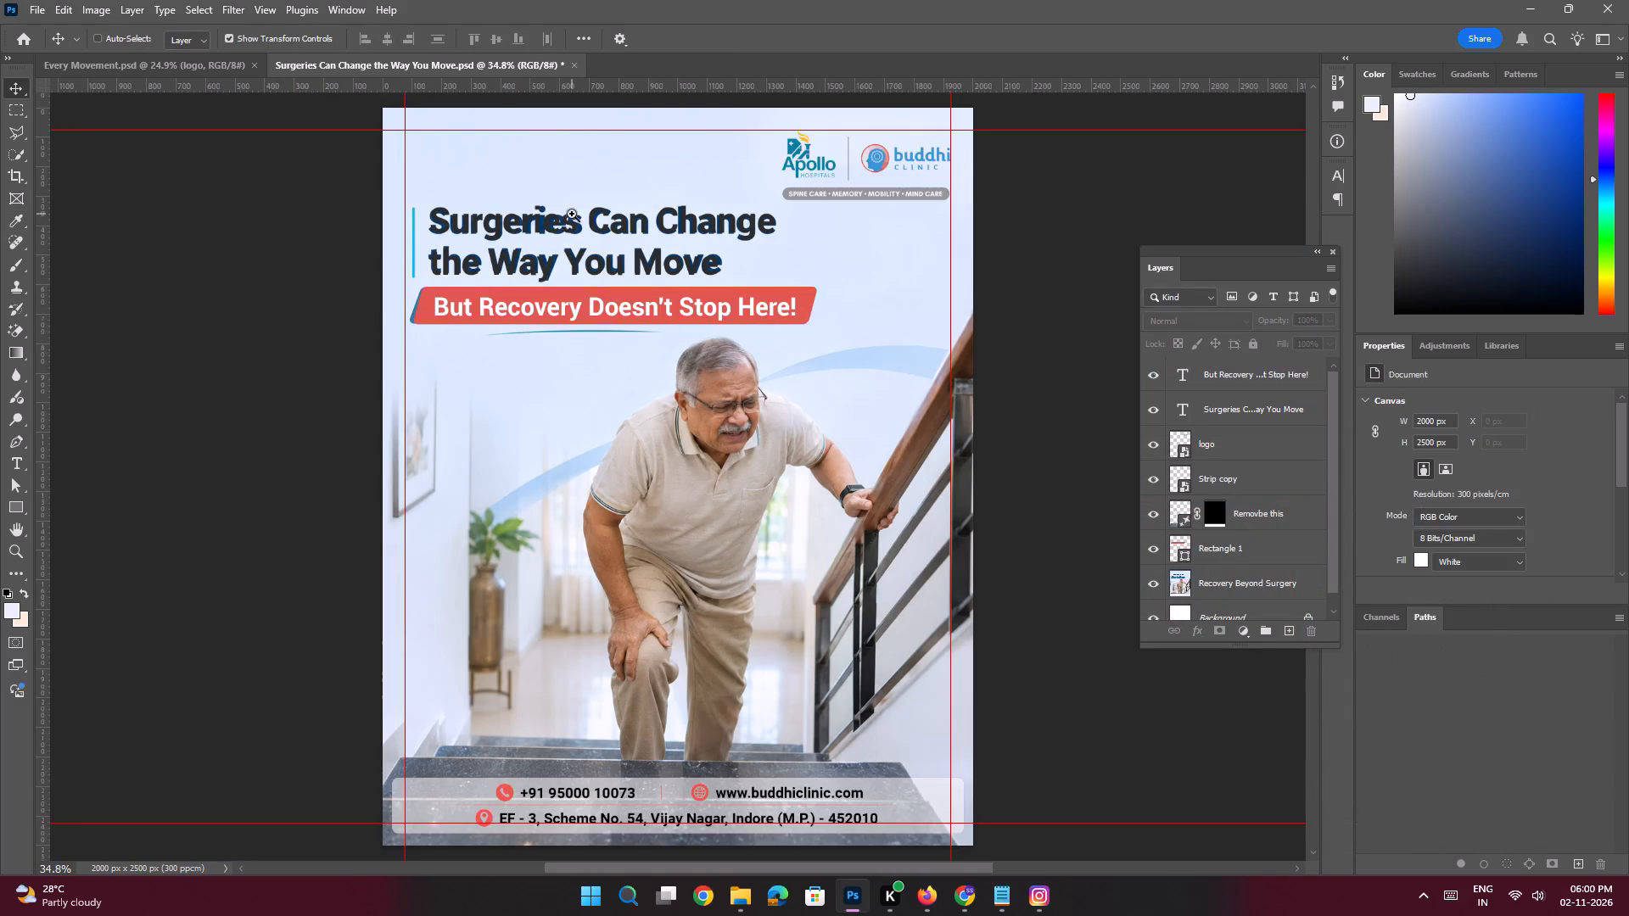
pyautogui.keyDown('ctrl'); pyautogui.moveTo(572, 214); pyautogui.dragTo(592, 270); pyautogui.keyUp('ctrl')
pyautogui.moveTo(753, 254); pyautogui.dragTo(742, 270)
pyautogui.click(892, 275)
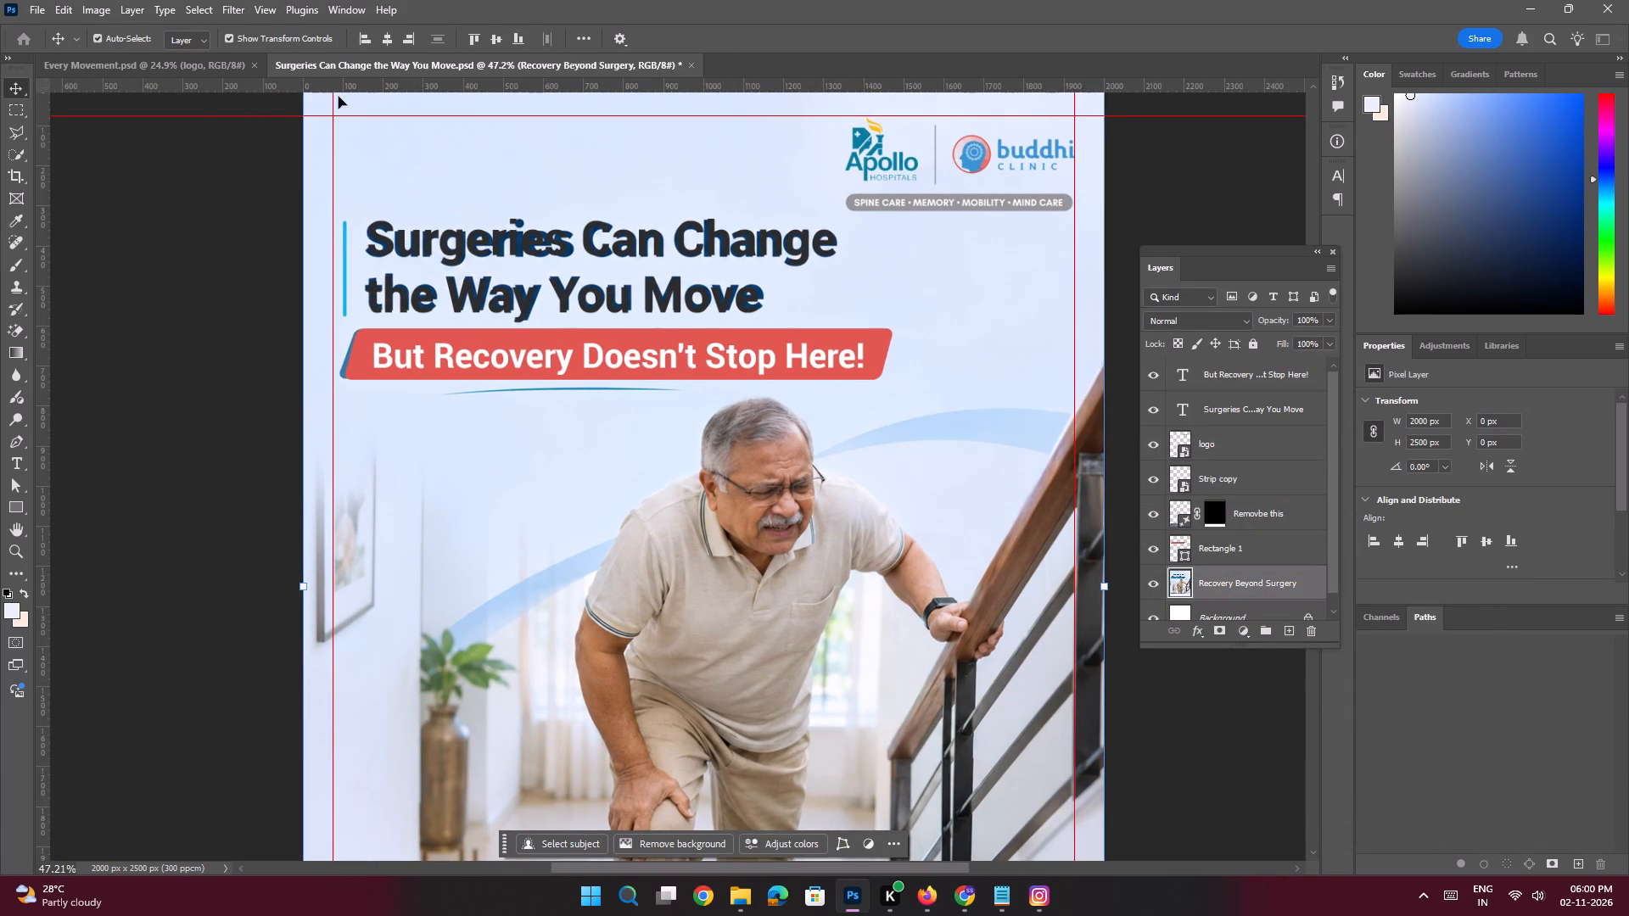
pyautogui.press('space')
pyautogui.keyDown('ctrl'); pyautogui.moveTo(395, 257); pyautogui.dragTo(425, 313); pyautogui.keyUp('ctrl')
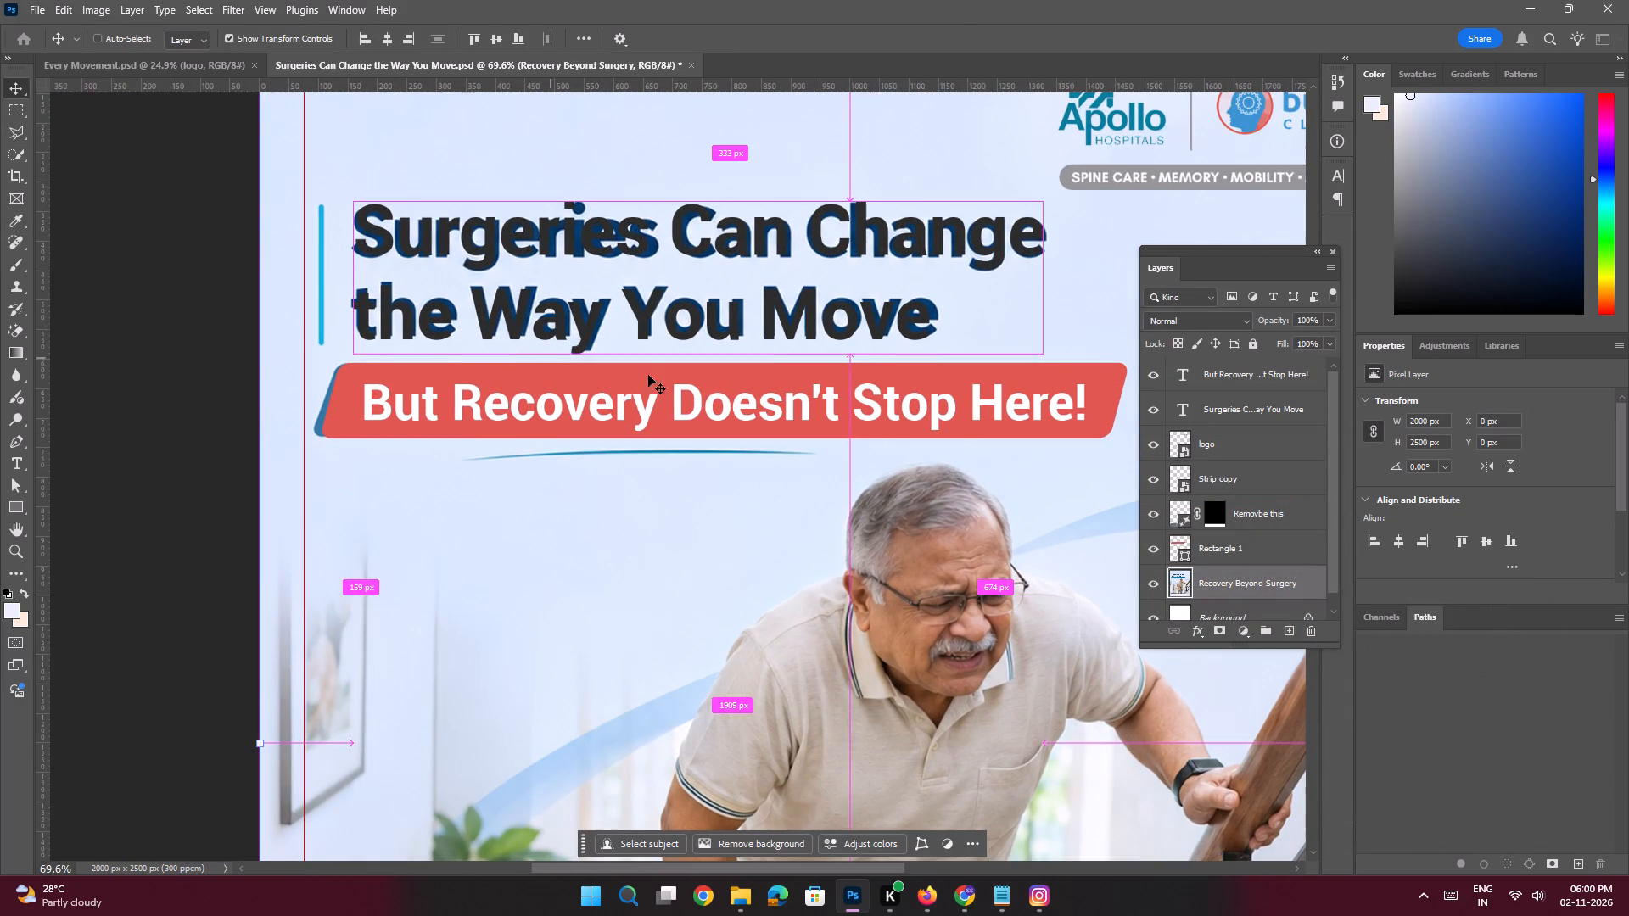
pyautogui.scroll(5, 1251, 462)
pyautogui.click(1230, 378)
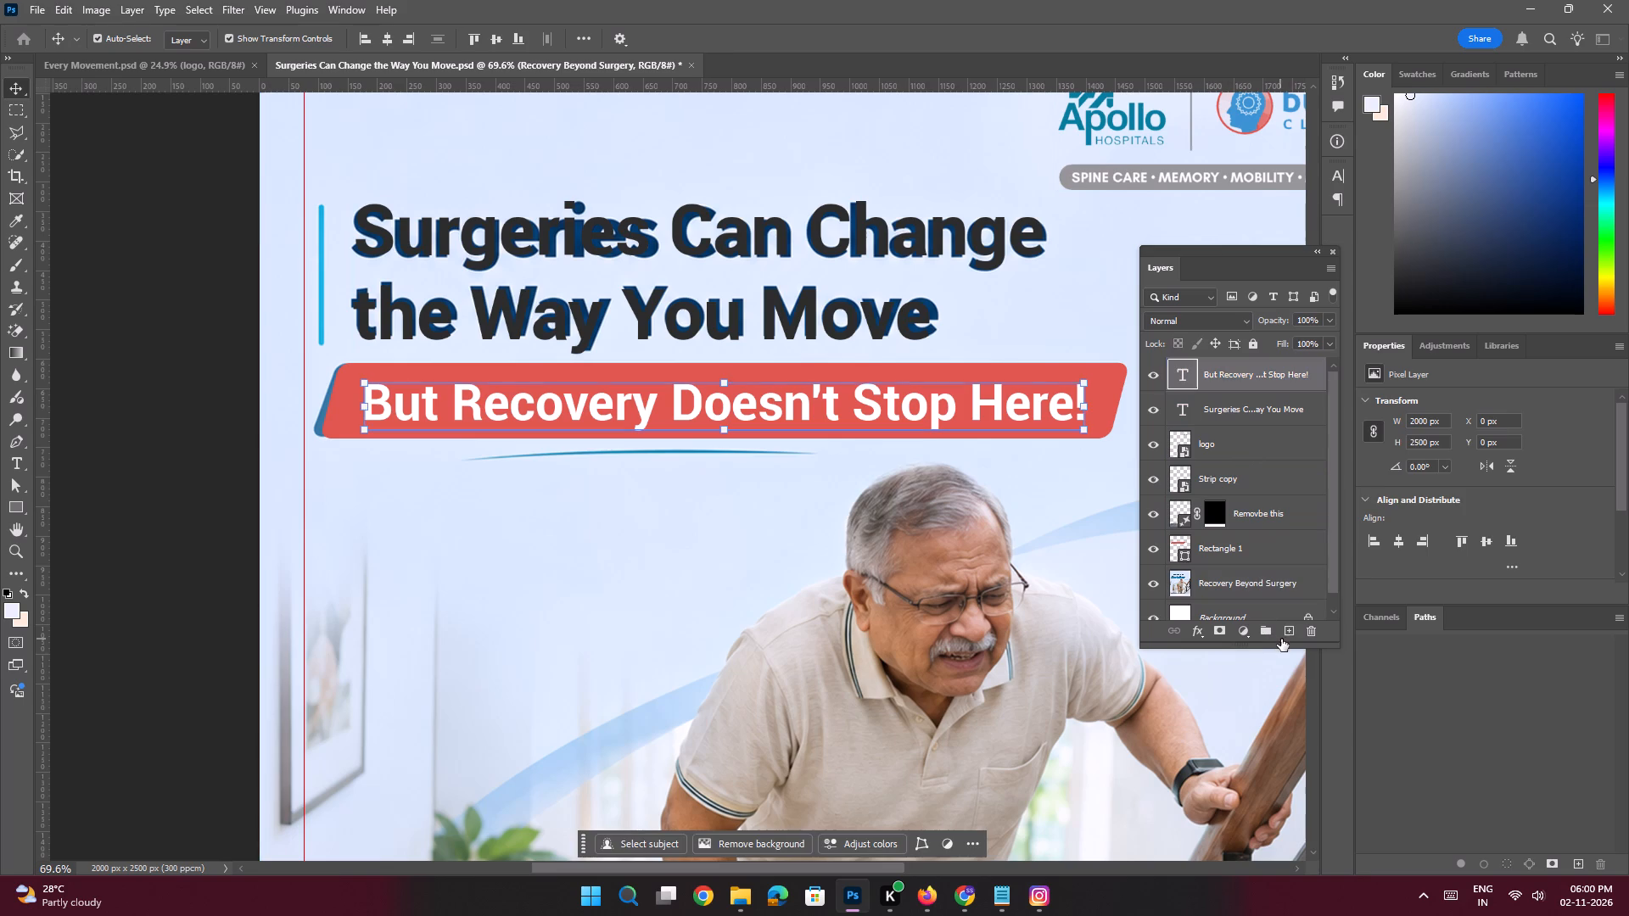
pyautogui.click(1285, 638)
pyautogui.click(11, 503)
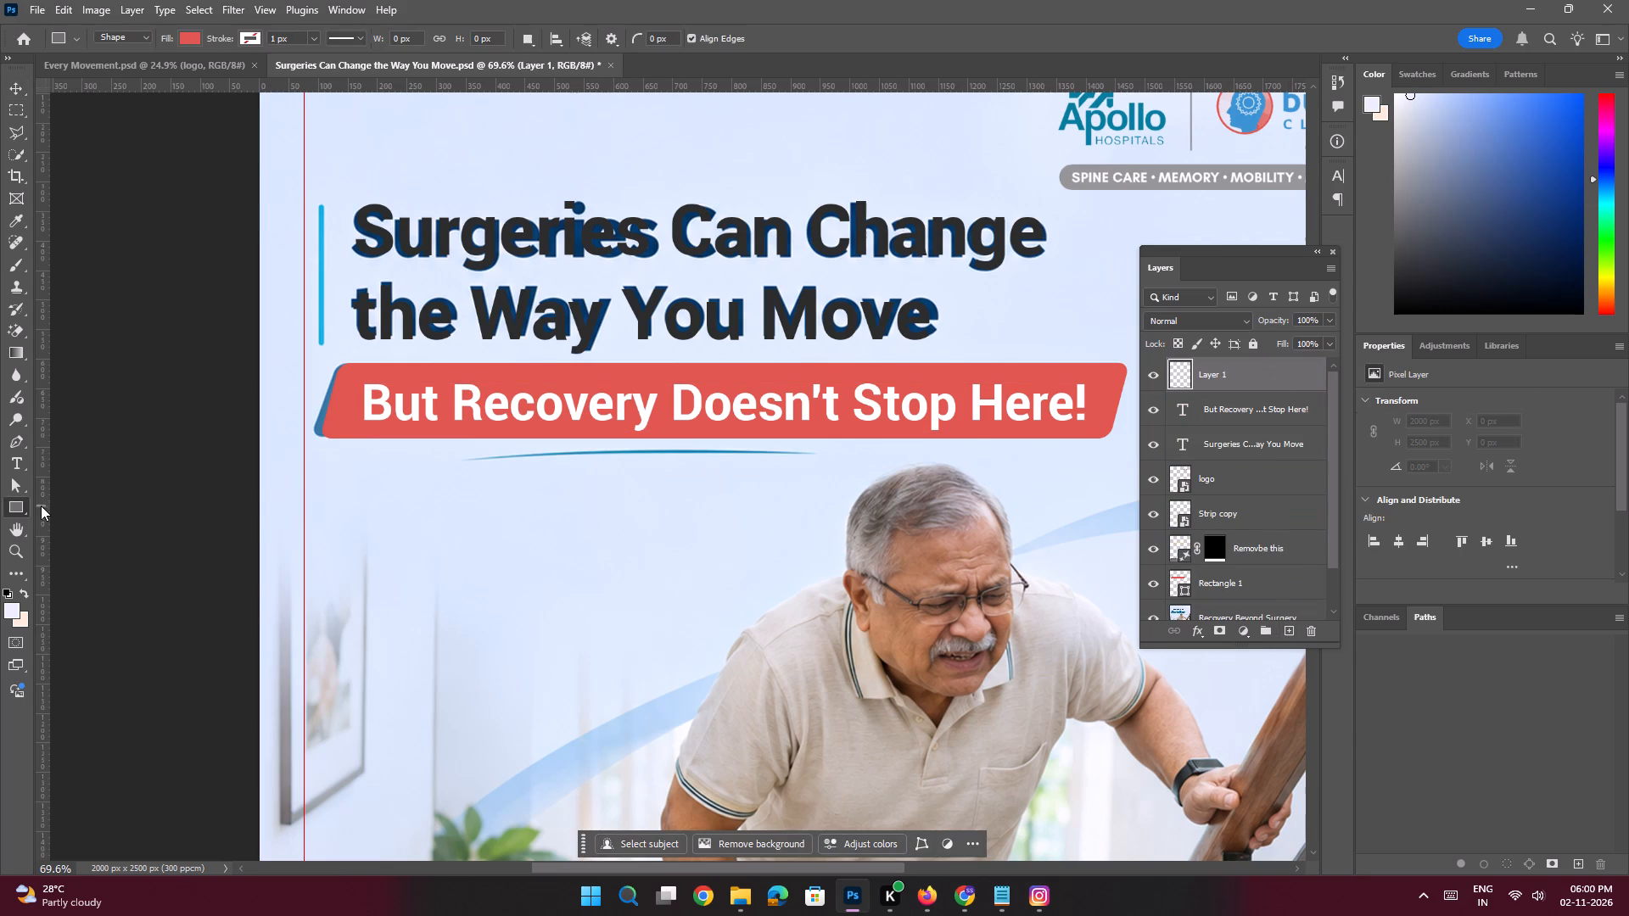
pyautogui.press('space')
pyautogui.press('space')
pyautogui.press('space')
pyautogui.press('space')
pyautogui.press('space')
pyautogui.press('space')
pyautogui.press('space')
pyautogui.press('space')
pyautogui.press('space')
pyautogui.press('space')
pyautogui.press('space')
pyautogui.press('space')
pyautogui.press('space')
pyautogui.press('space')
pyautogui.press('space')
pyautogui.press('space')
pyautogui.moveTo(591, 327); pyautogui.dragTo(472, 418)
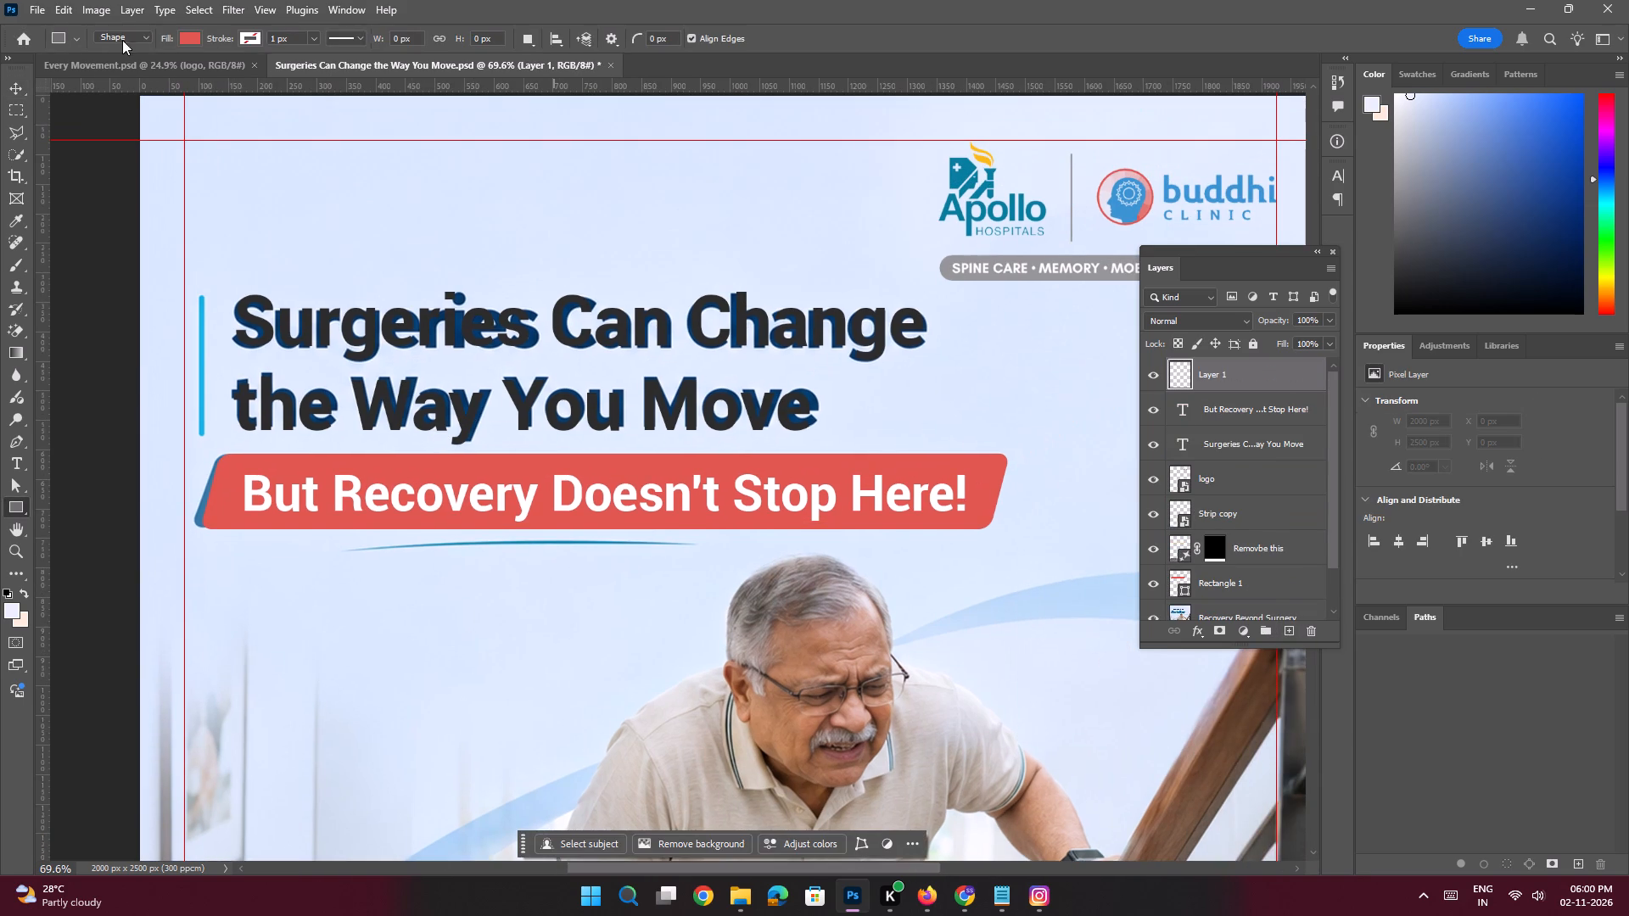
pyautogui.click(189, 38)
pyautogui.click(190, 124)
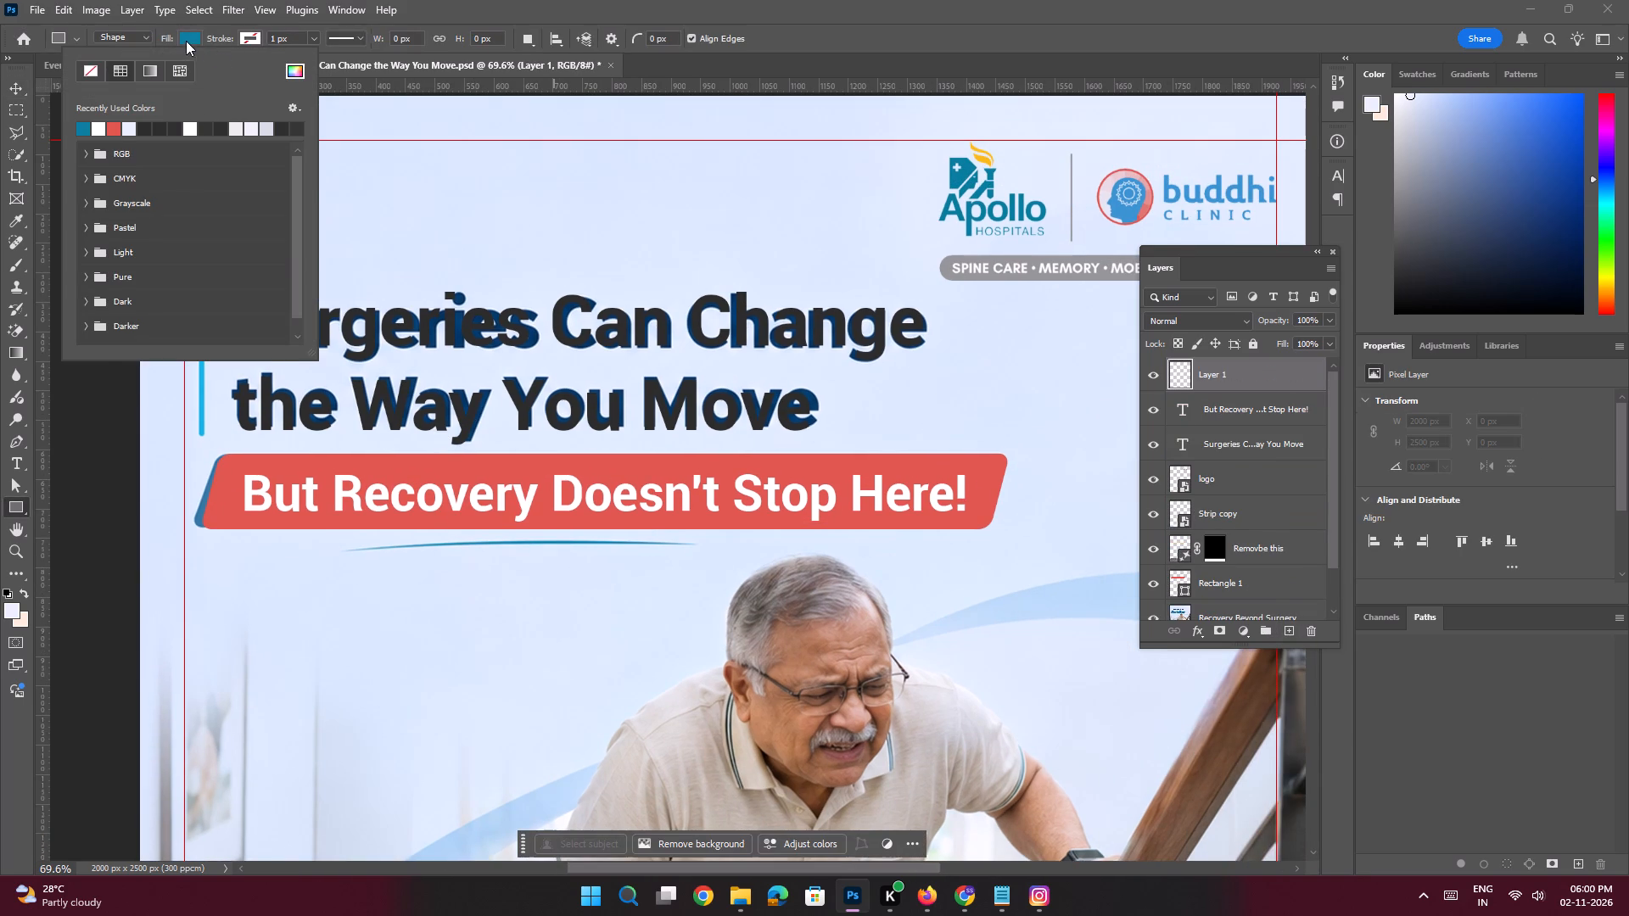
pyautogui.click(186, 41)
pyautogui.press('space')
pyautogui.keyDown('ctrl'); pyautogui.moveTo(184, 315); pyautogui.dragTo(260, 441); pyautogui.keyUp('ctrl')
pyautogui.moveTo(260, 441); pyautogui.dragTo(451, 371)
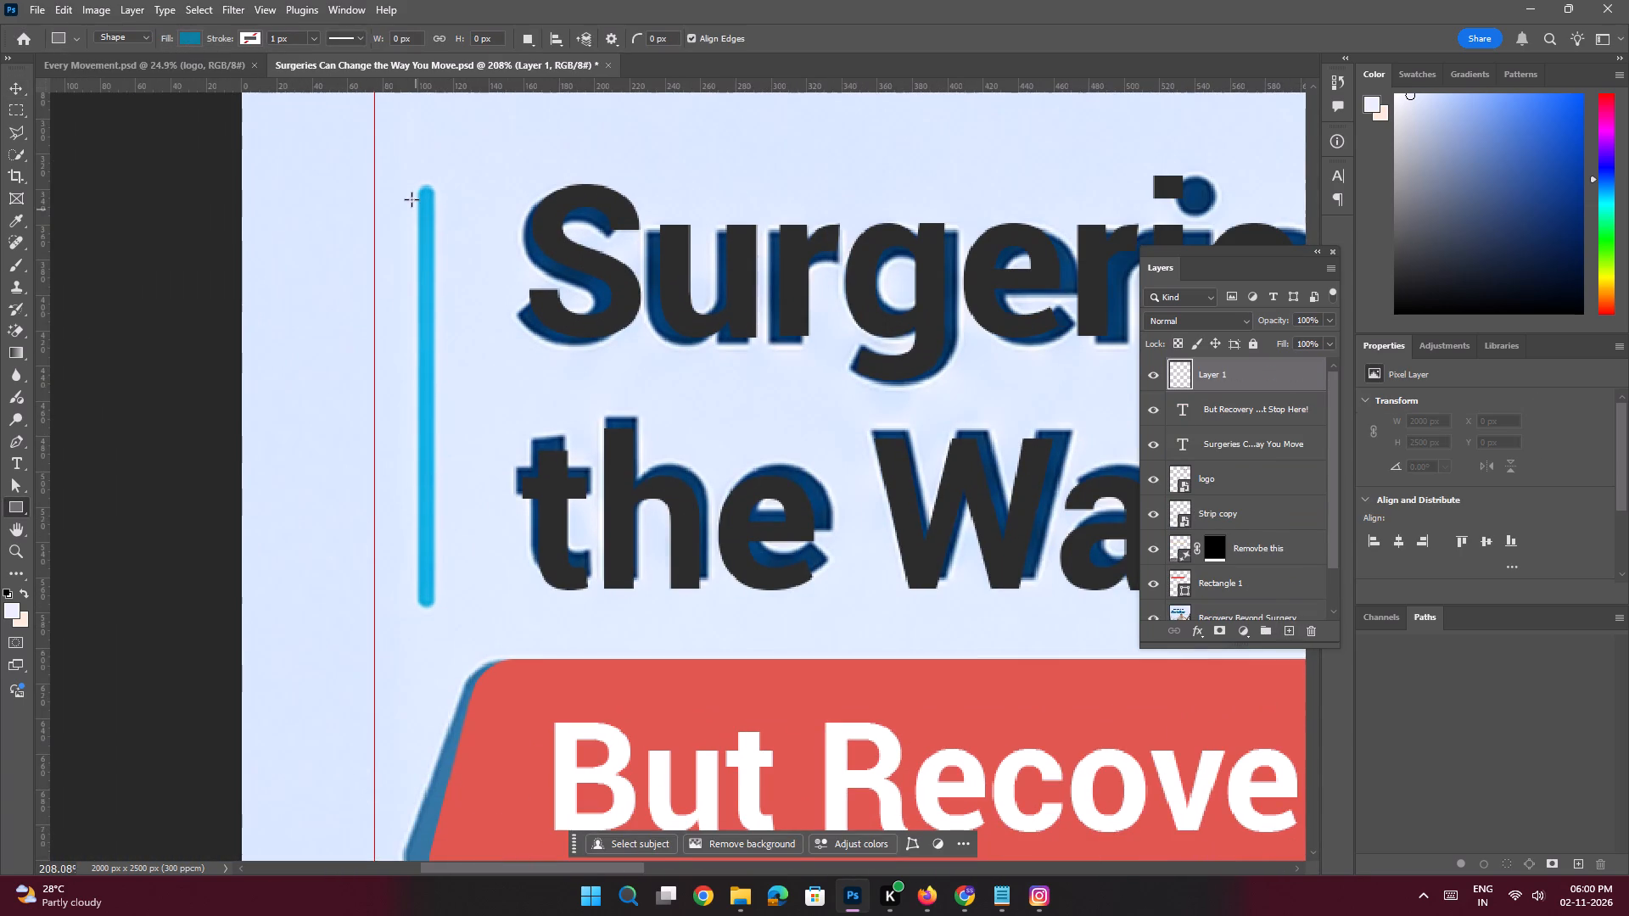
pyautogui.moveTo(417, 184); pyautogui.dragTo(446, 271)
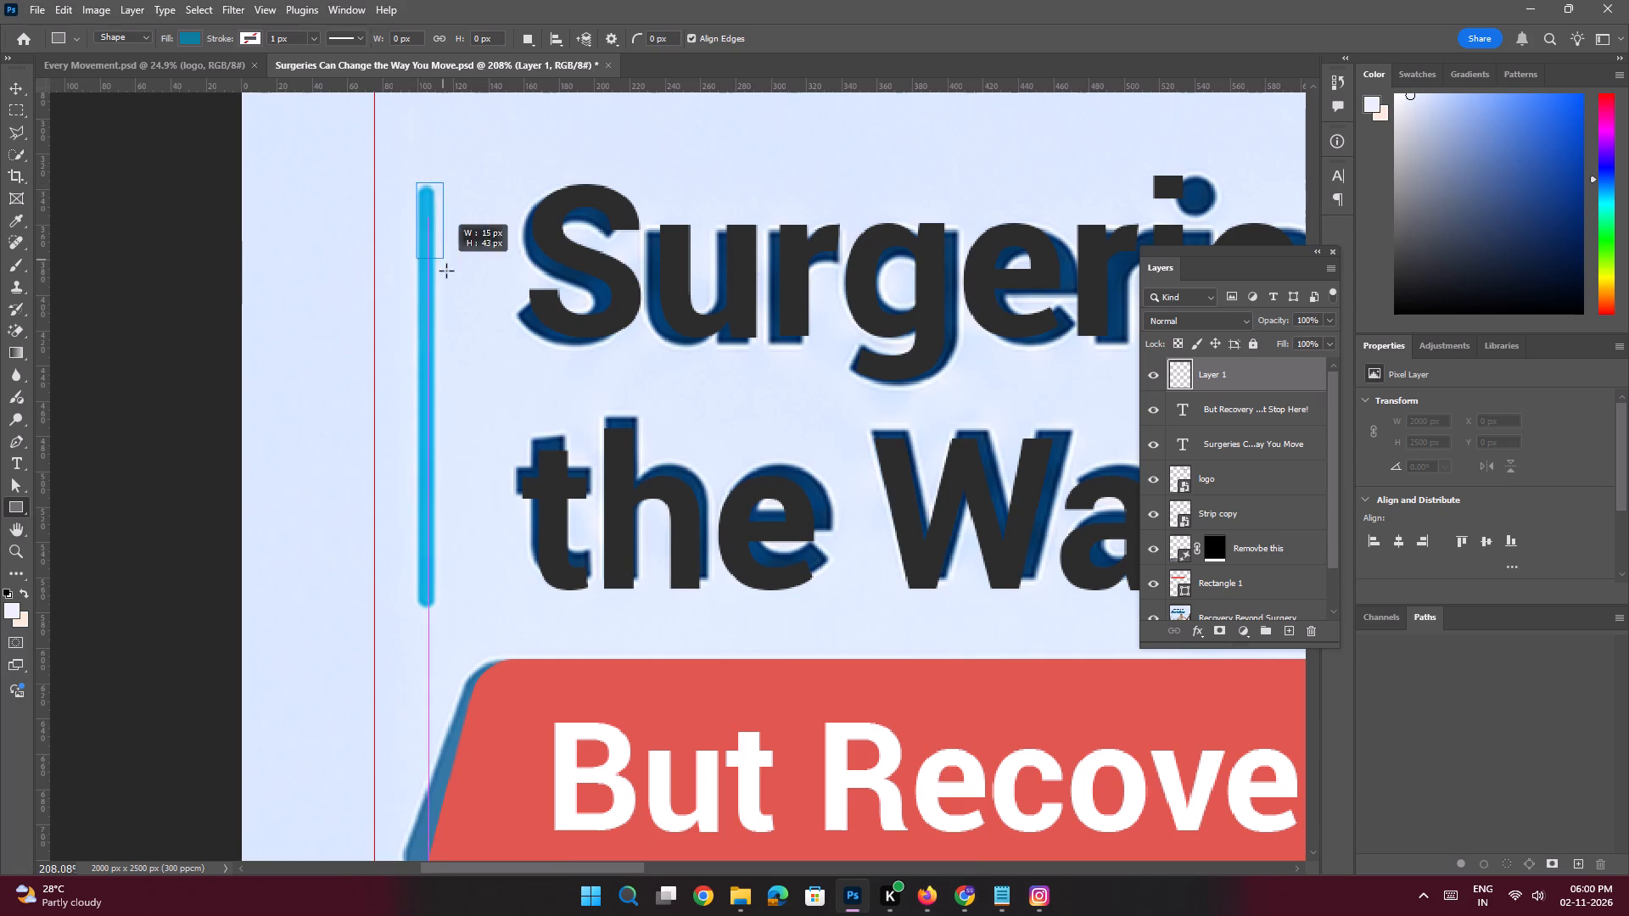
pyautogui.moveTo(446, 271); pyautogui.dragTo(432, 605)
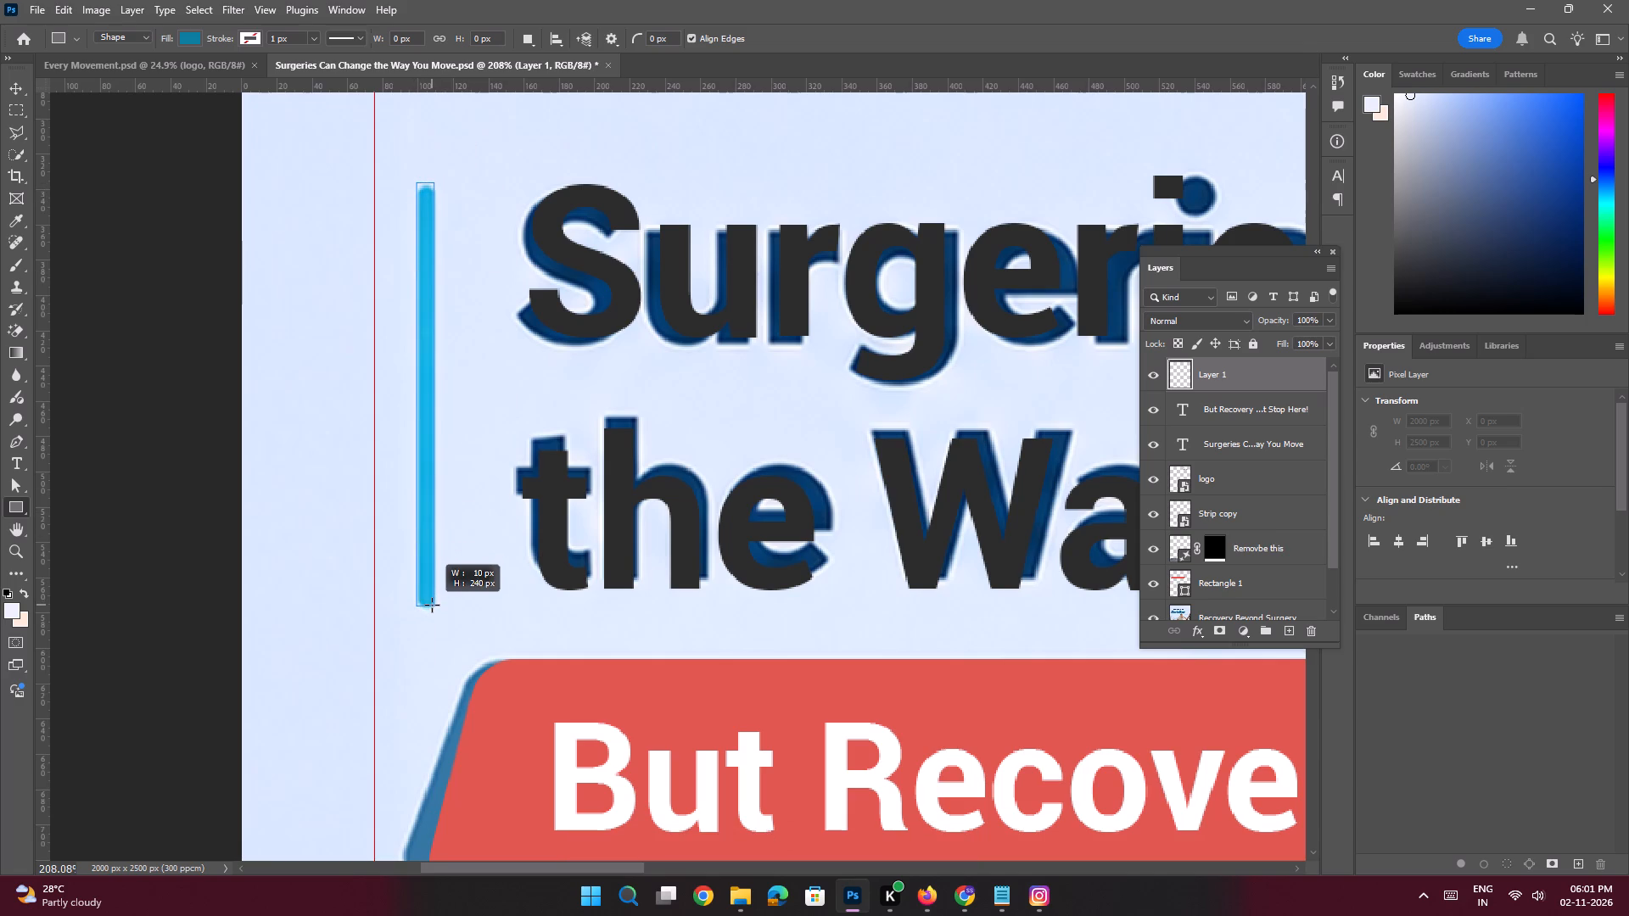
pyautogui.moveTo(432, 605); pyautogui.dragTo(432, 607)
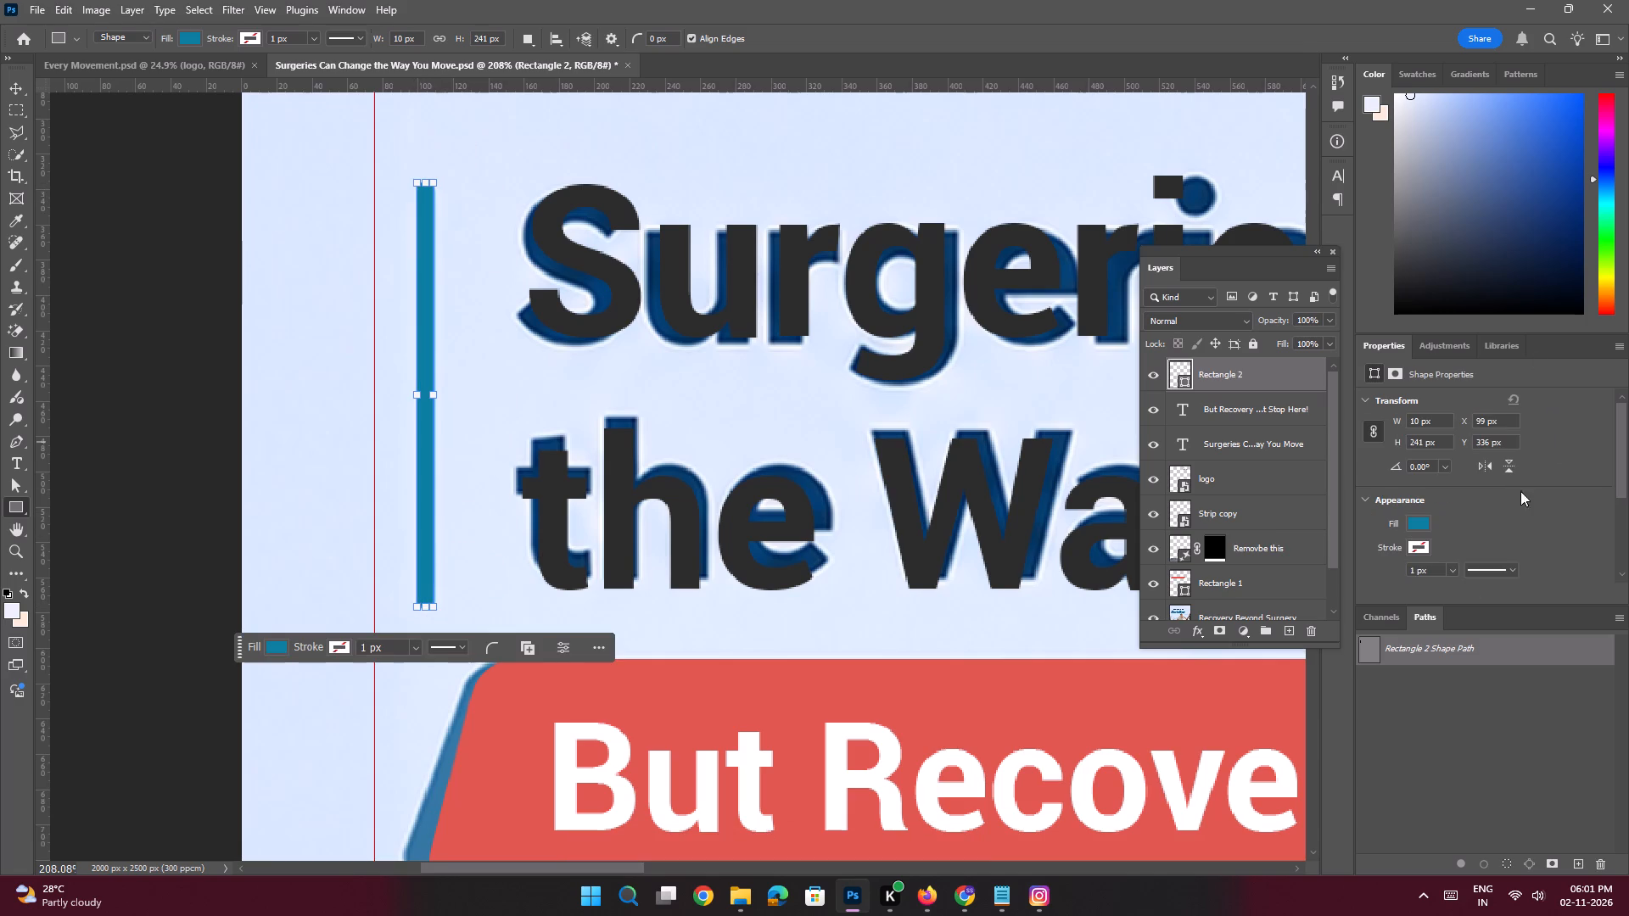
# Round all four corners of the teal vertical bar to 5 px.
pyautogui.scroll(-11, 1468, 493)
pyautogui.moveTo(1400, 474); pyautogui.dragTo(1418, 474)
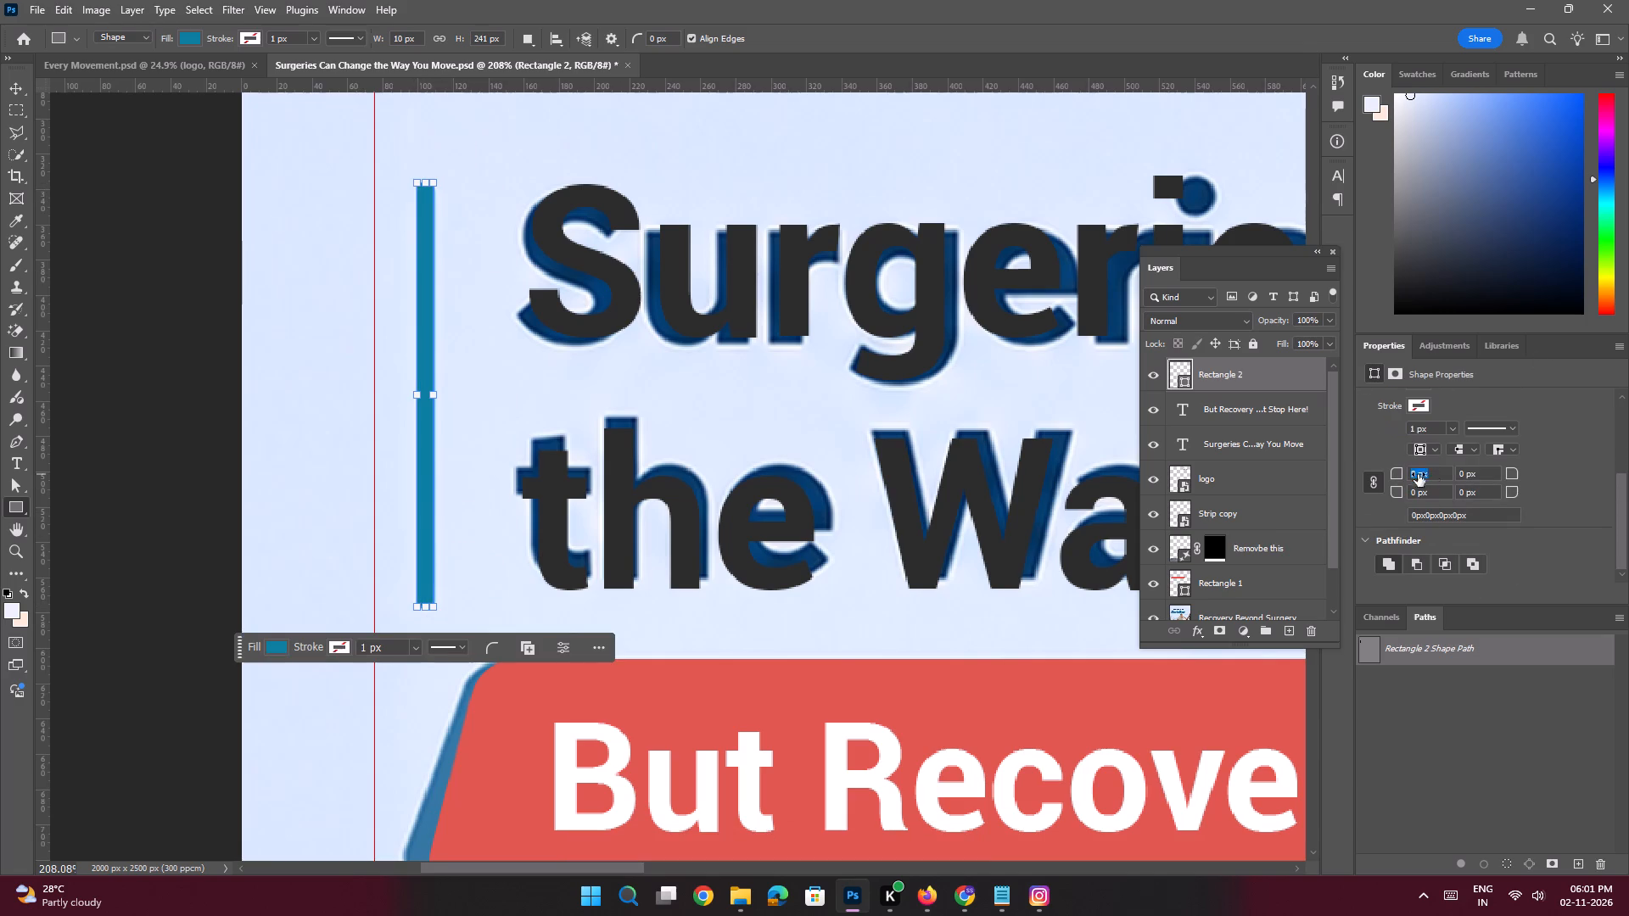
pyautogui.moveTo(1418, 474); pyautogui.dragTo(1528, 461)
pyautogui.press('space')
pyautogui.keyDown('ctrl'); pyautogui.moveTo(672, 309); pyautogui.dragTo(581, 297); pyautogui.keyUp('ctrl')
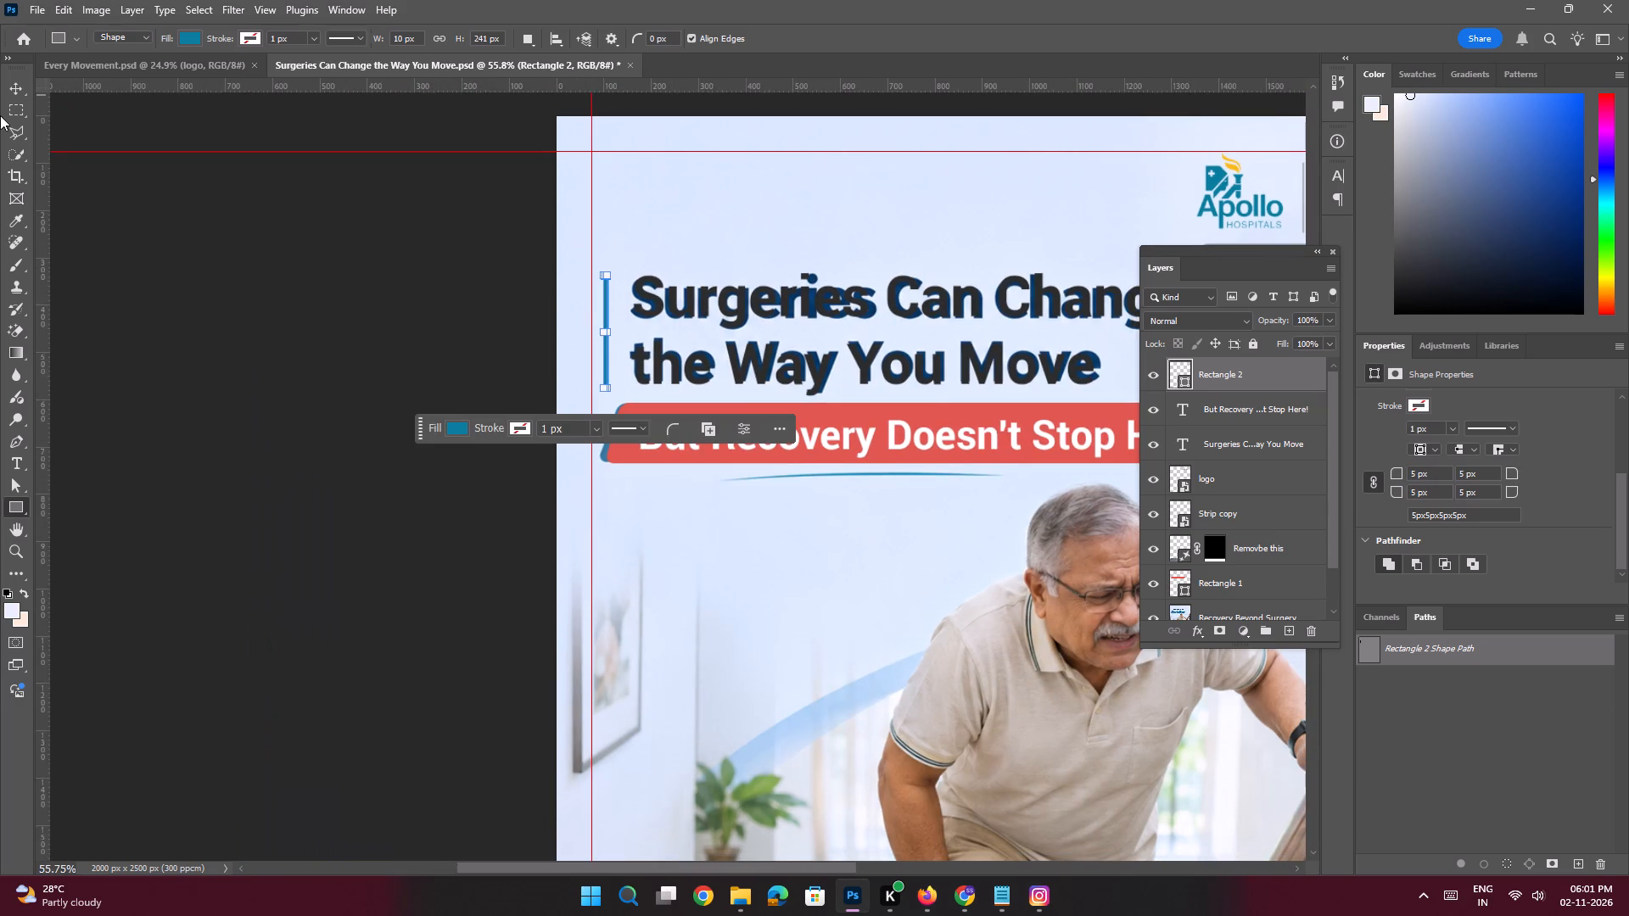
pyautogui.click(17, 87)
pyautogui.click(137, 207)
# Lasso the heading, banner and underline area on the Recovery Beyond Surgery layer and run Generative Fill with the prompt "Remove this".
pyautogui.press('space')
pyautogui.press('space')
pyautogui.press('space')
pyautogui.press('space')
pyautogui.press('space')
pyautogui.press('space')
pyautogui.press('space')
pyautogui.press('space')
pyautogui.press('space')
pyautogui.press('space')
pyautogui.press('space')
pyautogui.press('space')
pyautogui.press('space')
pyautogui.press('space')
pyautogui.press('space')
pyautogui.press('space')
pyautogui.press('space')
pyautogui.press('space')
pyautogui.press('space')
pyautogui.press('space')
pyautogui.moveTo(1038, 334); pyautogui.dragTo(603, 329)
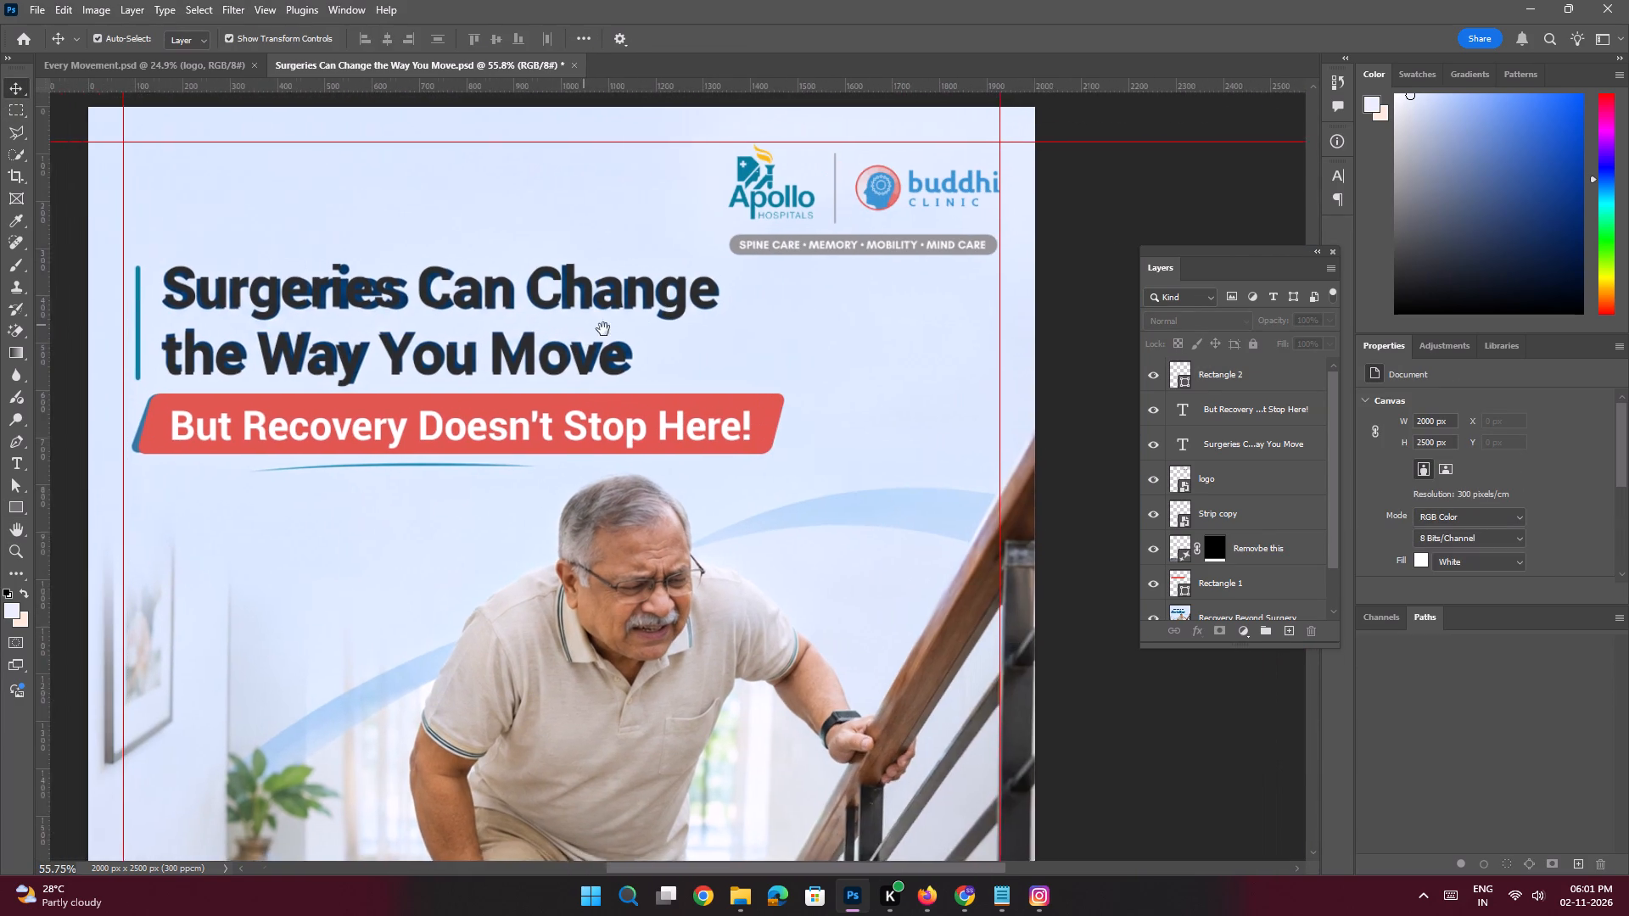
pyautogui.moveTo(603, 329); pyautogui.dragTo(653, 342)
pyautogui.click(832, 350)
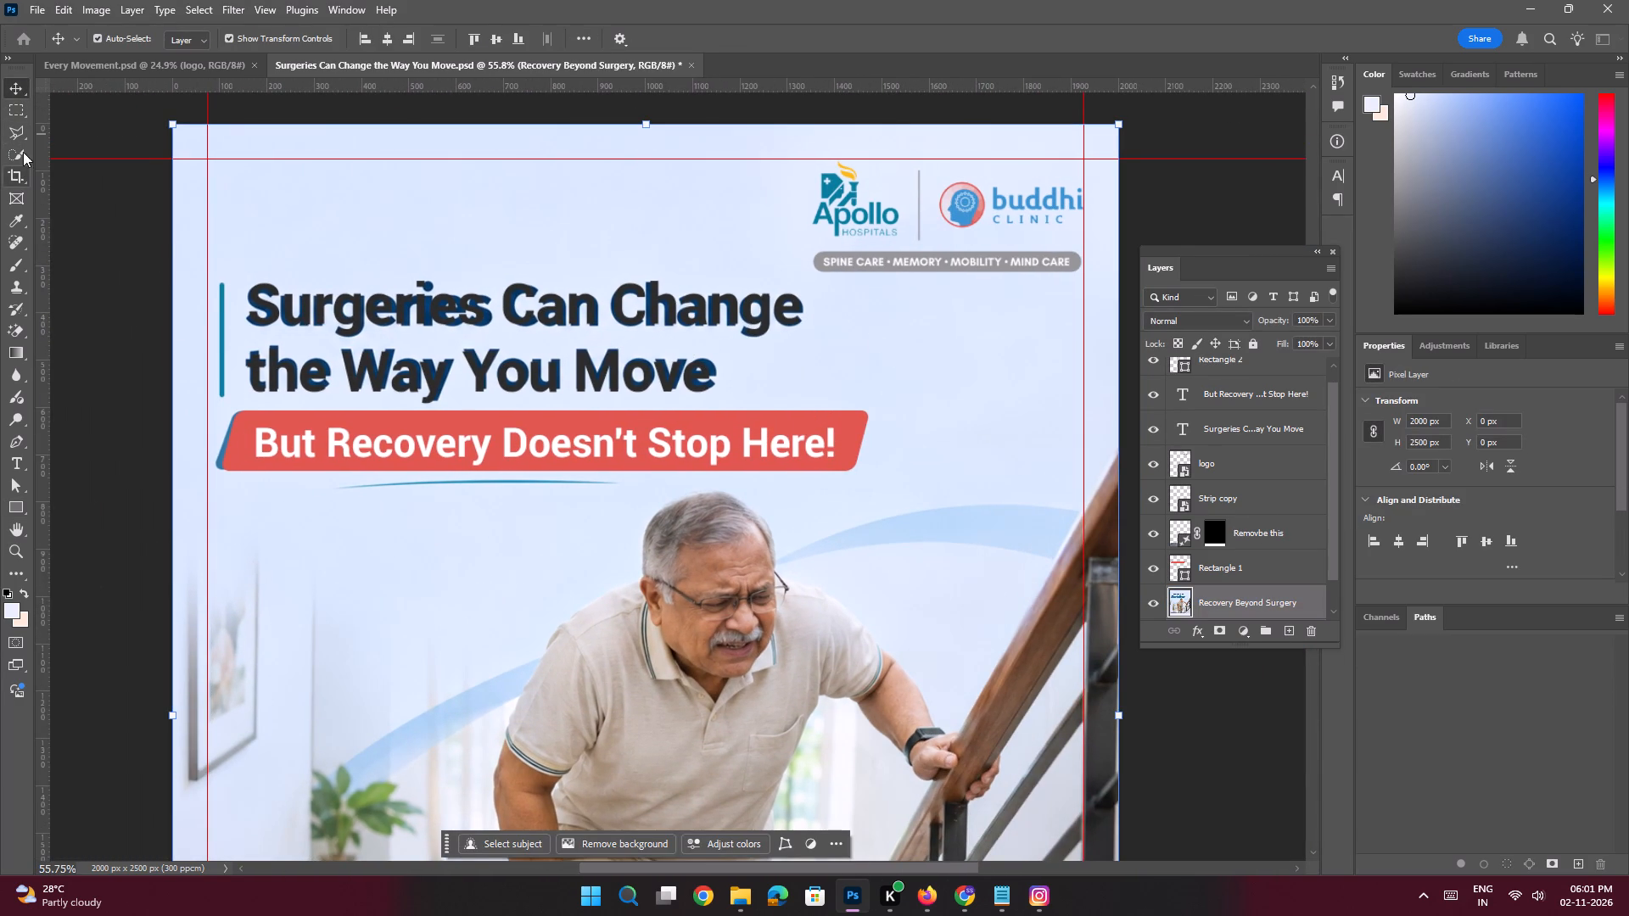
pyautogui.click(20, 136)
pyautogui.click(261, 265)
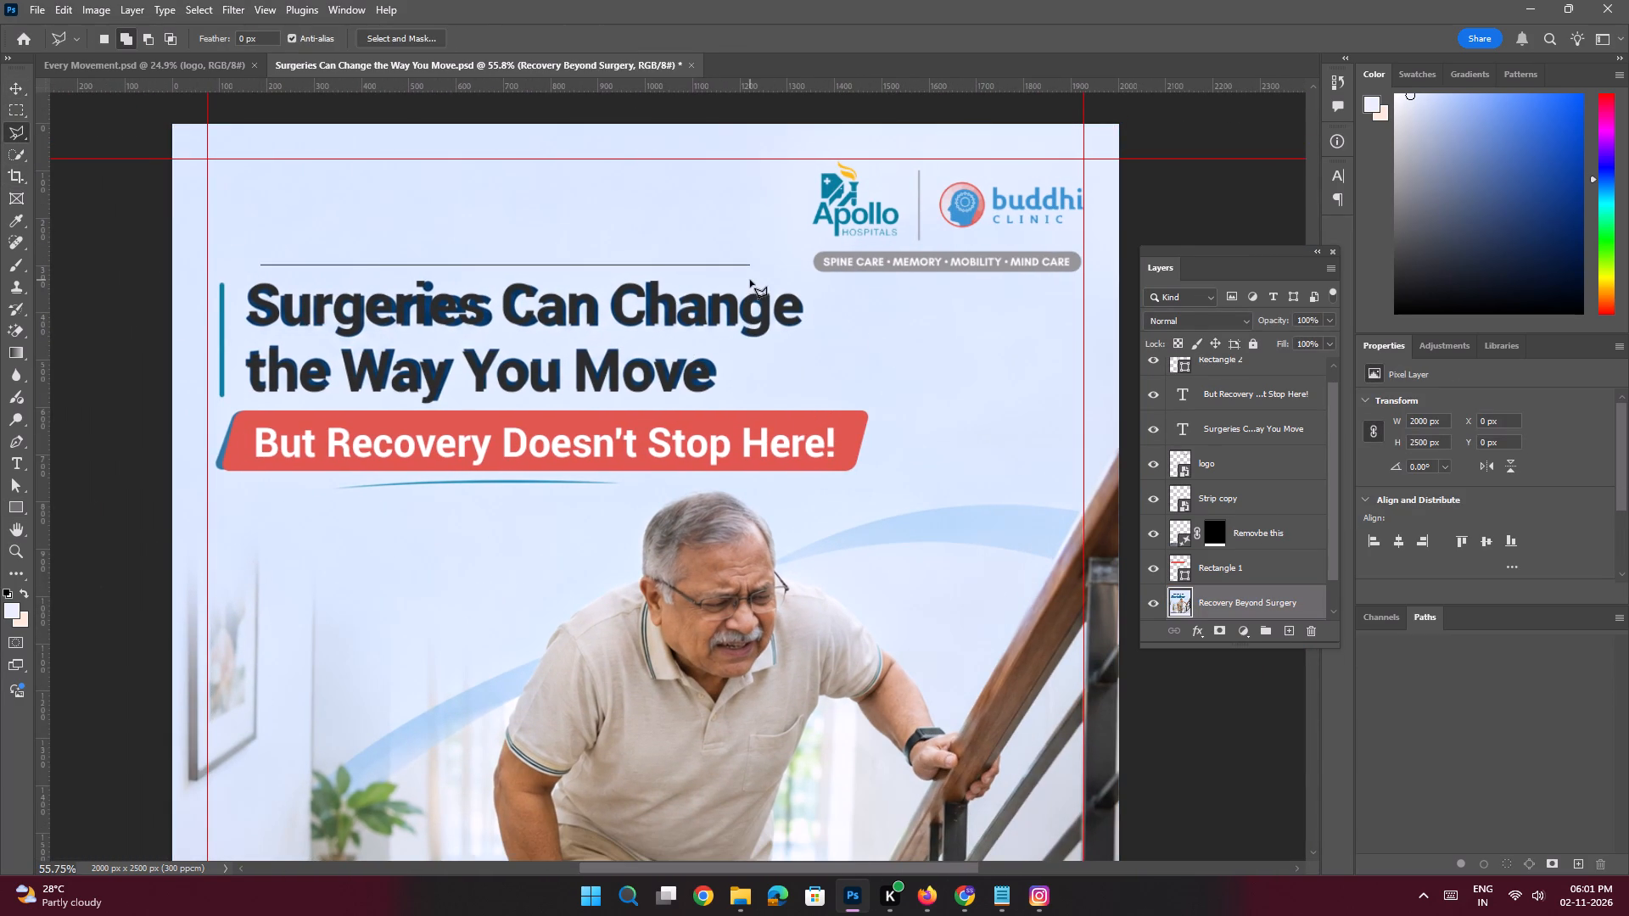
pyautogui.keyDown('shift'); pyautogui.click(750, 280); pyautogui.keyUp('shift')
pyautogui.click(804, 291)
pyautogui.moveTo(848, 332); pyautogui.dragTo(854, 343)
pyautogui.moveTo(883, 374); pyautogui.dragTo(884, 383)
pyautogui.click(887, 402)
pyautogui.click(880, 447)
pyautogui.click(865, 472)
pyautogui.click(841, 483)
pyautogui.click(644, 482)
pyautogui.moveTo(621, 496); pyautogui.dragTo(607, 496)
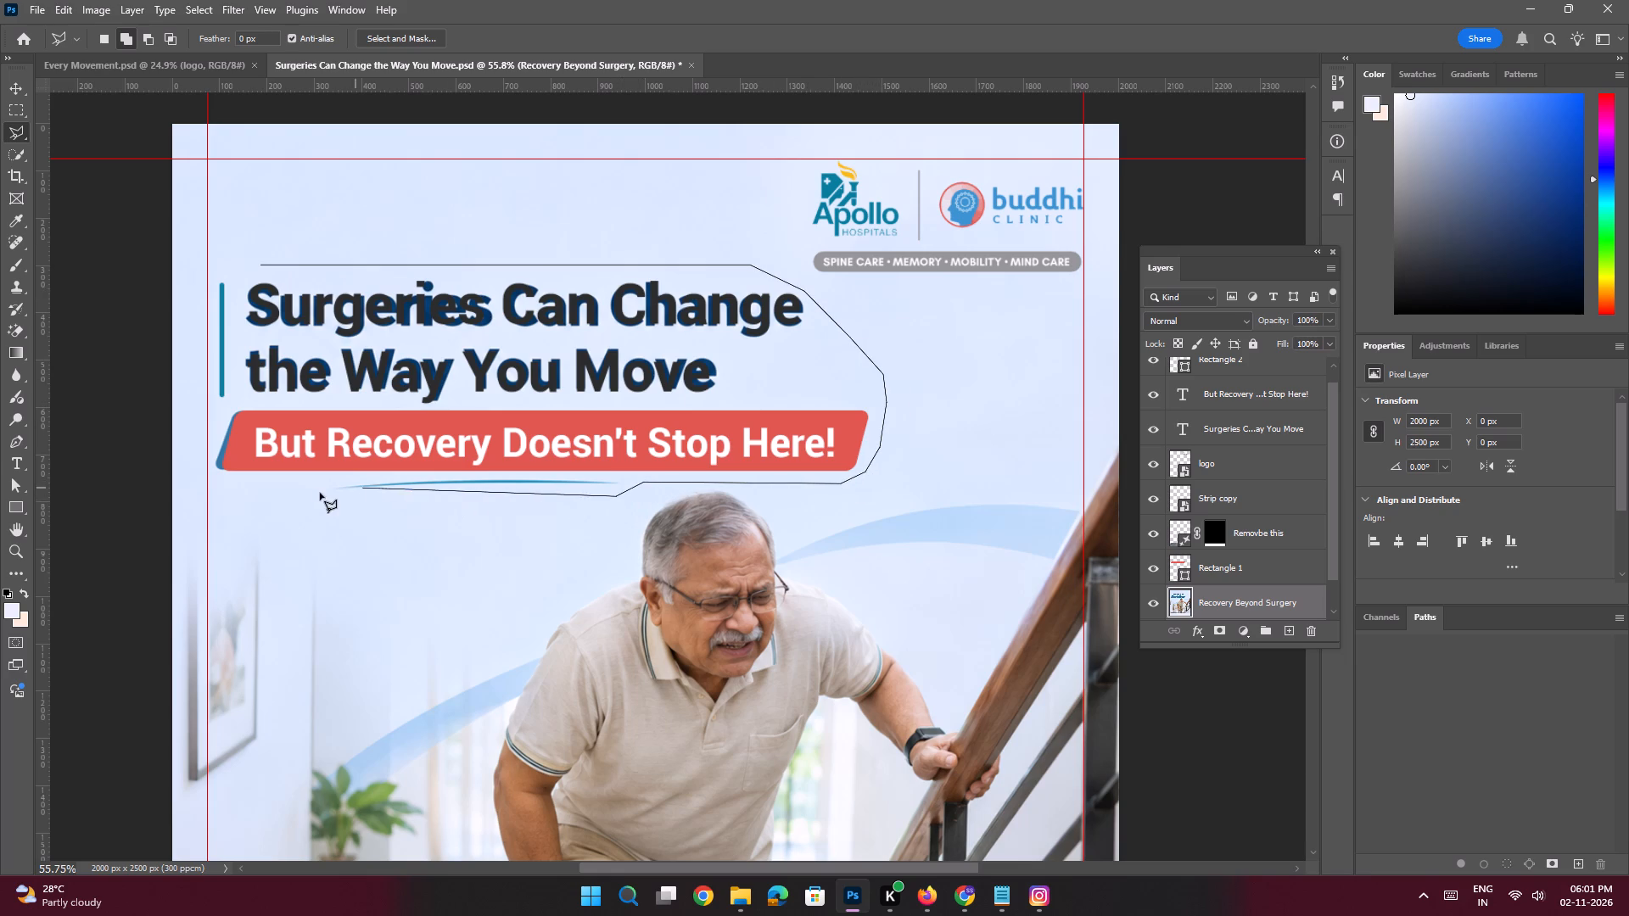
pyautogui.click(311, 502)
pyautogui.click(218, 481)
pyautogui.click(191, 472)
pyautogui.click(190, 278)
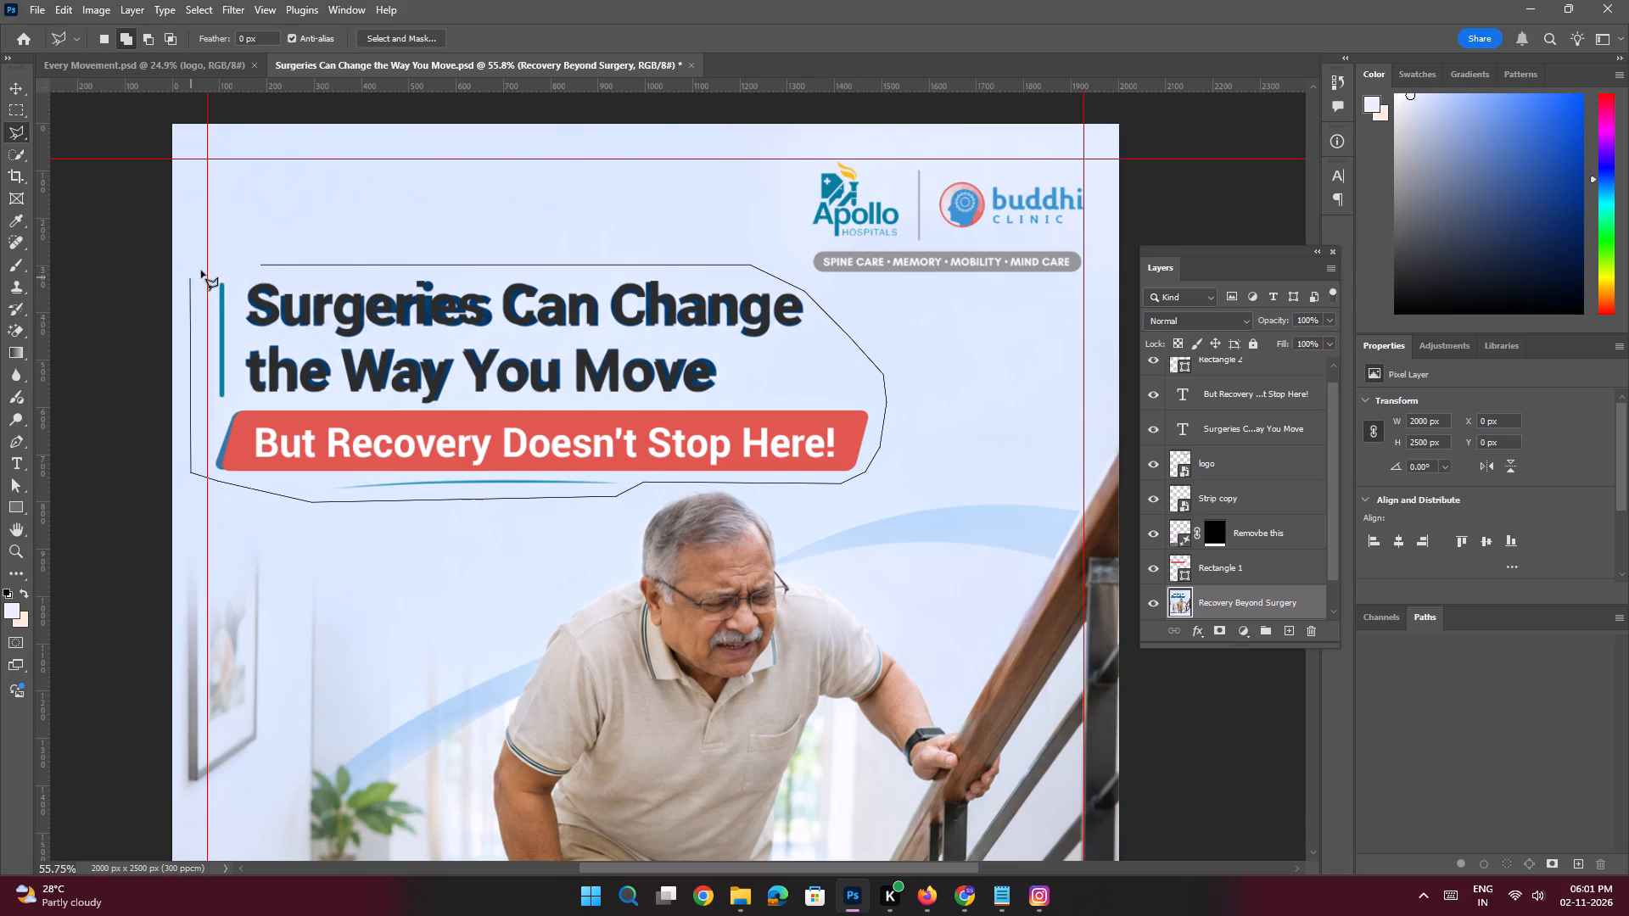
pyautogui.click(222, 261)
pyautogui.tripleClick(250, 261)
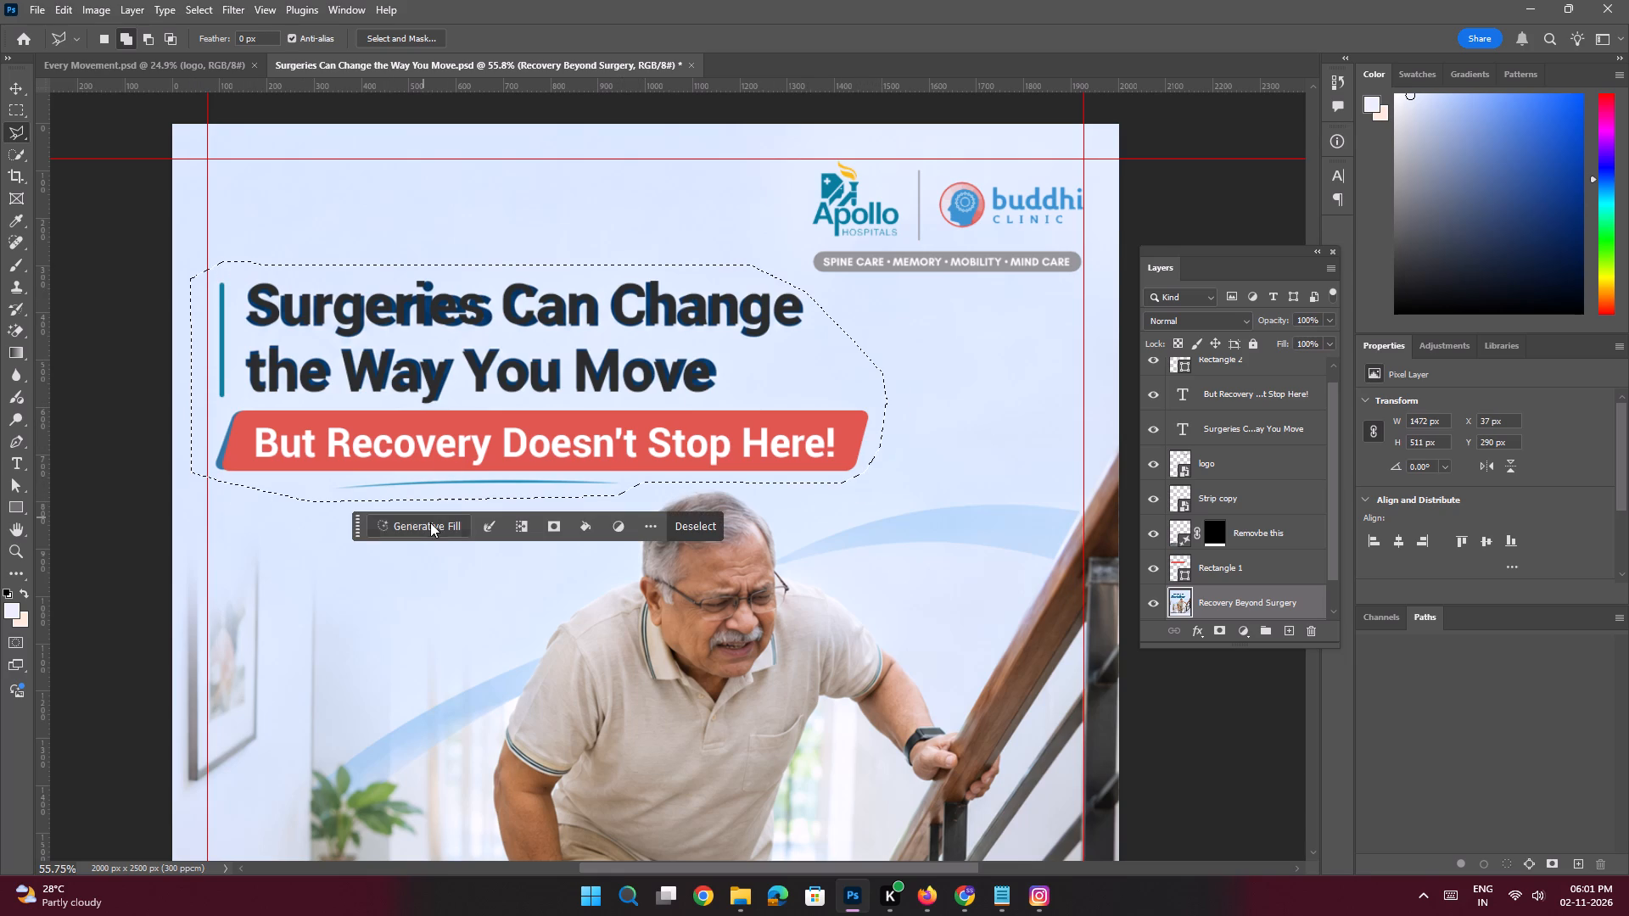
pyautogui.click(430, 522)
pyautogui.write('Remove this')
pyautogui.press('space')
pyautogui.press('Return')
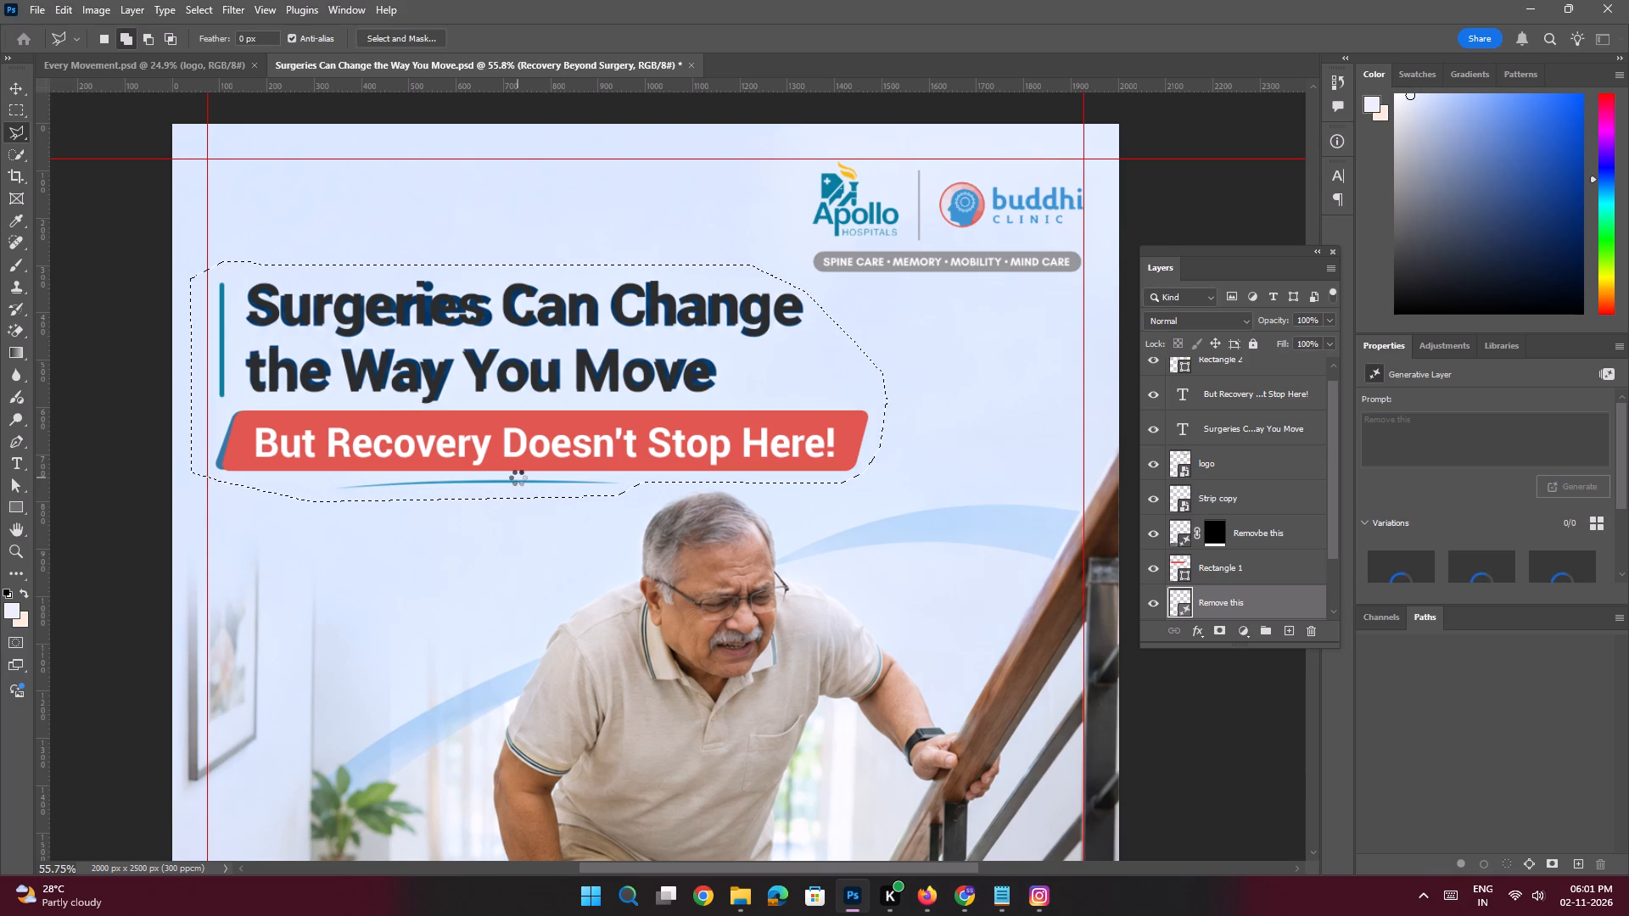
pyautogui.hotkey('ctrl', '0')
pyautogui.hotkey('ctrl', '0')
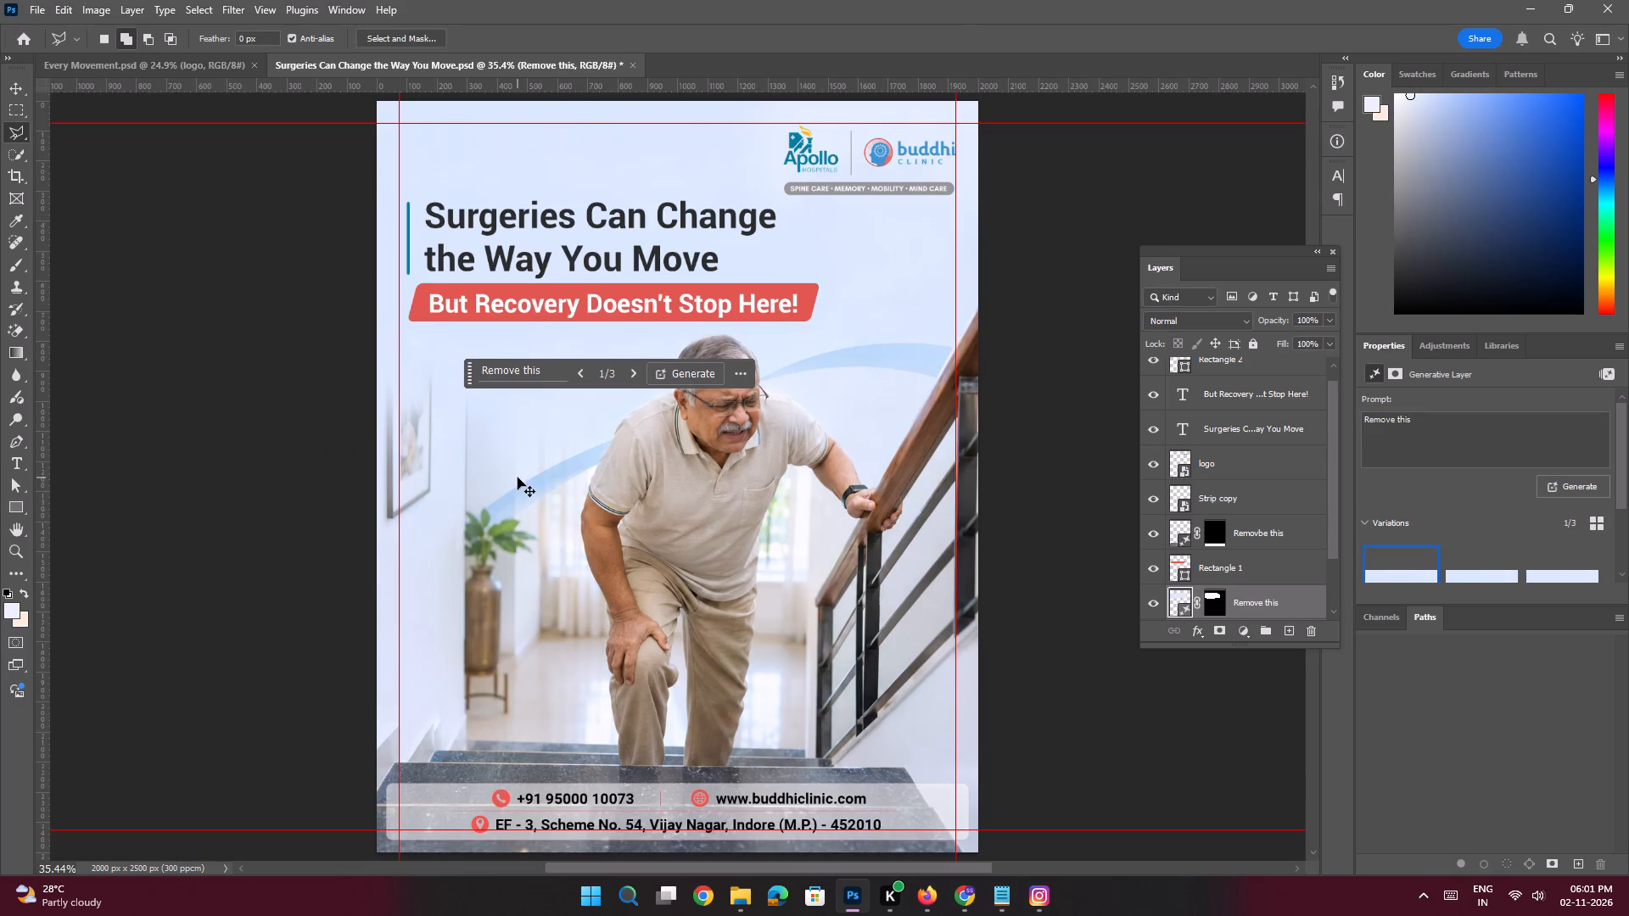
# Nudge the "But Recovery Doesn't Stop Here!" text up slightly within the red banner.
pyautogui.click(22, 92)
pyautogui.click(143, 266)
pyautogui.press('space')
pyautogui.keyDown('ctrl'); pyautogui.moveTo(633, 272); pyautogui.dragTo(687, 382); pyautogui.keyUp('ctrl')
pyautogui.moveTo(626, 321); pyautogui.dragTo(683, 360)
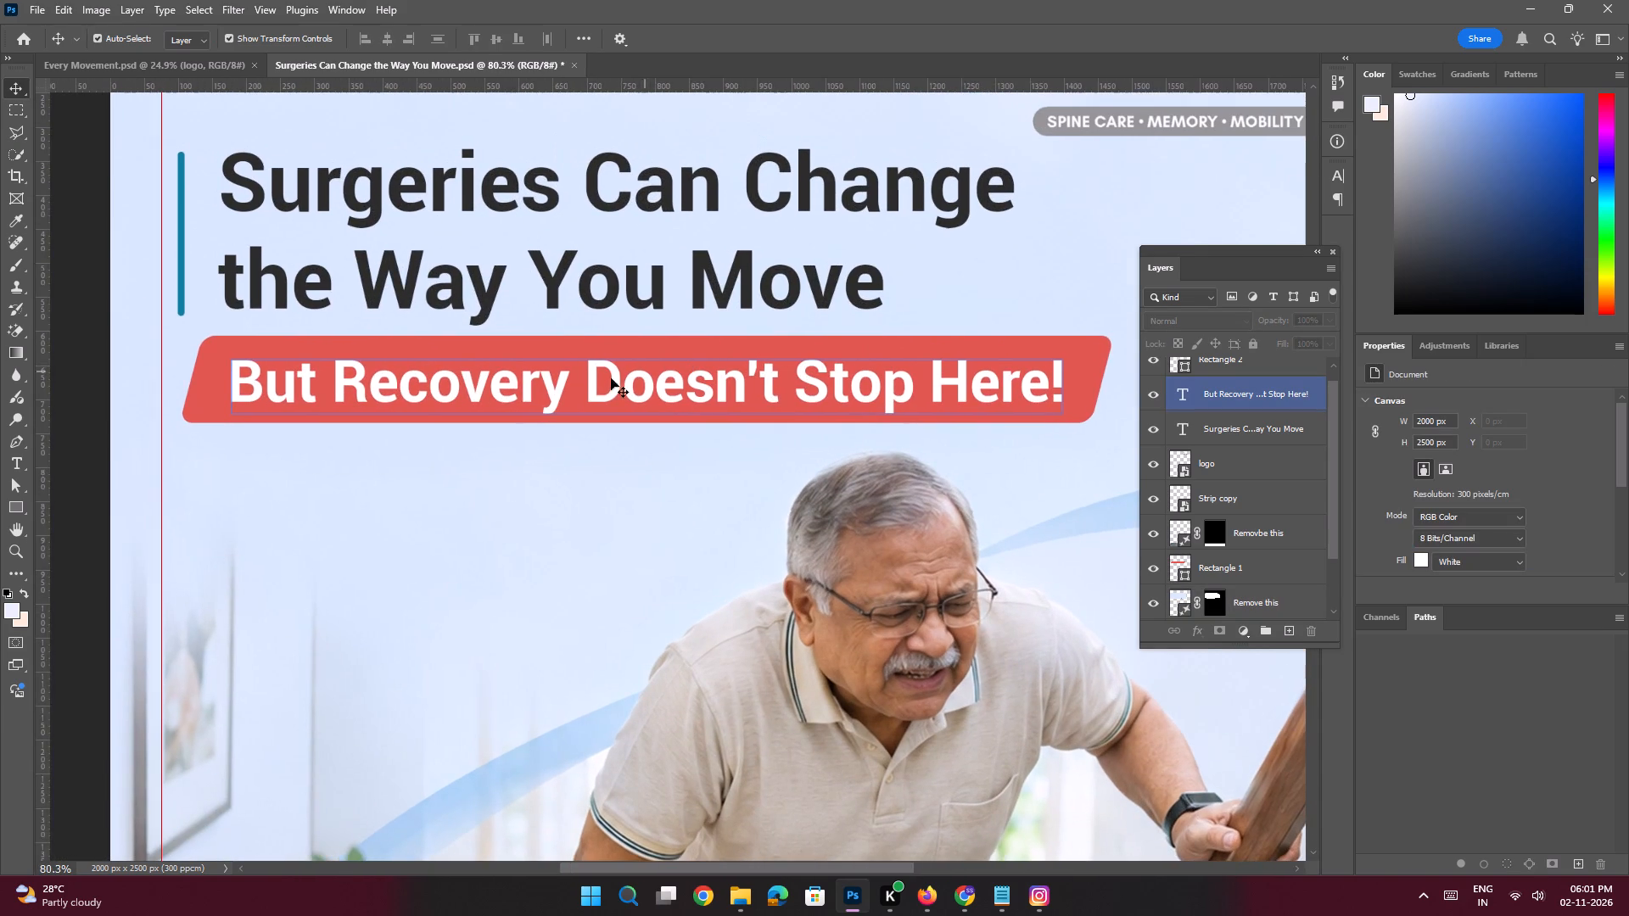
pyautogui.click(593, 381)
pyautogui.press('Up')
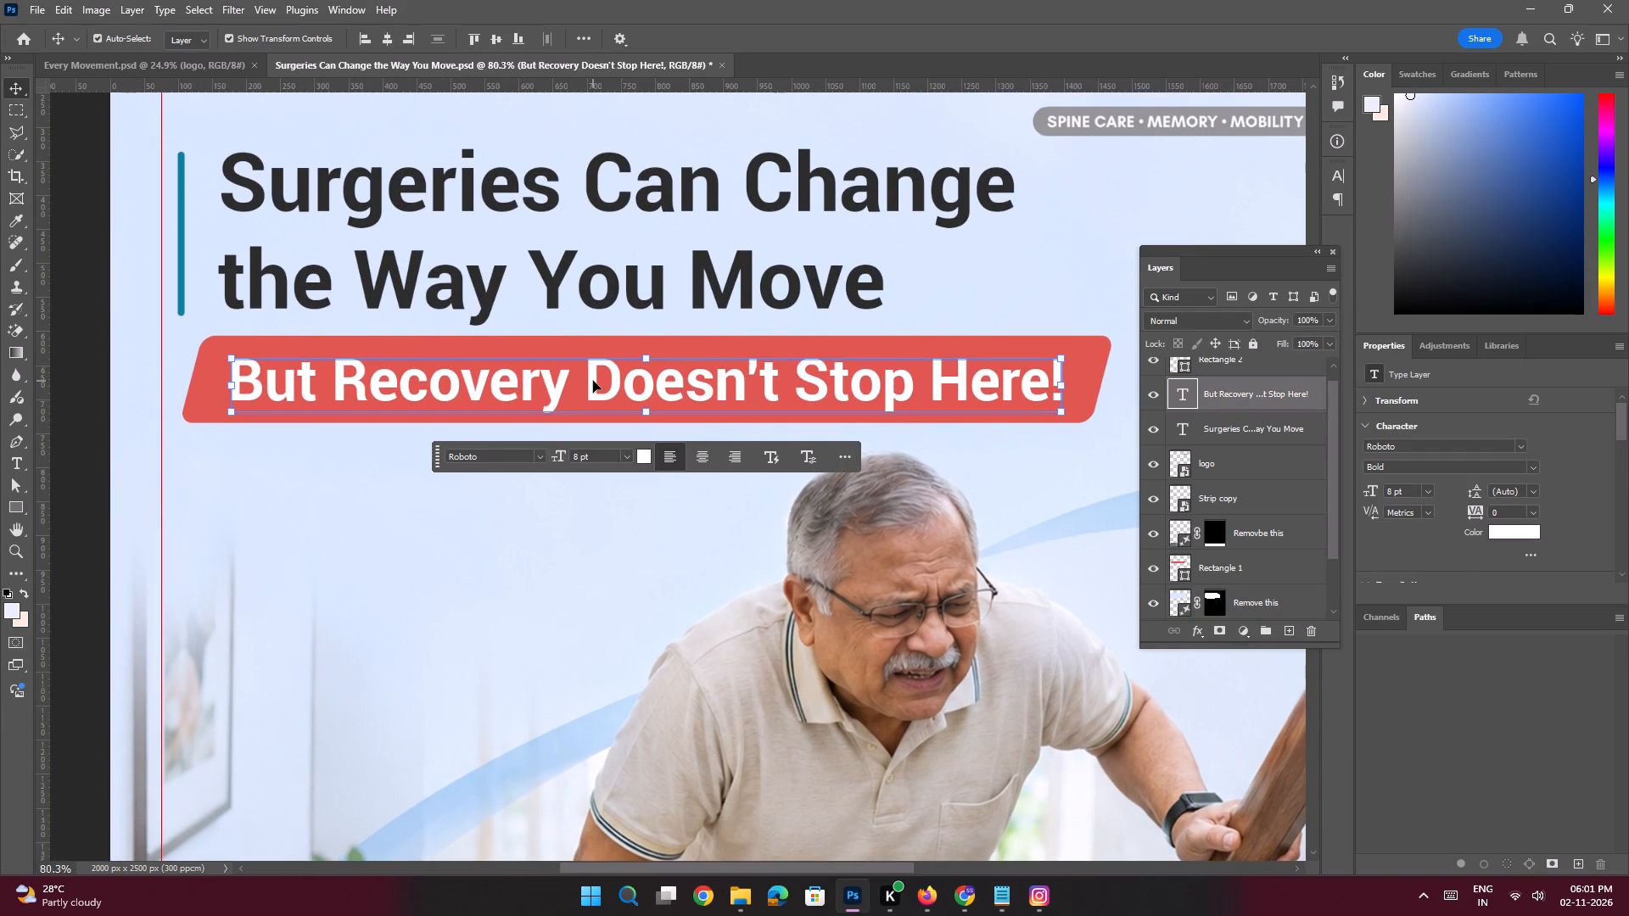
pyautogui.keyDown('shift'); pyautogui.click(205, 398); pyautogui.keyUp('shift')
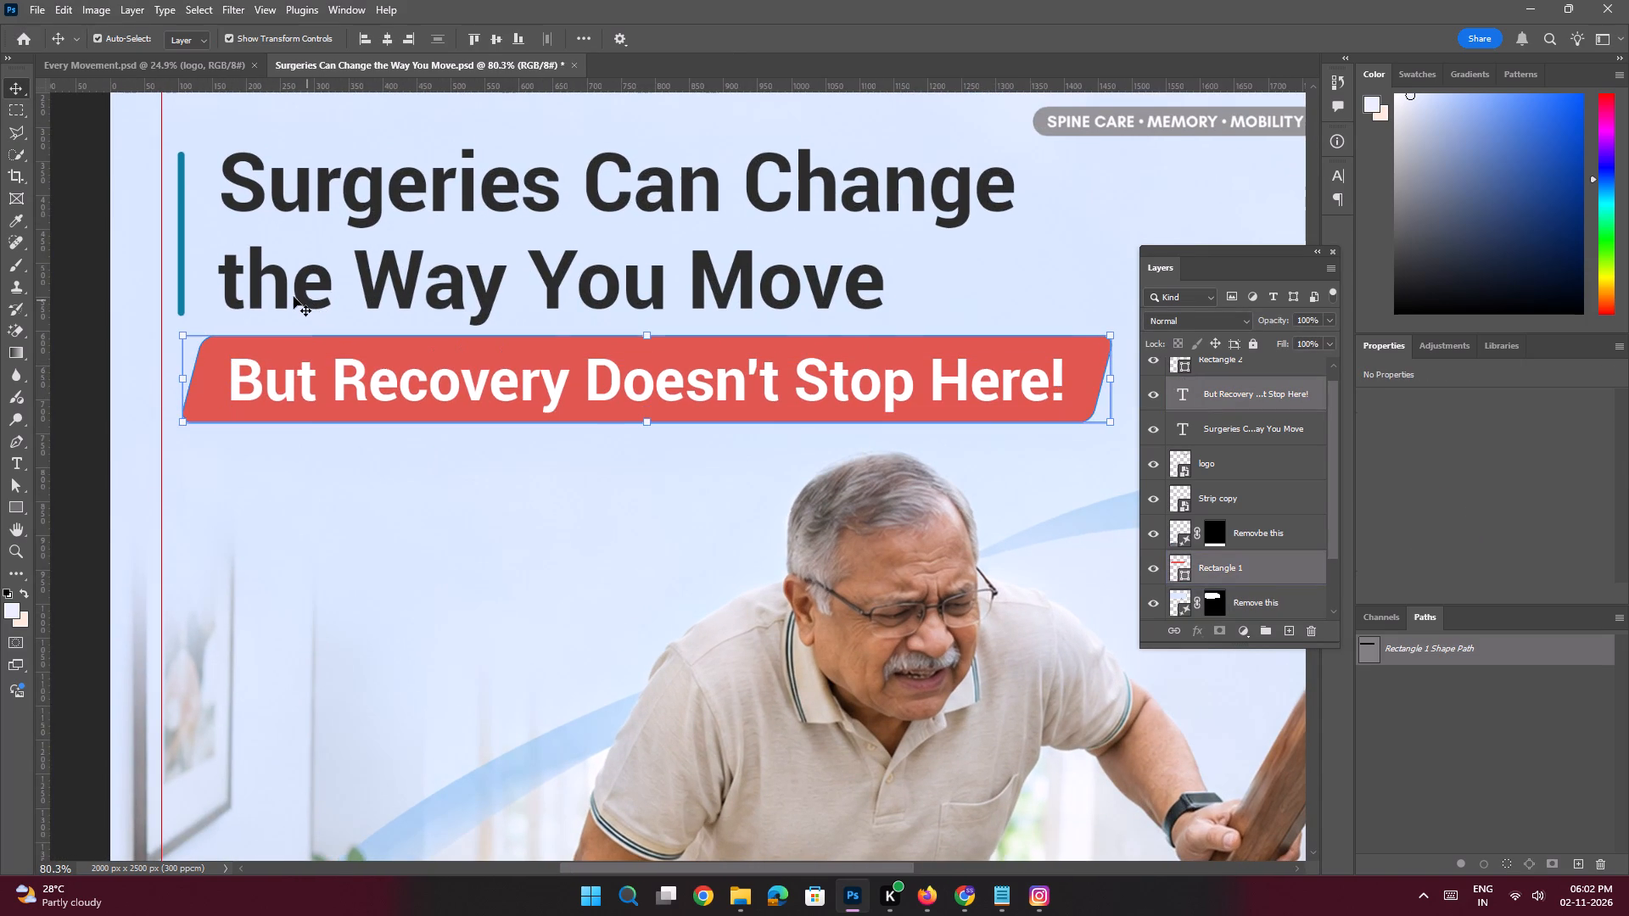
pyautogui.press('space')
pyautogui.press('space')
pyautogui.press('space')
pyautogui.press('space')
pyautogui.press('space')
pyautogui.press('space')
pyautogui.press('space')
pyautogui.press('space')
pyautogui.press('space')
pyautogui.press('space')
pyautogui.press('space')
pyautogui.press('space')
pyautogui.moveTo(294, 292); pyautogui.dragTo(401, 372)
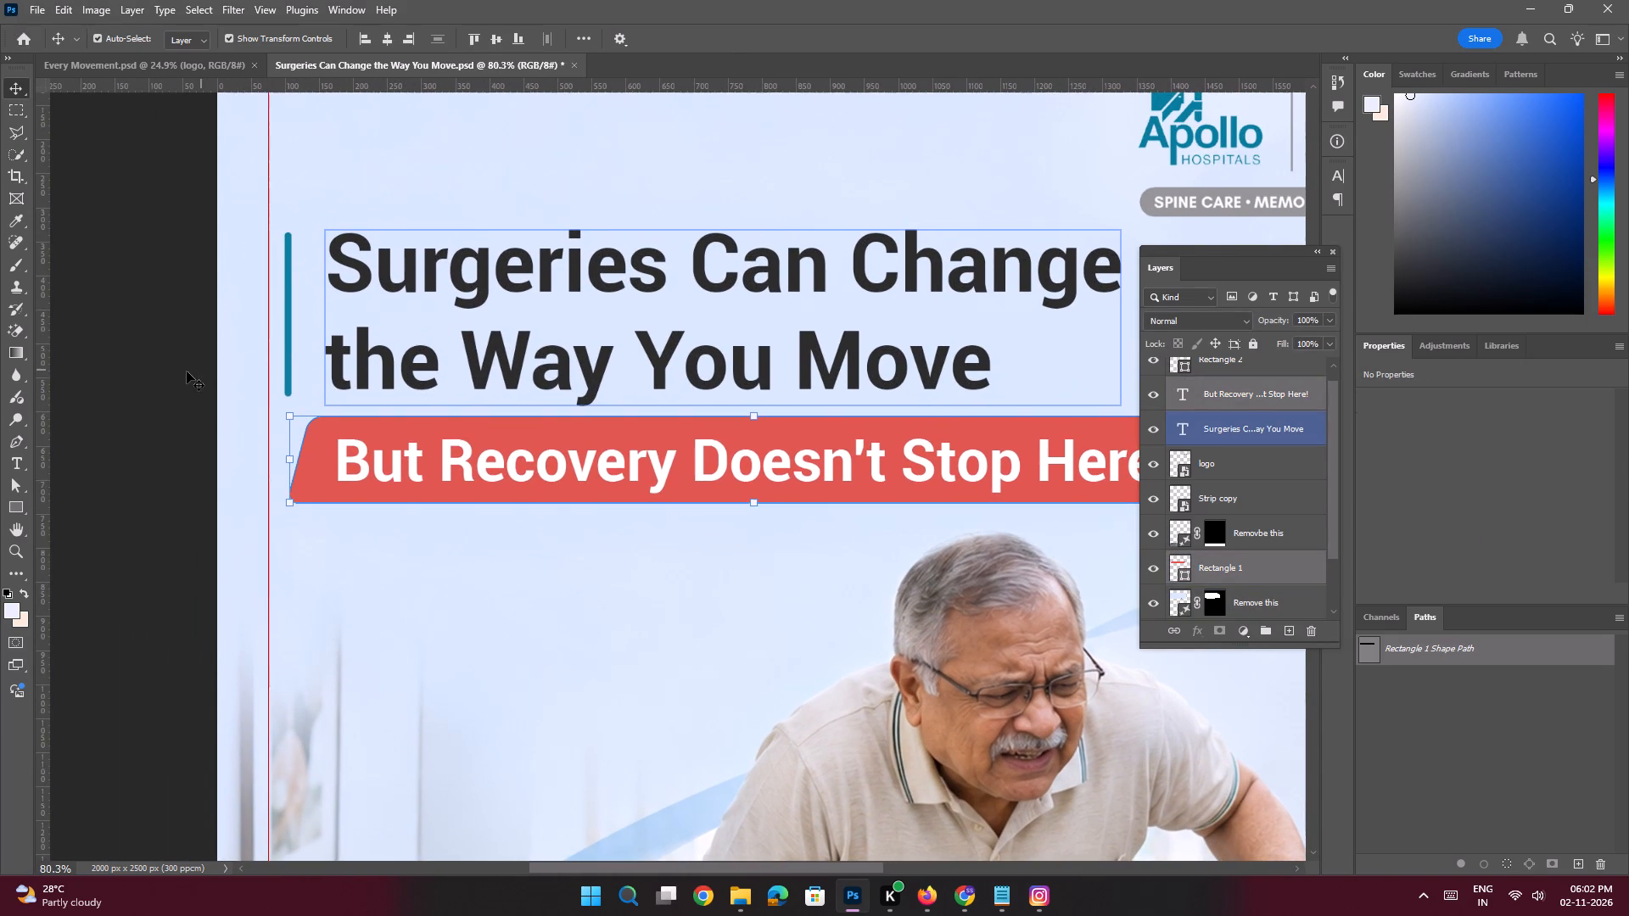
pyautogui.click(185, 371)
# Move the teal vertical bar slightly to the right, closer to the heading.
pyautogui.press('space')
pyautogui.keyDown('ctrl'); pyautogui.moveTo(294, 333); pyautogui.dragTo(323, 371); pyautogui.keyUp('ctrl')
pyautogui.click(288, 357)
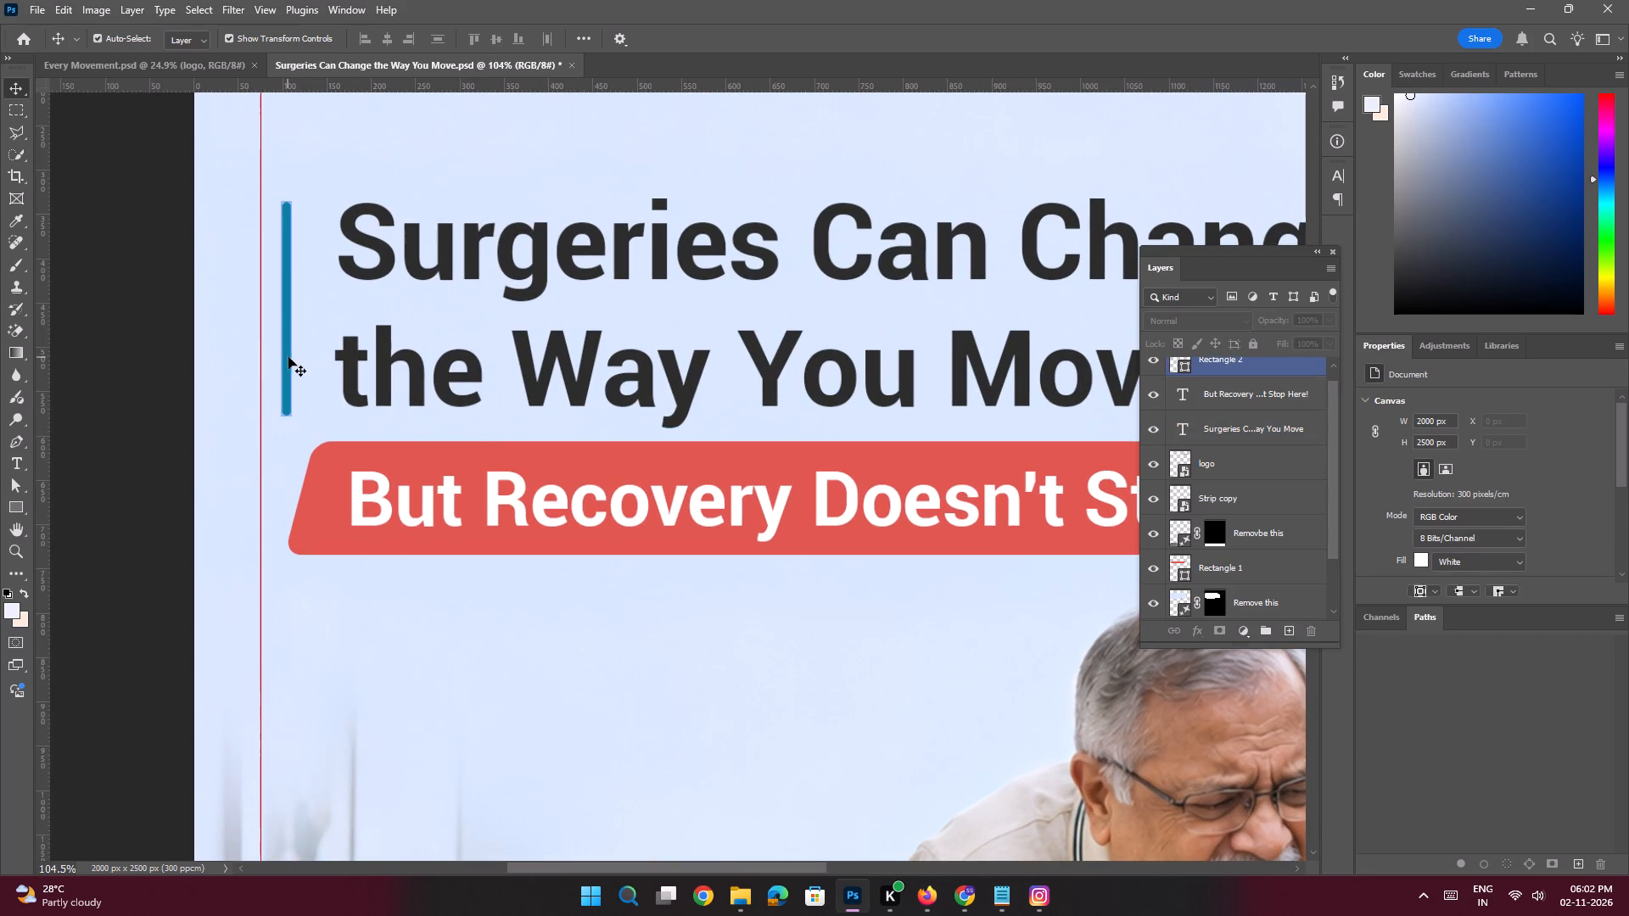
pyautogui.keyDown('shift'); pyautogui.moveTo(288, 279); pyautogui.dragTo(293, 279); pyautogui.keyUp('shift')
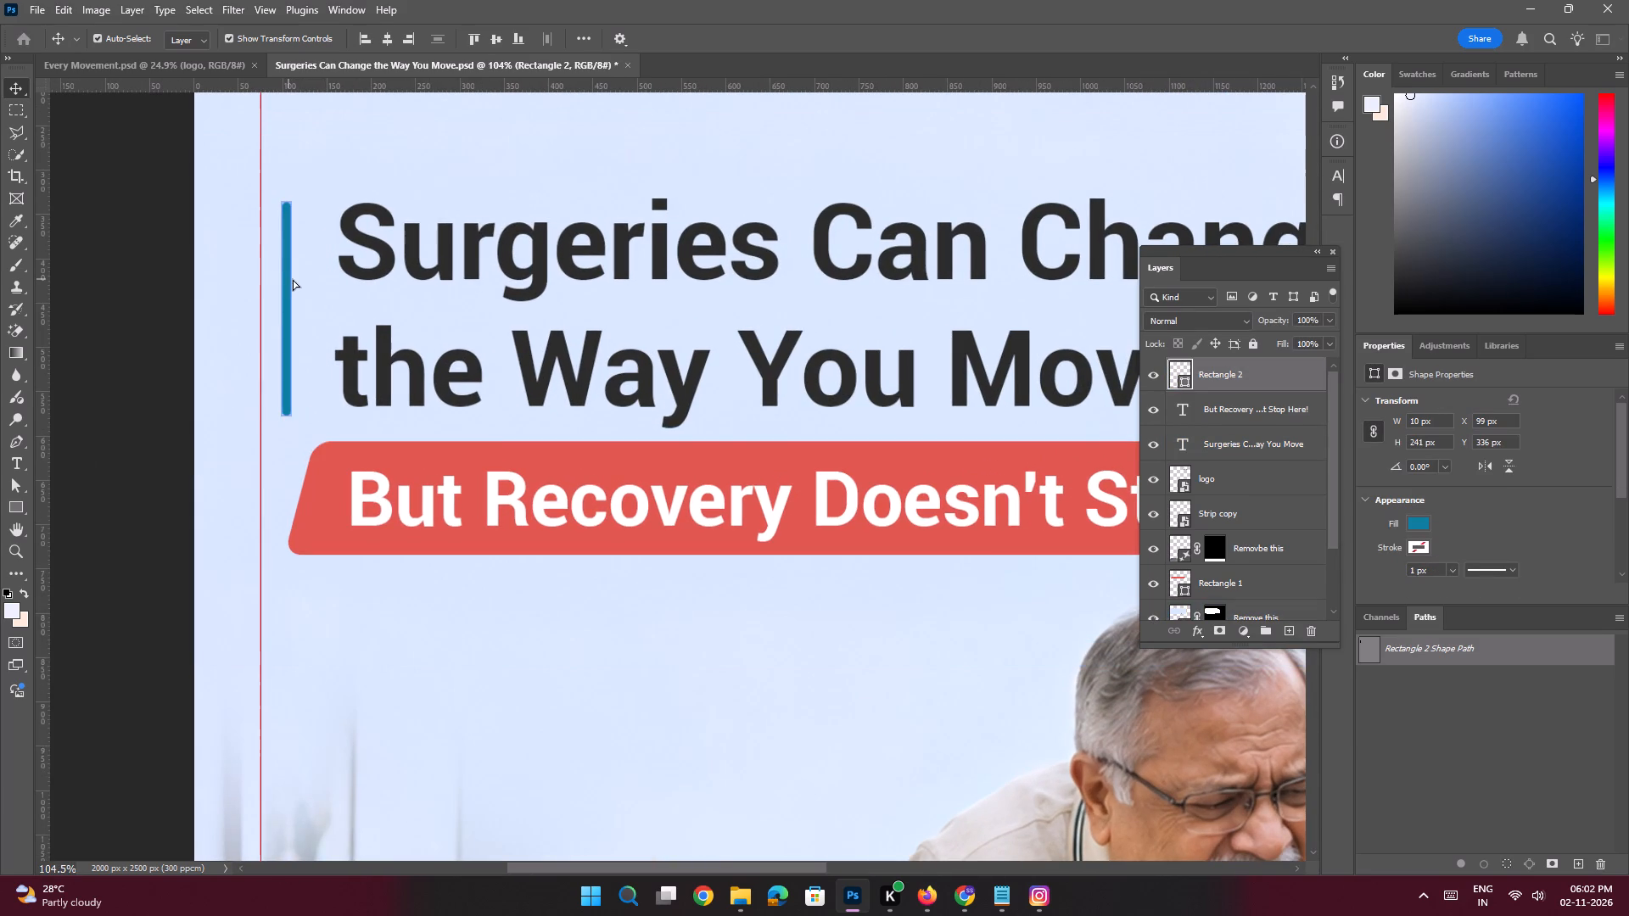
pyautogui.keyDown('shift'); pyautogui.moveTo(293, 279); pyautogui.dragTo(304, 280); pyautogui.keyUp('shift')
pyautogui.press('space')
pyautogui.keyDown('ctrl'); pyautogui.moveTo(476, 316); pyautogui.dragTo(411, 305); pyautogui.keyUp('ctrl')
pyautogui.click(283, 299)
# Set the leading of the "Surgeries Can Change the Way You Move" heading to 8 pt.
pyautogui.press('space')
pyautogui.press('space')
pyautogui.press('space')
pyautogui.press('space')
pyautogui.press('space')
pyautogui.press('space')
pyautogui.press('space')
pyautogui.press('space')
pyautogui.moveTo(523, 322); pyautogui.dragTo(500, 327)
pyautogui.click(512, 338)
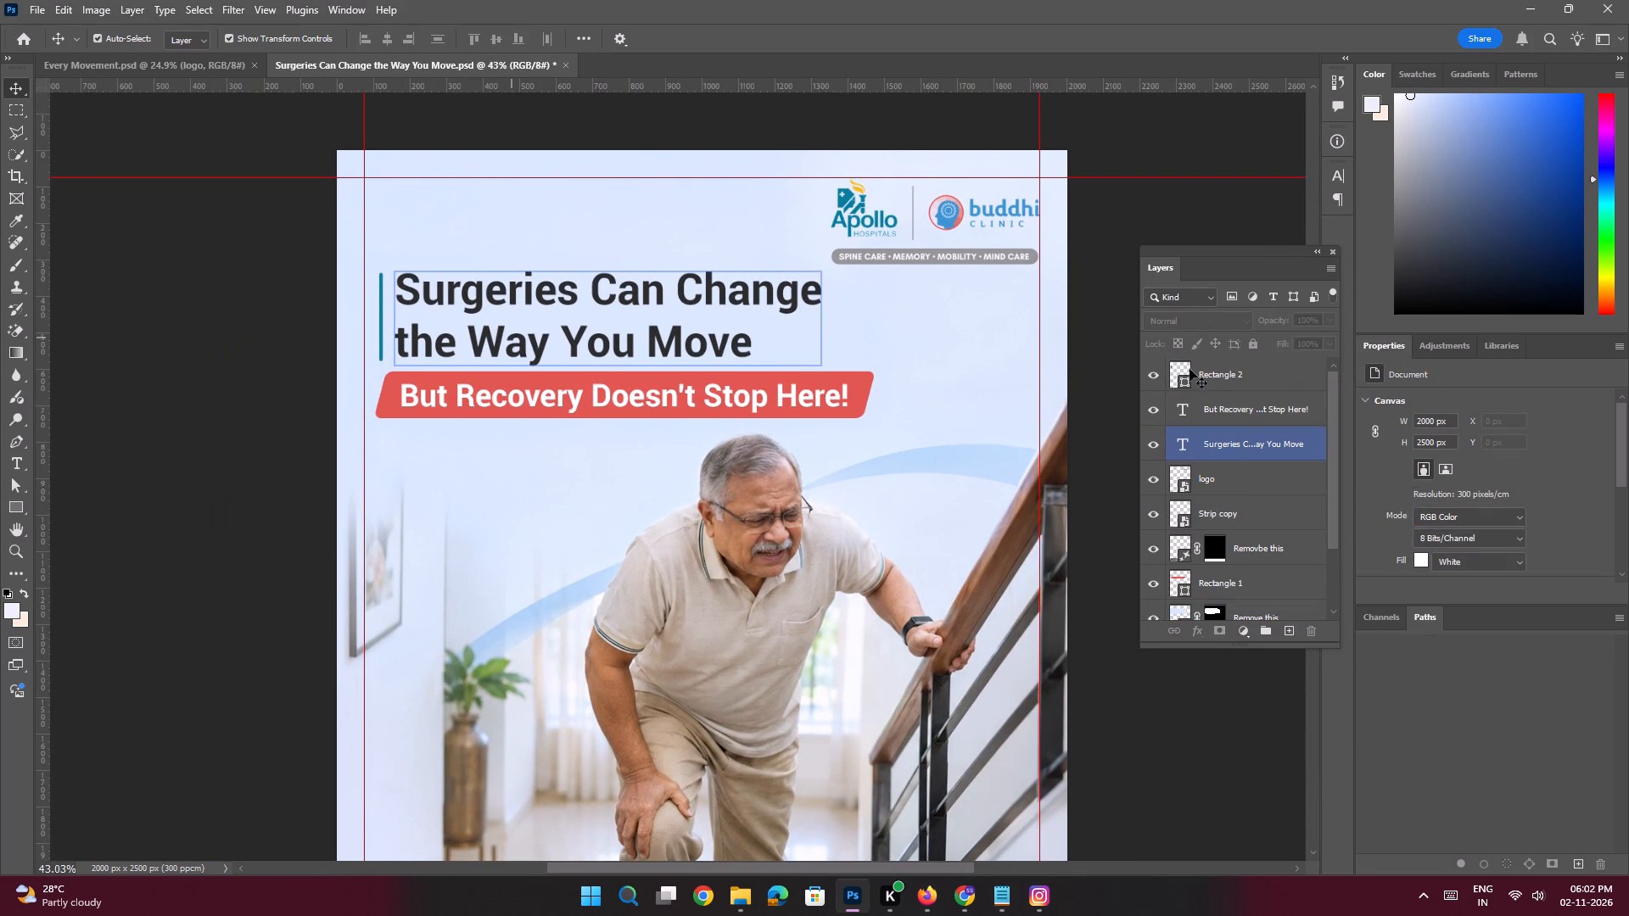
pyautogui.moveTo(1522, 489); pyautogui.dragTo(1460, 478)
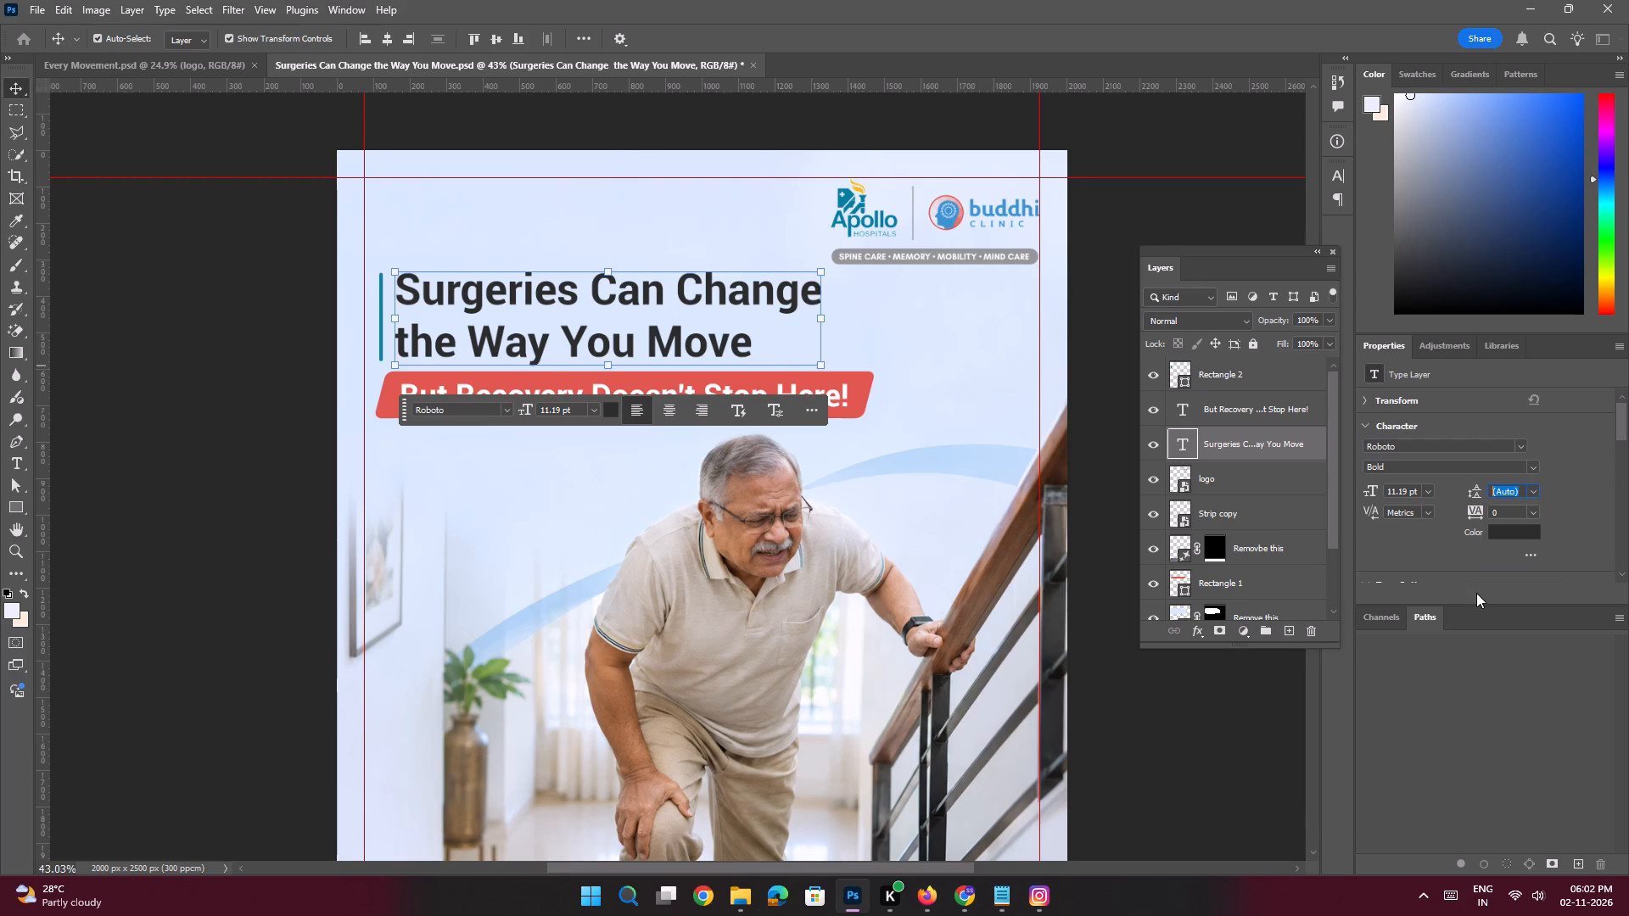
pyautogui.press('8')
pyautogui.press('Return')
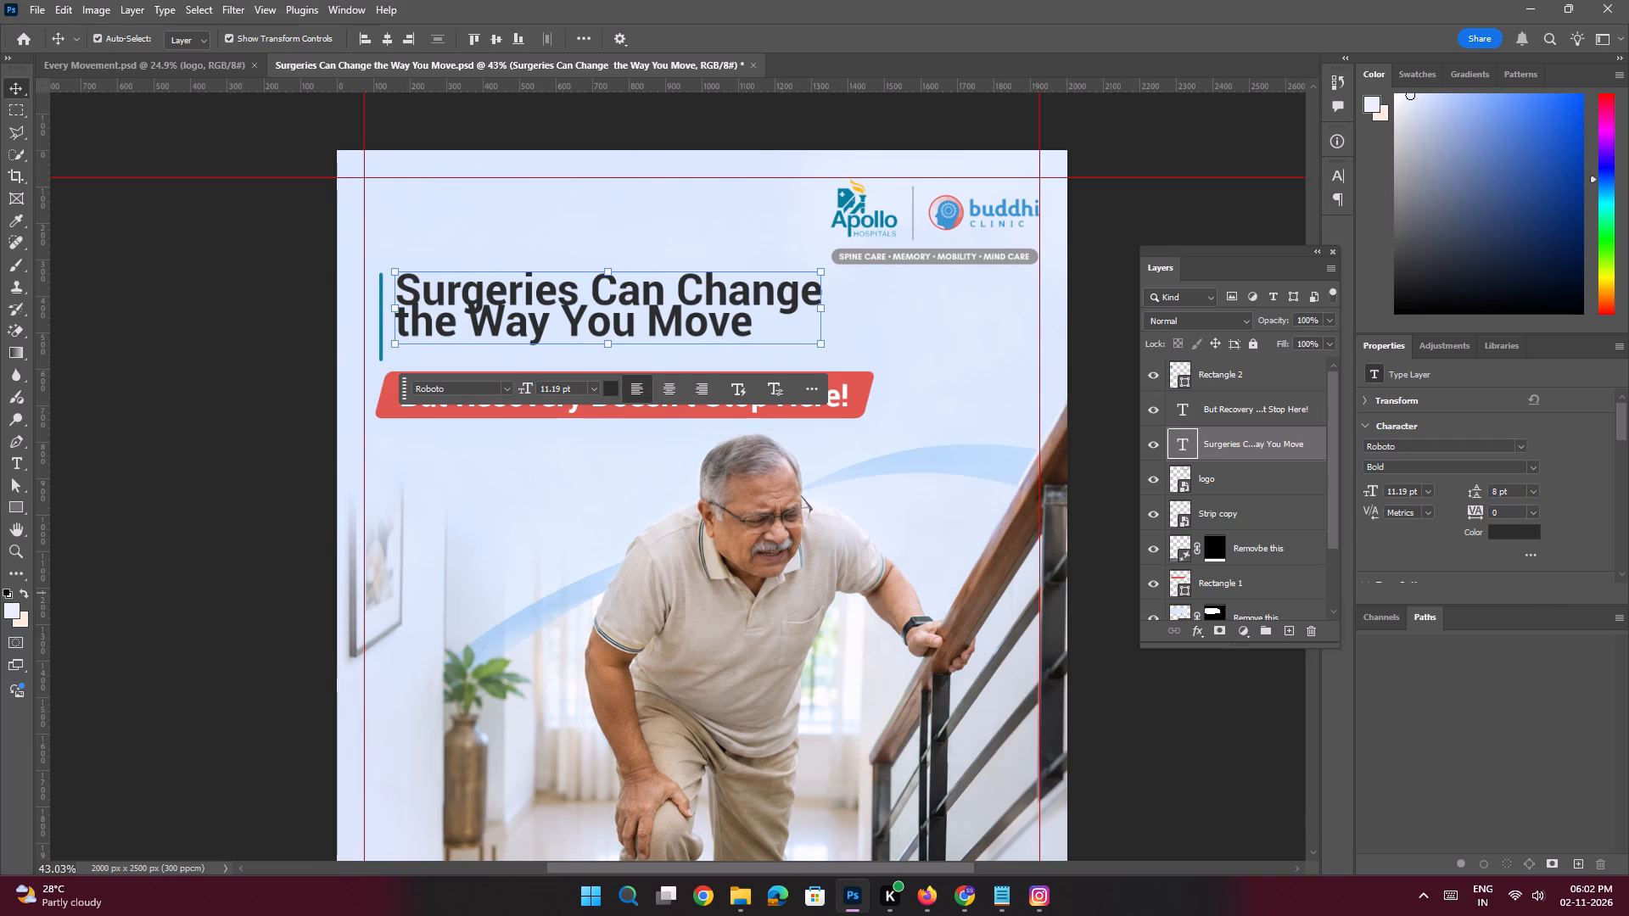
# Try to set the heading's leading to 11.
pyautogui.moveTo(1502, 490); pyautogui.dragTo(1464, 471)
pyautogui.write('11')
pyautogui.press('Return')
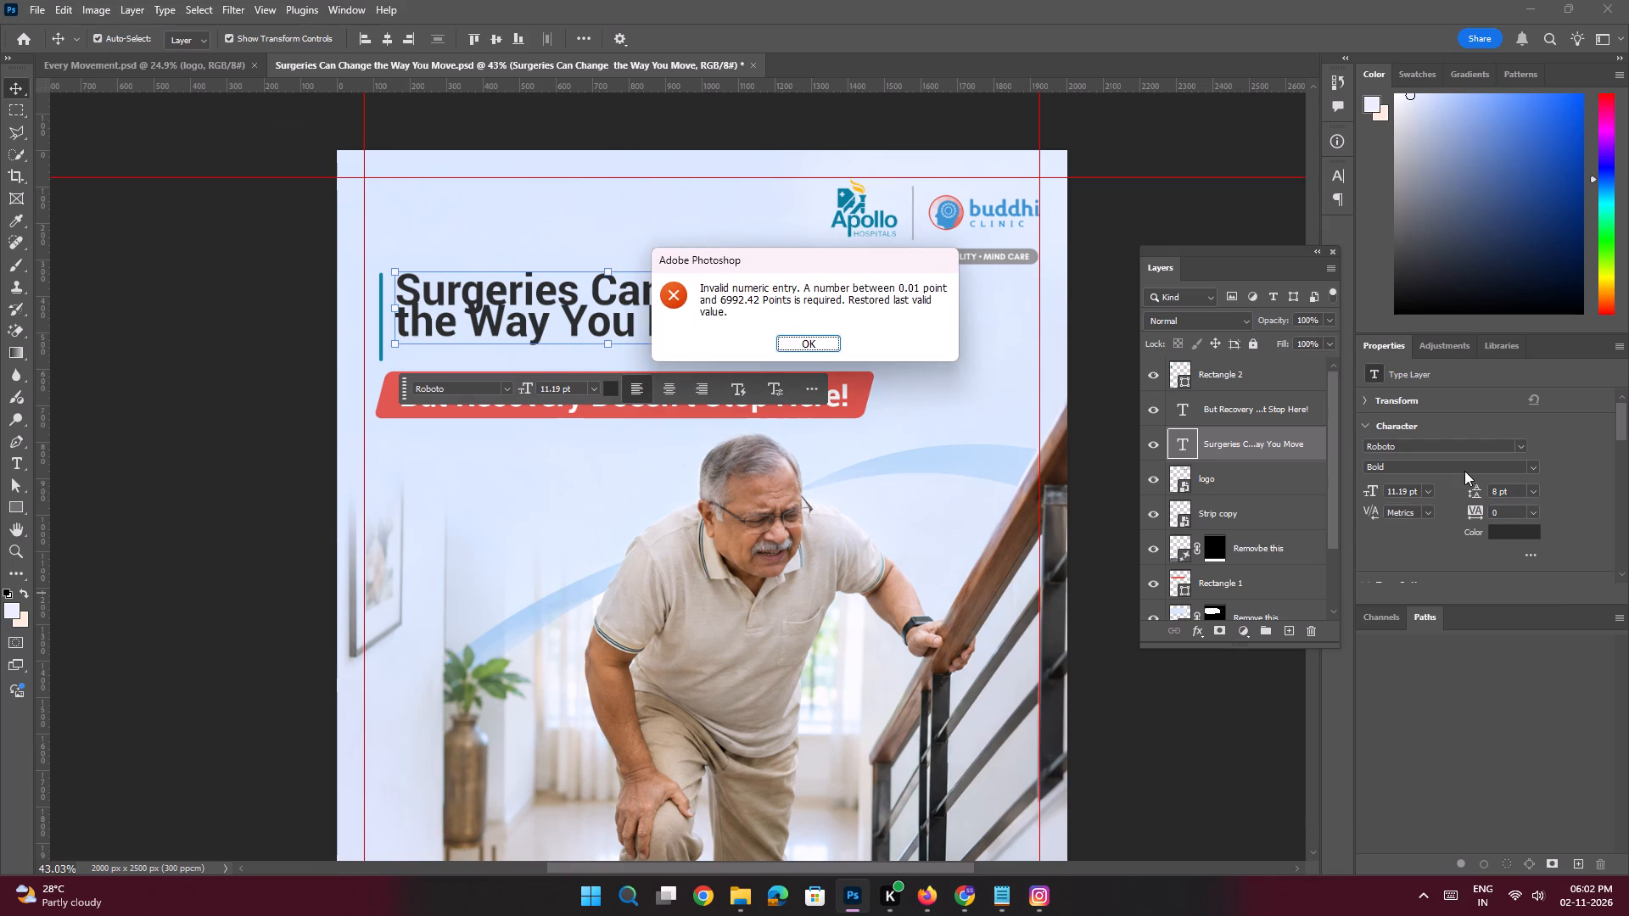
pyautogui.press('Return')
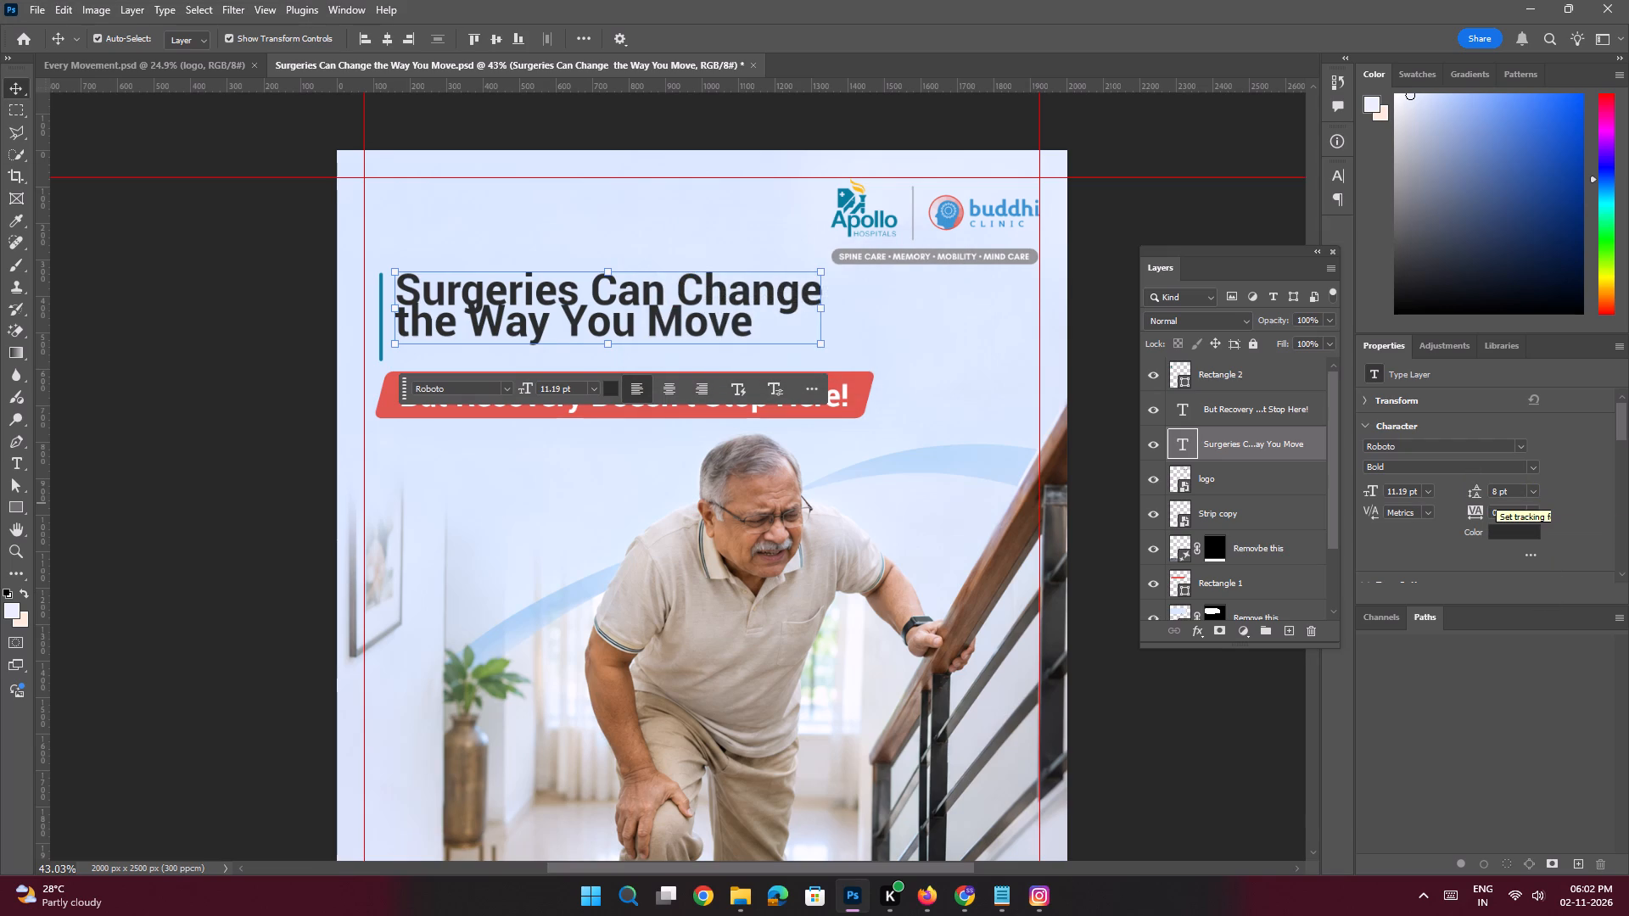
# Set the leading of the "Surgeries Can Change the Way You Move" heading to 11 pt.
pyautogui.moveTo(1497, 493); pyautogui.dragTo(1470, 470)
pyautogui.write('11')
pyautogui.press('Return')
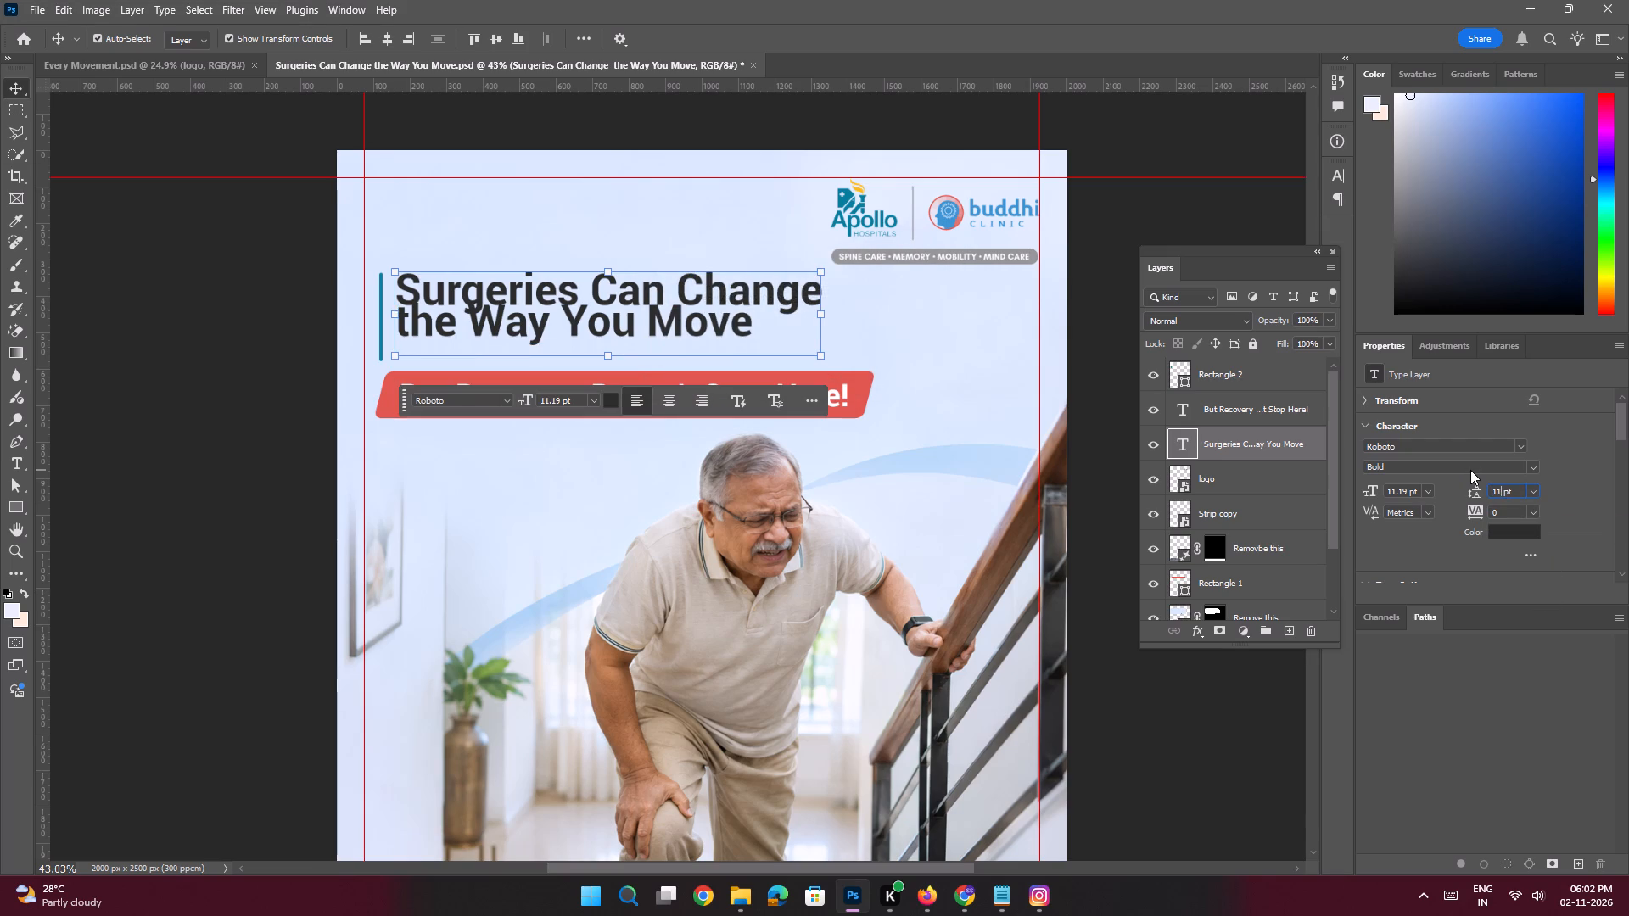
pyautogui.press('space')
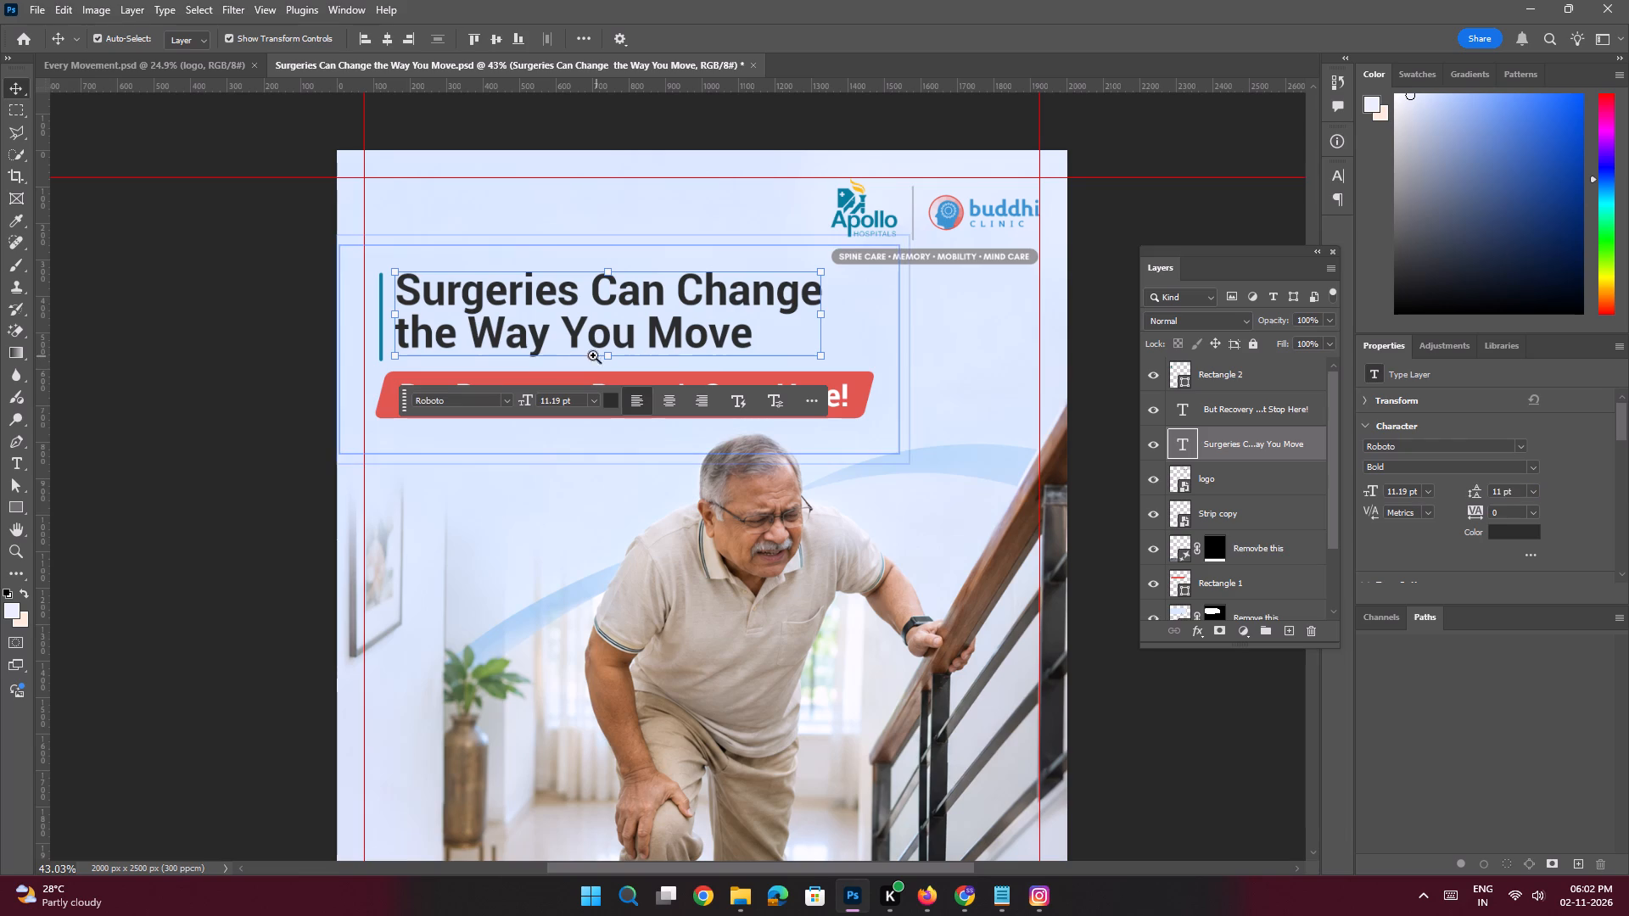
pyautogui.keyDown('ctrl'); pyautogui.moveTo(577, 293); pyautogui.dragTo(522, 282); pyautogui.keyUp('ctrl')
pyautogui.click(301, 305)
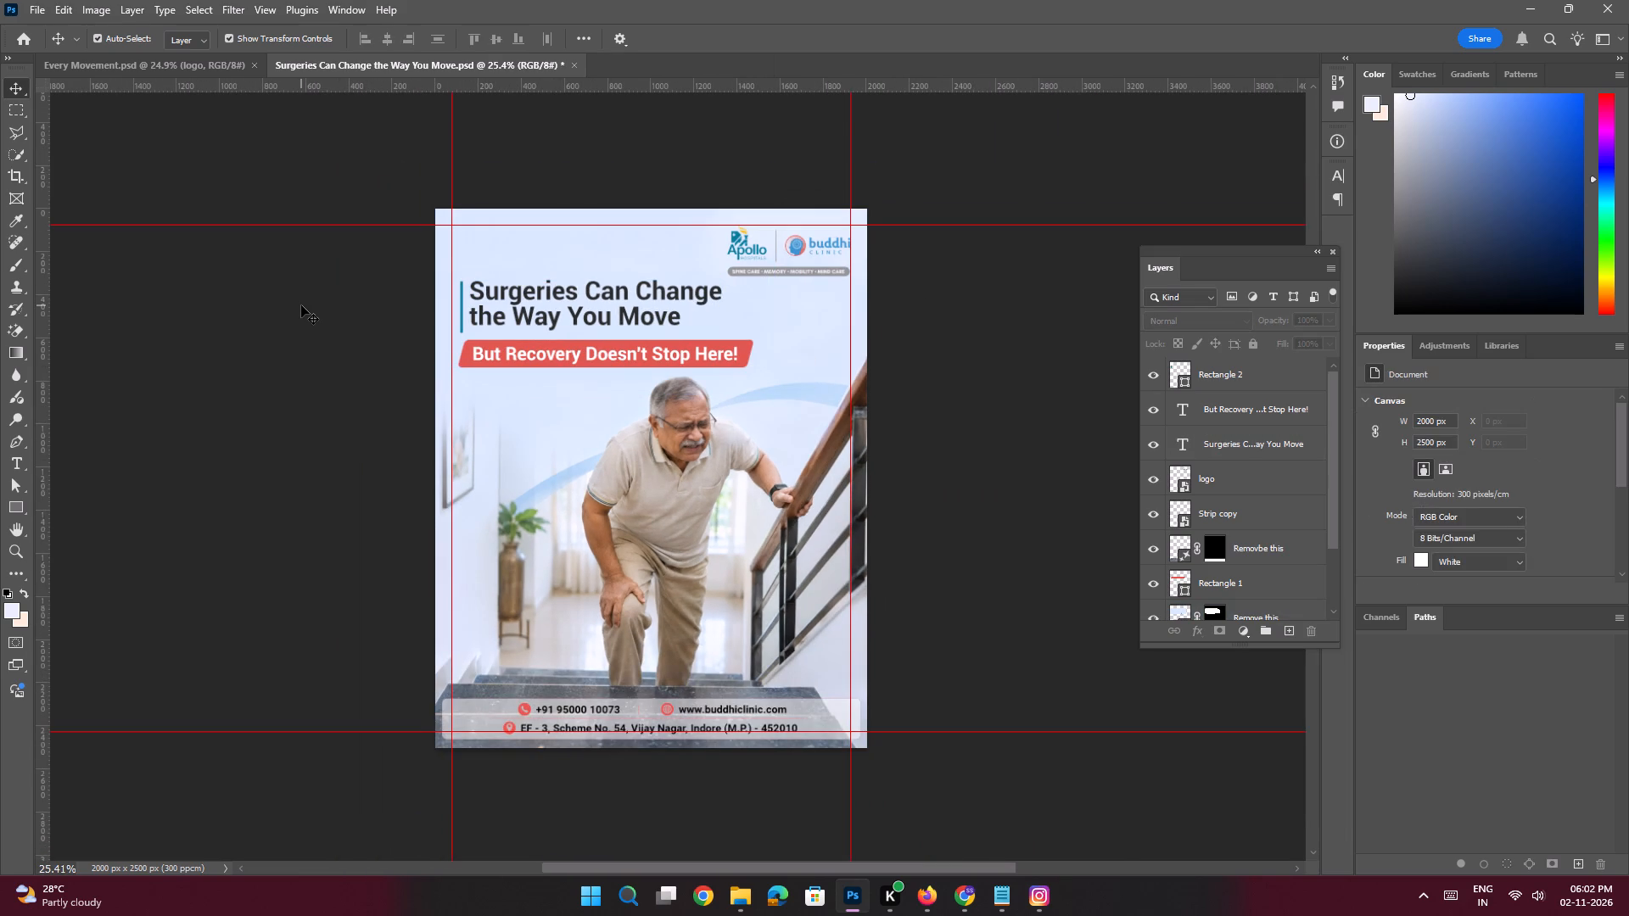
# Set the heading's leading to 11.5 pt.
pyautogui.press('space')
pyautogui.keyDown('ctrl'); pyautogui.moveTo(598, 300); pyautogui.dragTo(641, 374); pyautogui.keyUp('ctrl')
pyautogui.click(616, 336)
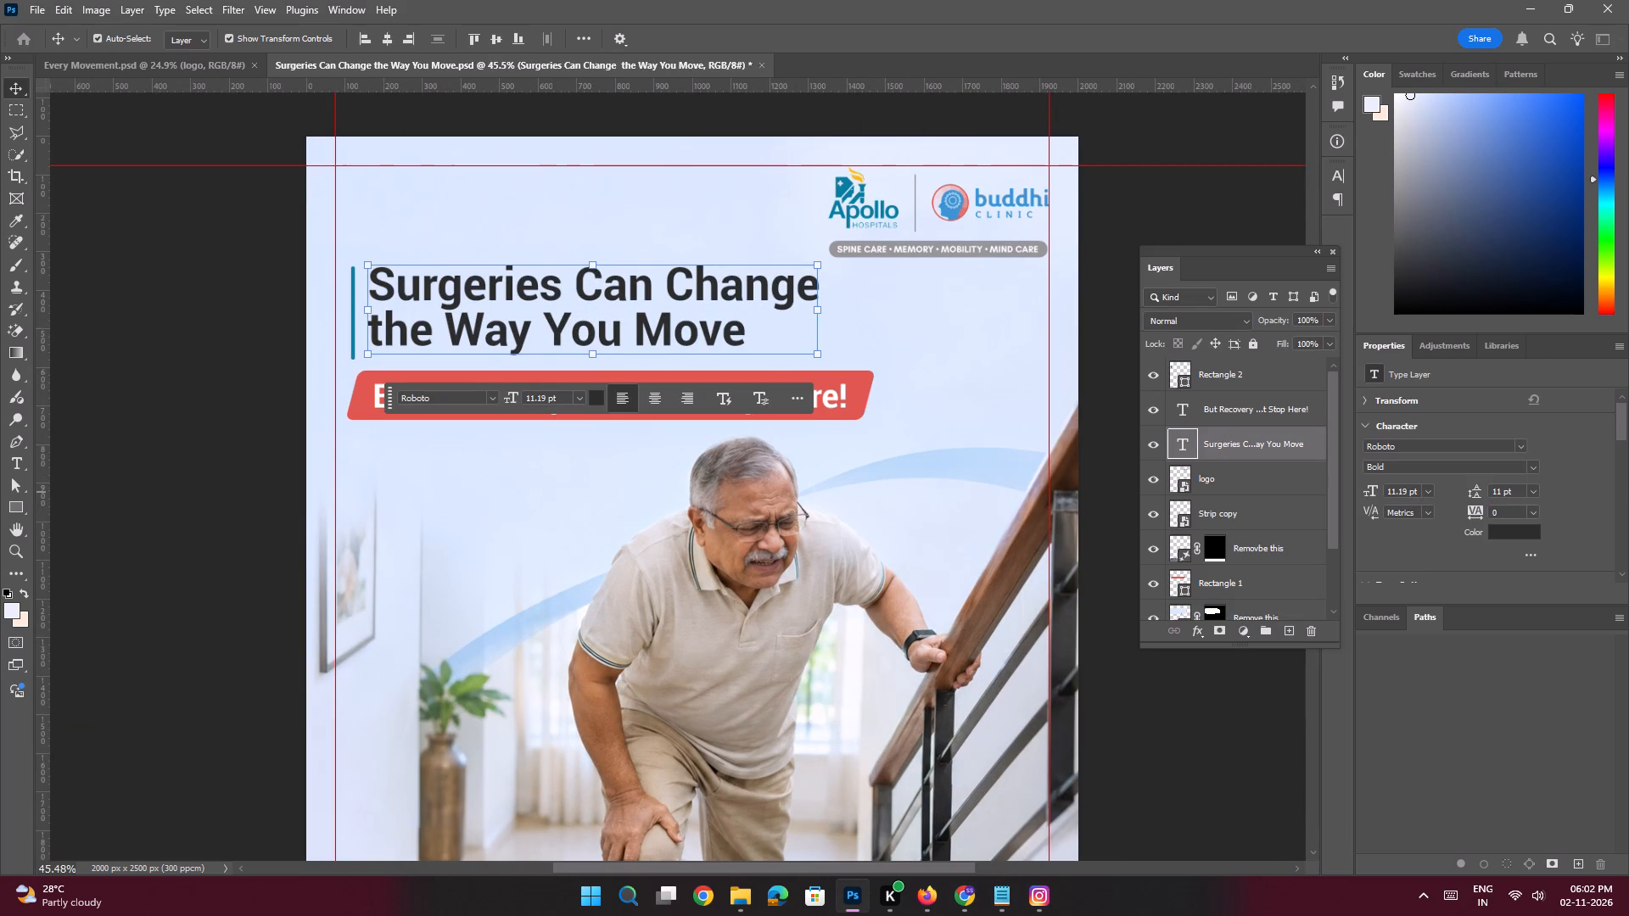
pyautogui.moveTo(1502, 492); pyautogui.dragTo(1460, 474)
pyautogui.write('11.5')
pyautogui.press('Return')
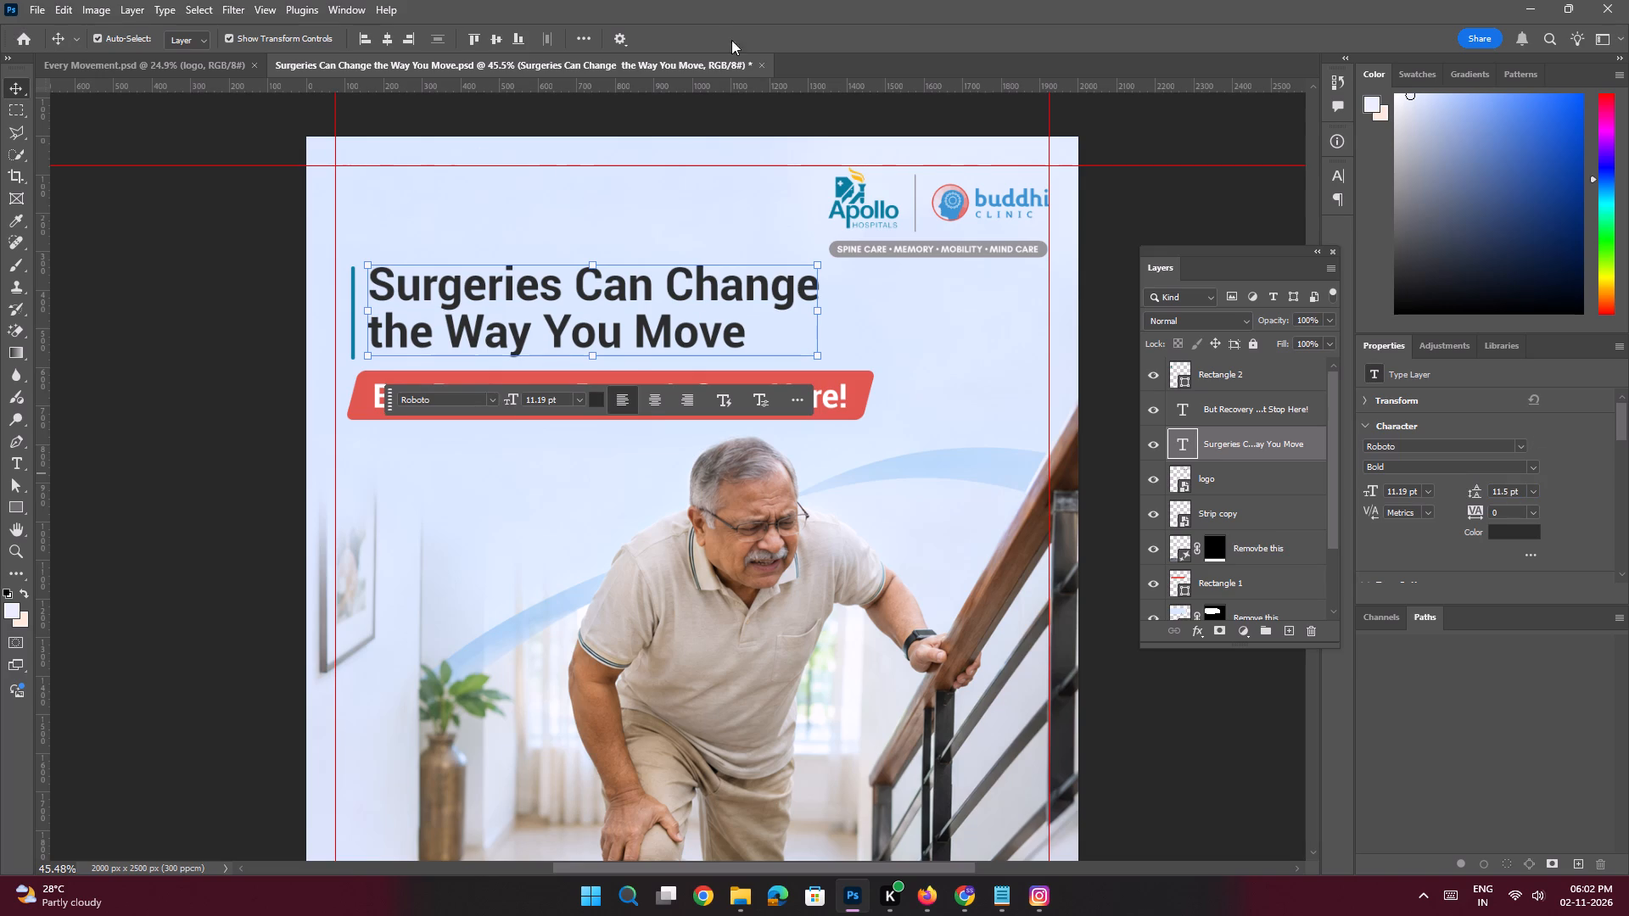
pyautogui.click(238, 310)
# Move the teal vertical bar beside the heading up slightly, to a Y position of about 329 px.
pyautogui.press('space')
pyautogui.keyDown('ctrl'); pyautogui.moveTo(351, 307); pyautogui.dragTo(438, 457); pyautogui.keyUp('ctrl')
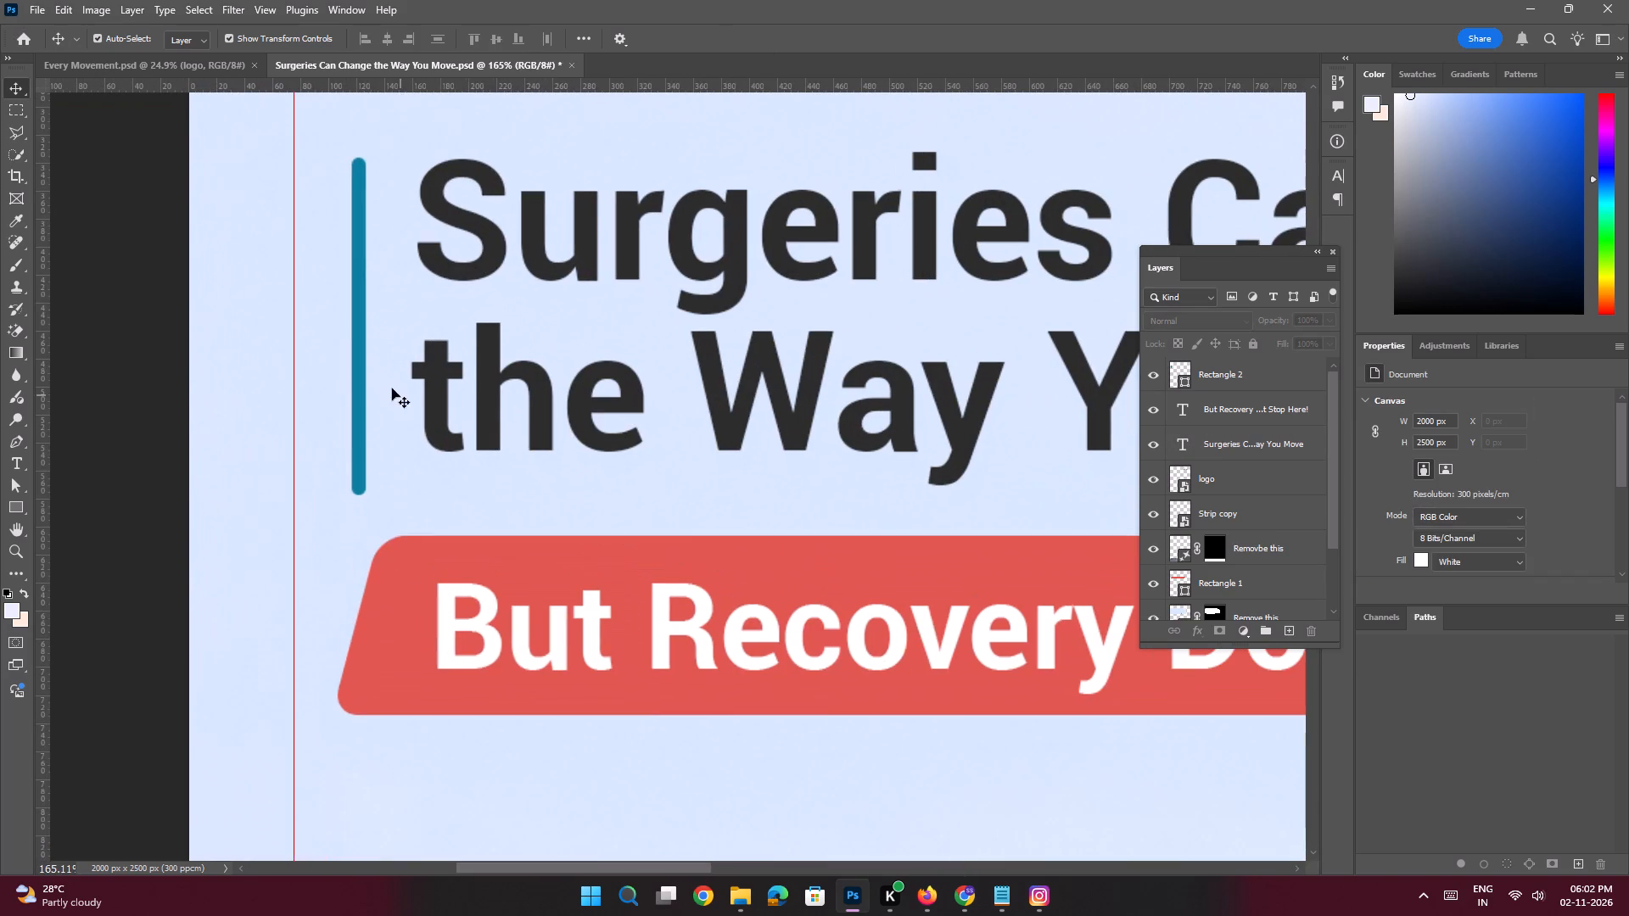
pyautogui.click(360, 367)
pyautogui.keyDown('shift'); pyautogui.moveTo(361, 245); pyautogui.dragTo(361, 240); pyautogui.keyUp('shift')
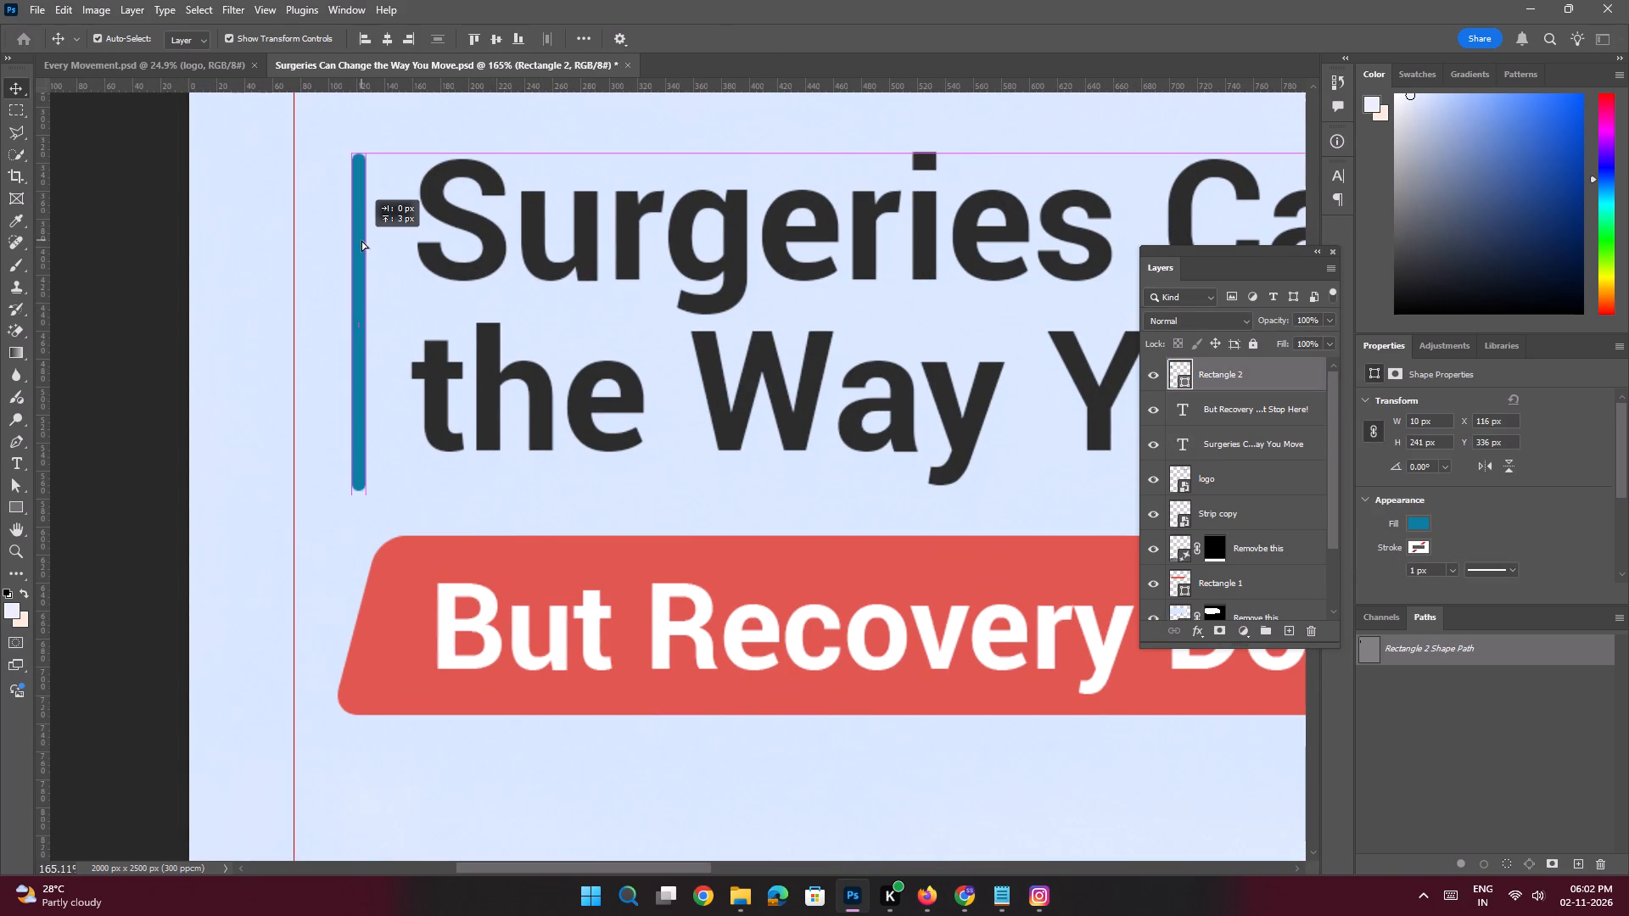
pyautogui.keyDown('shift'); pyautogui.moveTo(361, 240); pyautogui.dragTo(361, 233); pyautogui.keyUp('shift')
pyautogui.press('space')
pyautogui.keyDown('ctrl'); pyautogui.moveTo(465, 269); pyautogui.dragTo(362, 237); pyautogui.keyUp('ctrl')
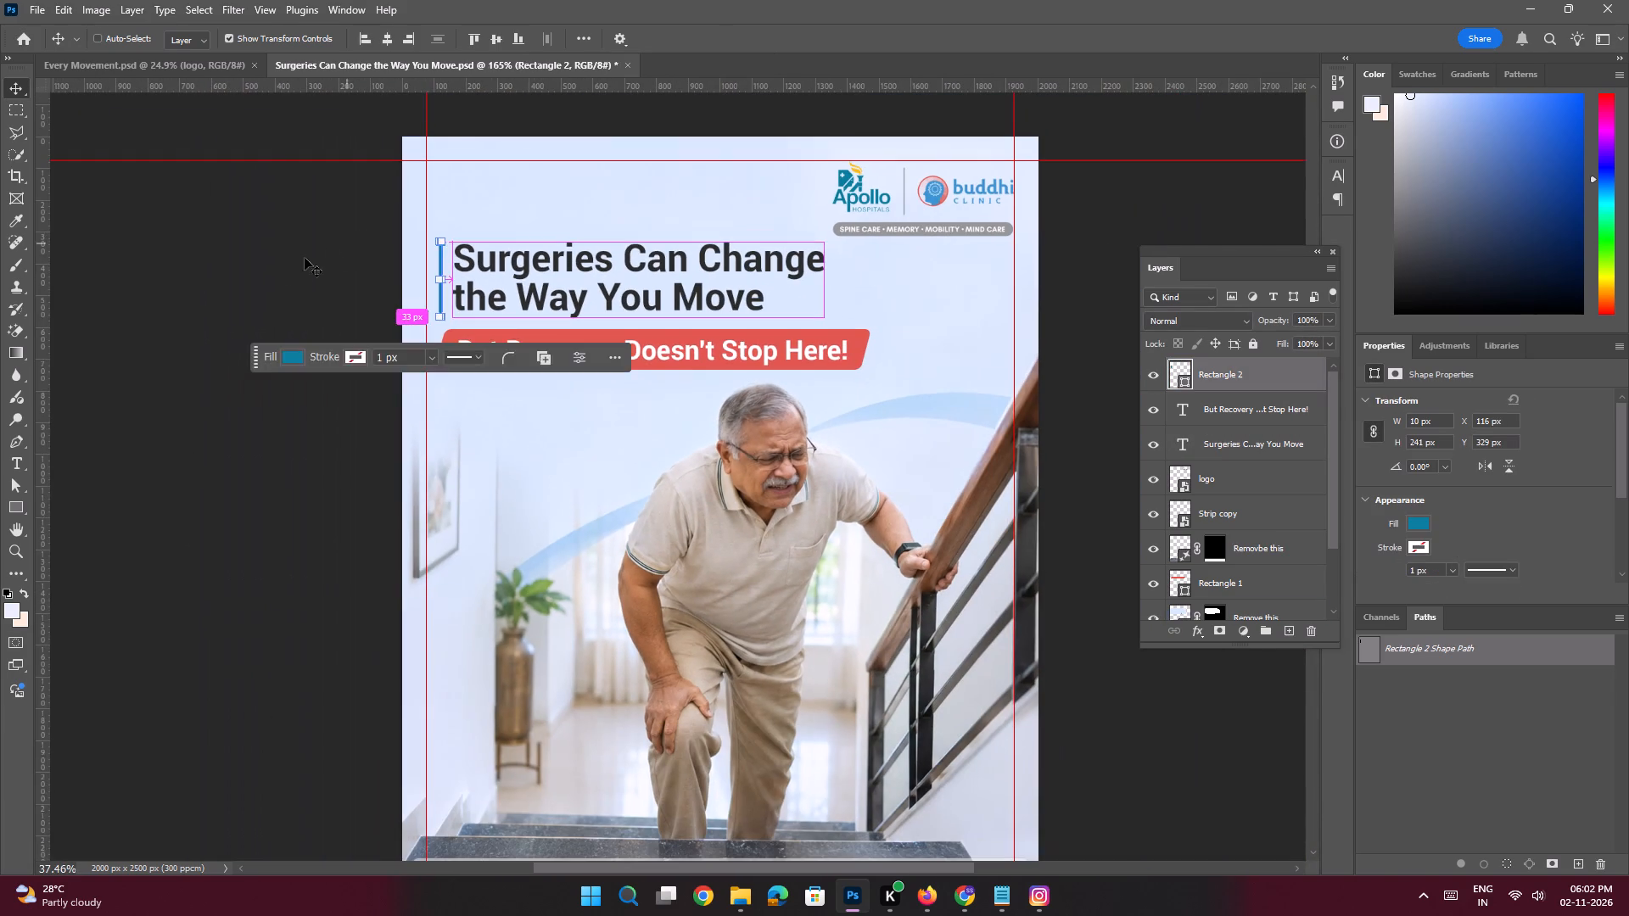
pyautogui.click(274, 263)
# Save the "Surgeries Can Change the Way You Move" poster.
pyautogui.press('space')
pyautogui.press('space')
pyautogui.press('space')
pyautogui.press('space')
pyautogui.press('space')
pyautogui.press('space')
pyautogui.press('space')
pyautogui.press('space')
pyautogui.moveTo(721, 286); pyautogui.dragTo(685, 276)
pyautogui.keyDown('ctrl'); pyautogui.moveTo(680, 379); pyautogui.dragTo(632, 364); pyautogui.keyUp('ctrl')
pyautogui.click(385, 411)
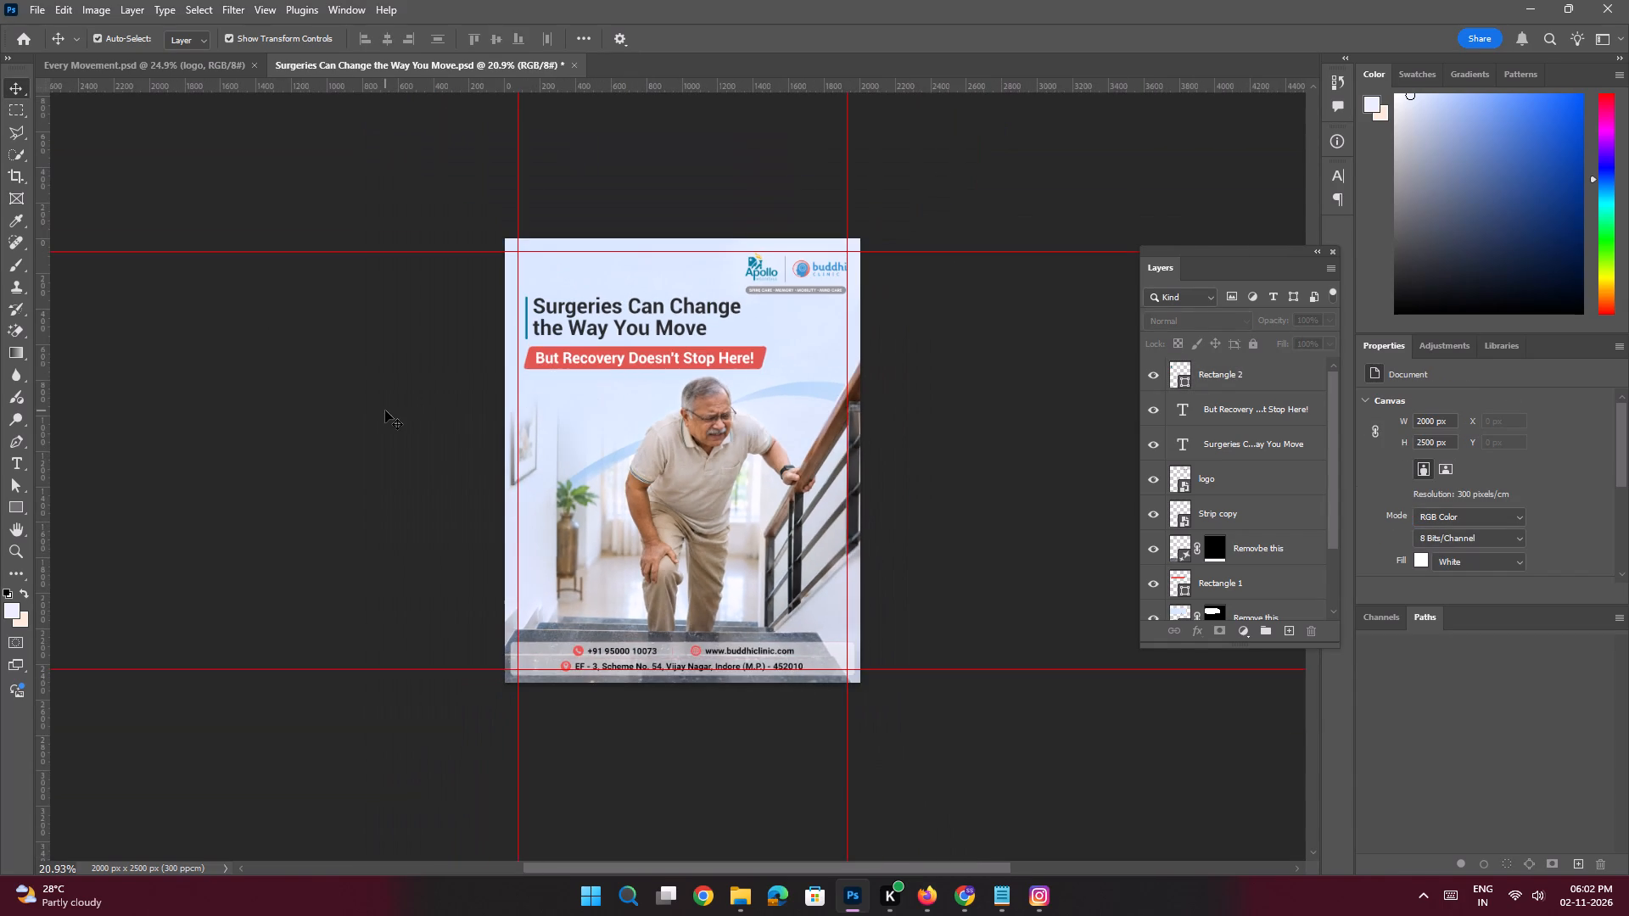
pyautogui.press('space')
pyautogui.keyDown('ctrl'); pyautogui.moveTo(759, 536); pyautogui.dragTo(791, 569); pyautogui.keyUp('ctrl')
pyautogui.moveTo(845, 572); pyautogui.dragTo(828, 568)
pyautogui.hotkey('ctrl', 's')
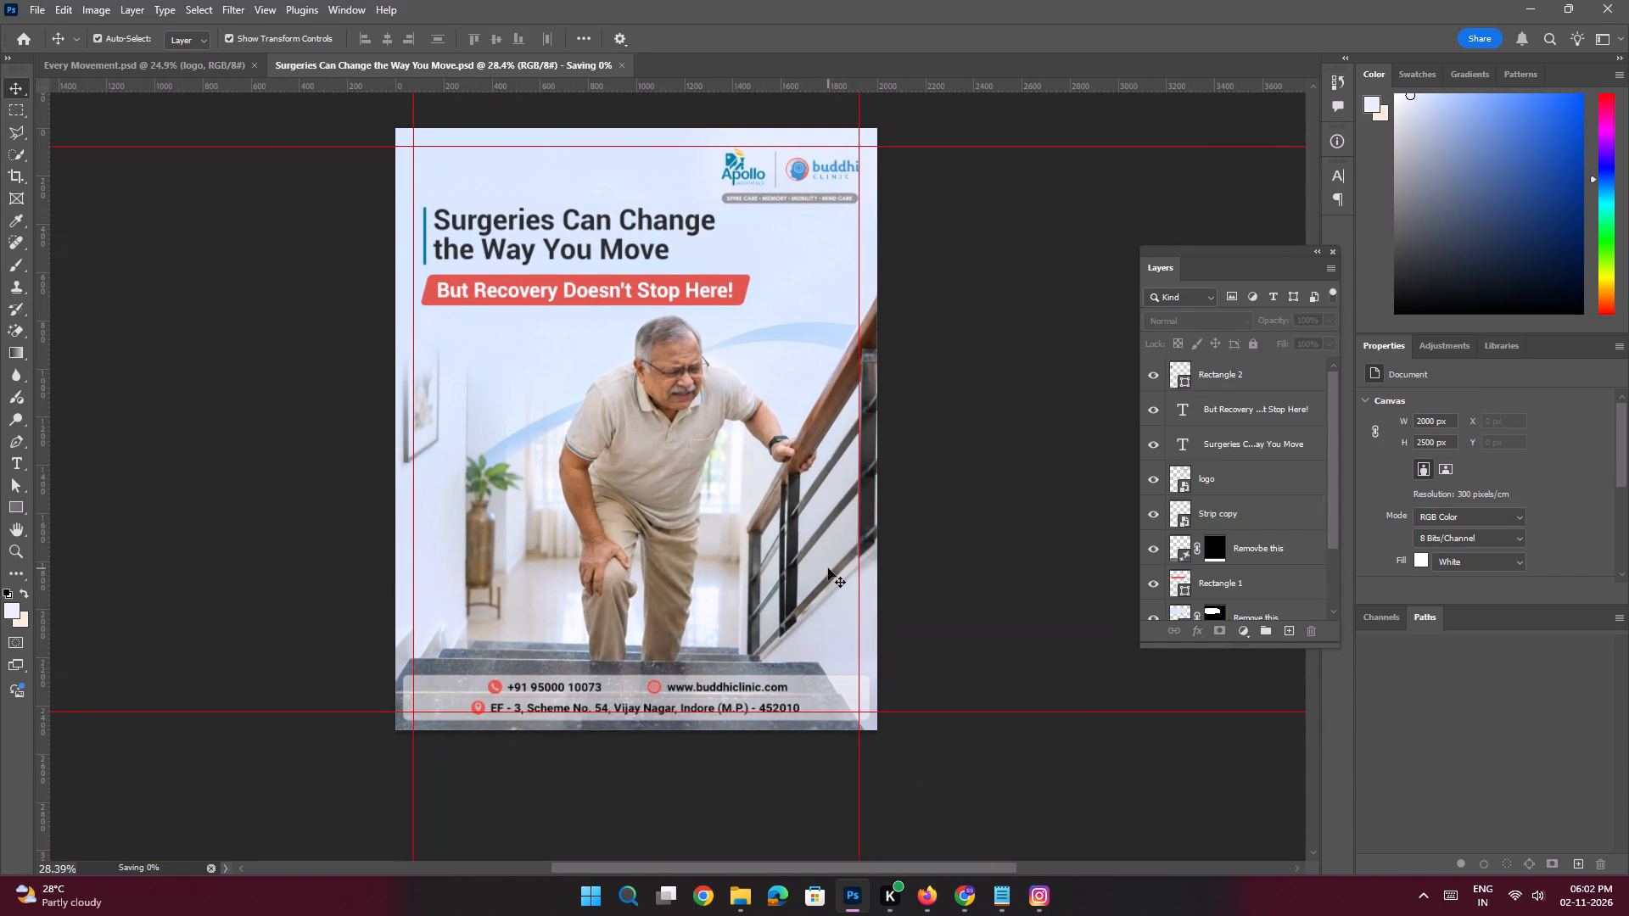
# Examine the Every Movement.psd poster as a reference for elements the current poster still needs.
pyautogui.click(194, 62)
pyautogui.press('space')
pyautogui.press('space')
pyautogui.press('space')
pyautogui.press('space')
pyautogui.press('space')
pyautogui.press('space')
pyautogui.press('space')
pyautogui.press('space')
pyautogui.press('space')
pyautogui.press('space')
pyautogui.press('space')
pyautogui.press('space')
pyautogui.press('space')
pyautogui.moveTo(608, 411); pyautogui.dragTo(593, 388)
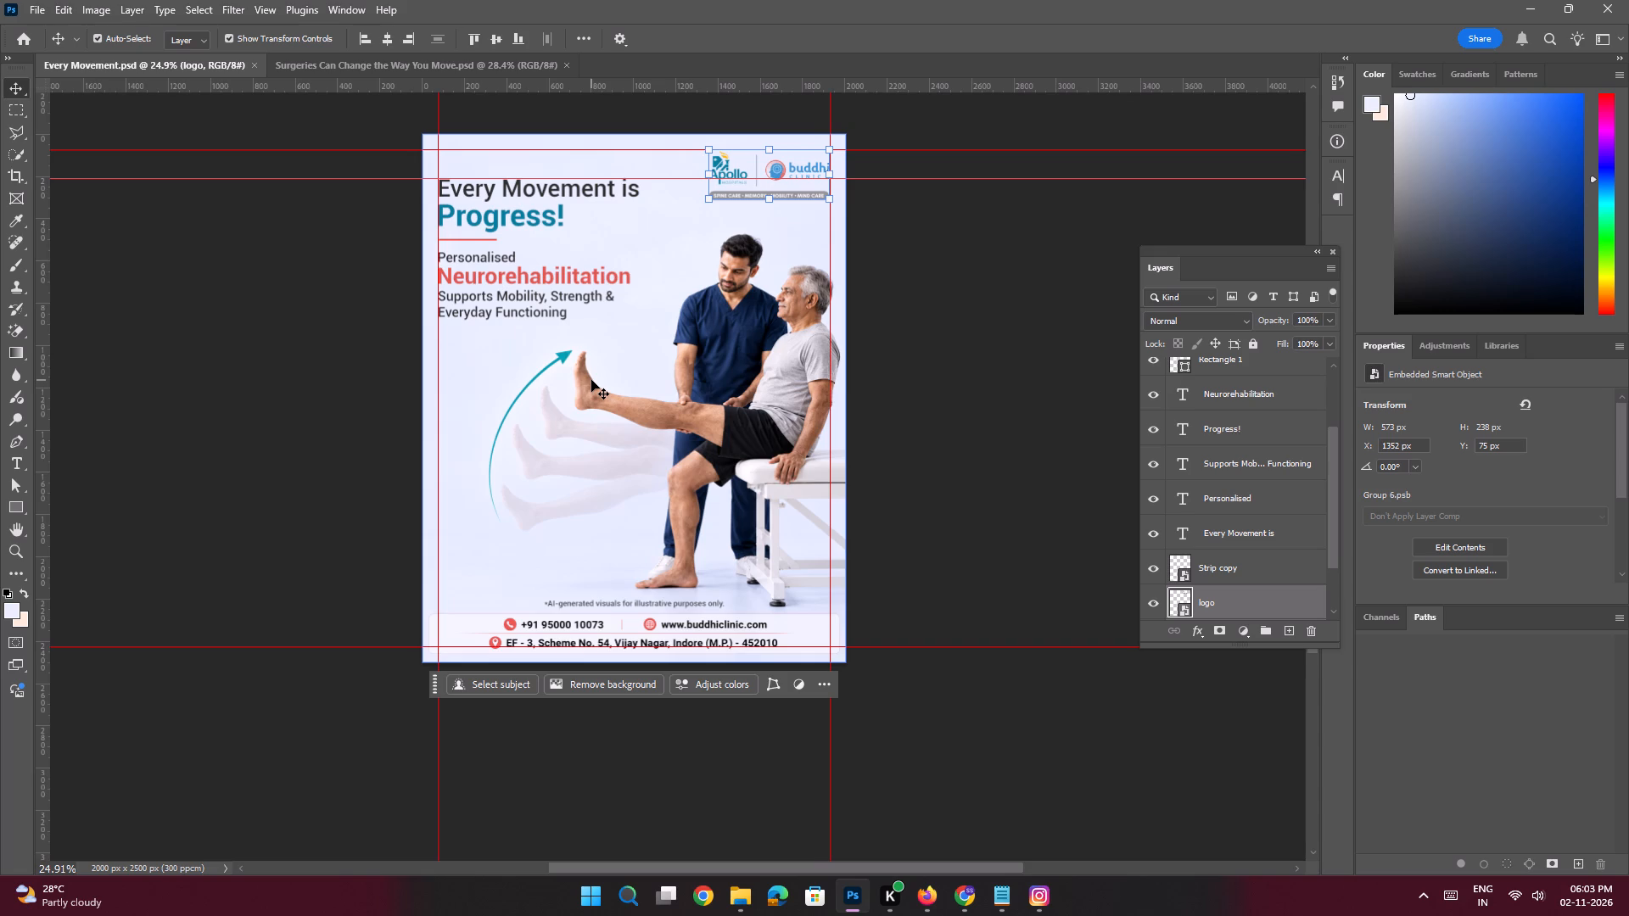
pyautogui.press('space')
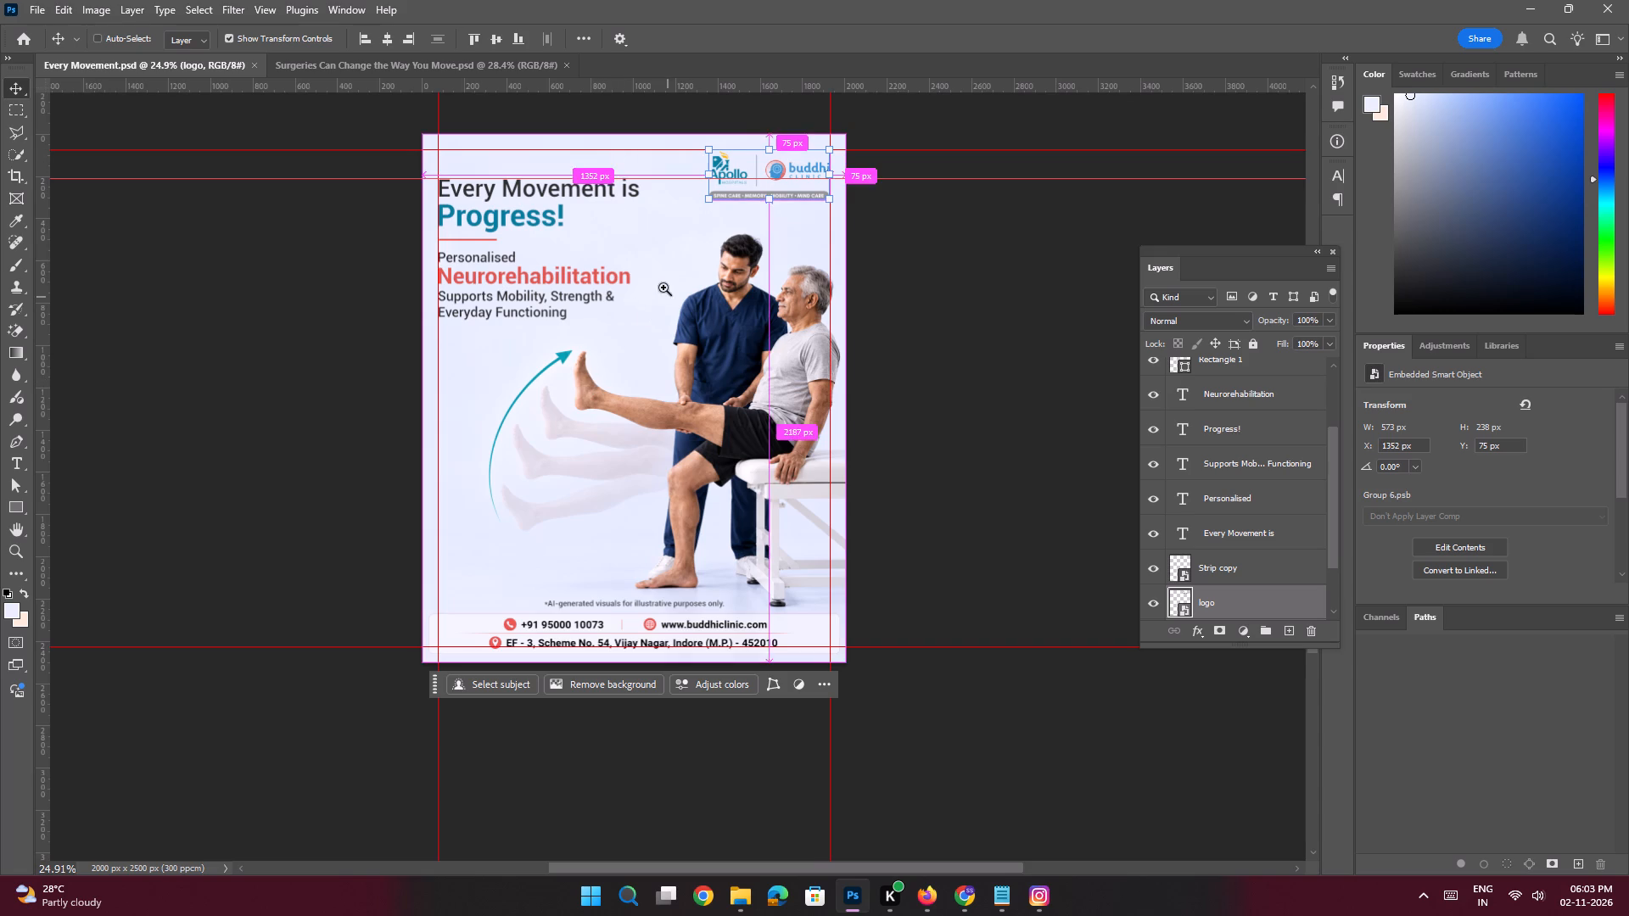
pyautogui.keyDown('ctrl'); pyautogui.moveTo(663, 288); pyautogui.dragTo(681, 311); pyautogui.keyUp('ctrl')
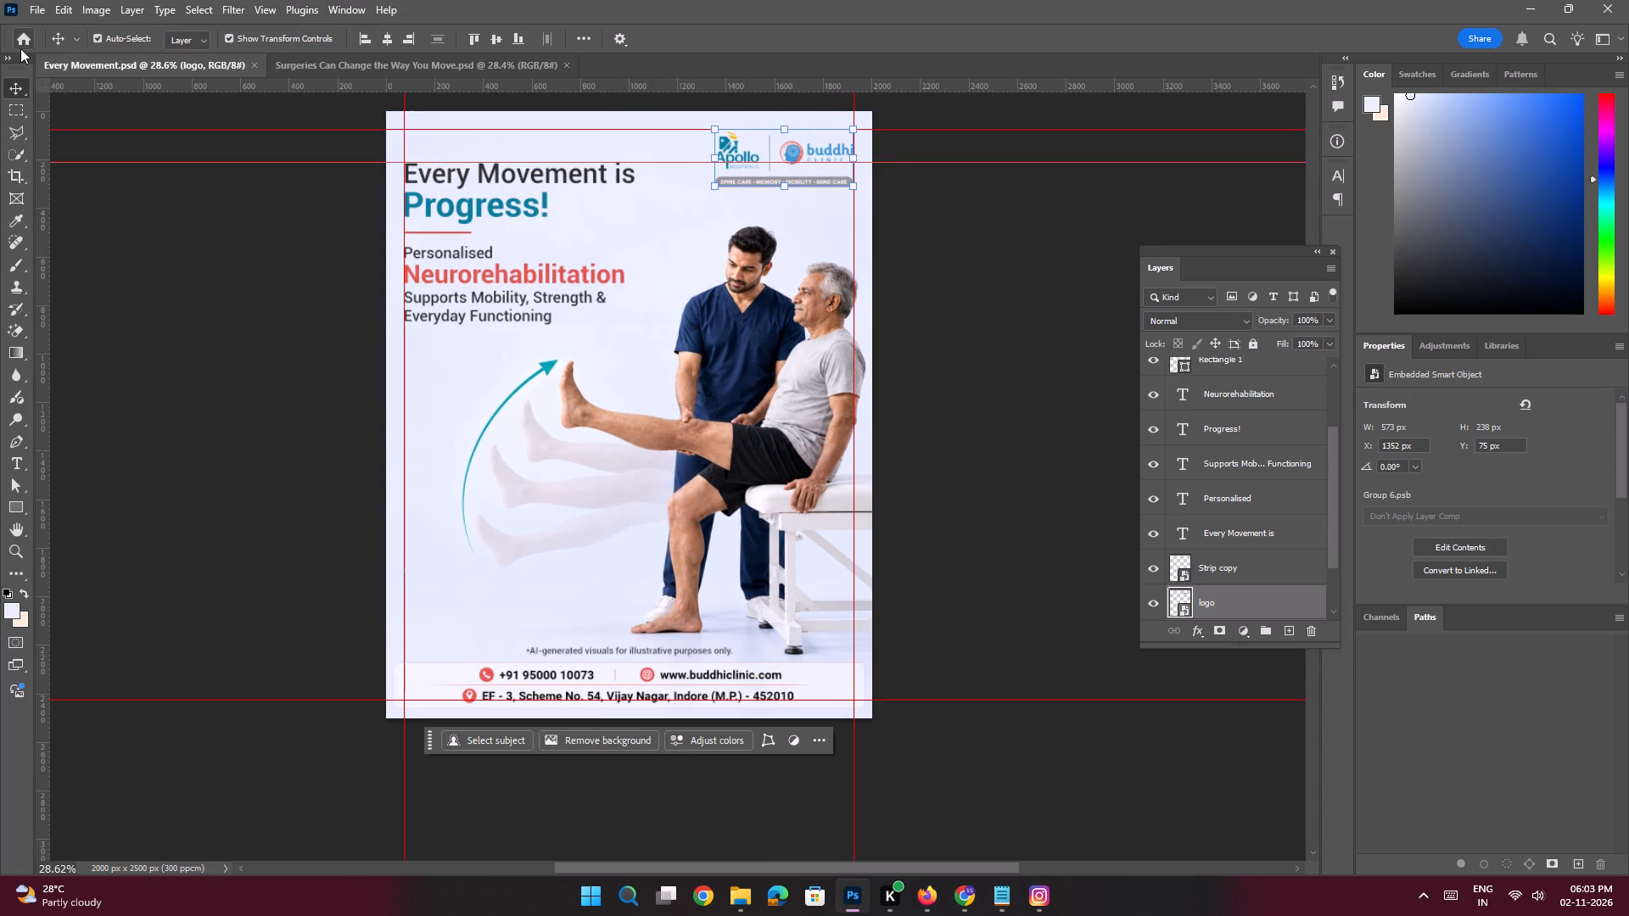
# Open ENDOSCOPIC SPINE SURGERY.psd from the recent files.
pyautogui.click(20, 48)
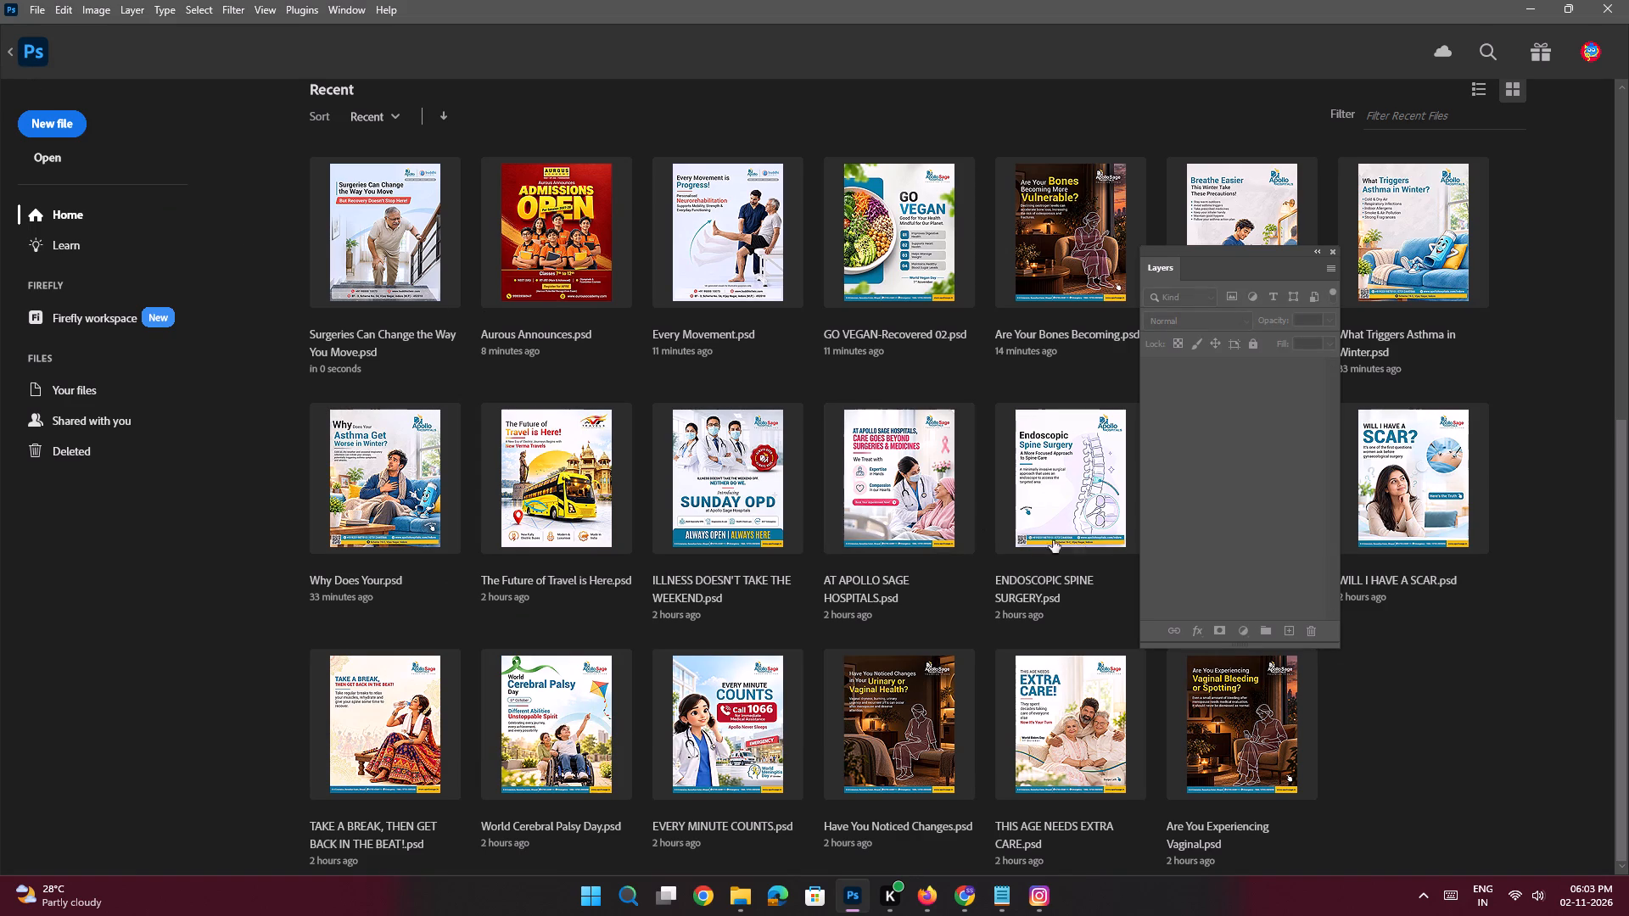
pyautogui.click(1084, 511)
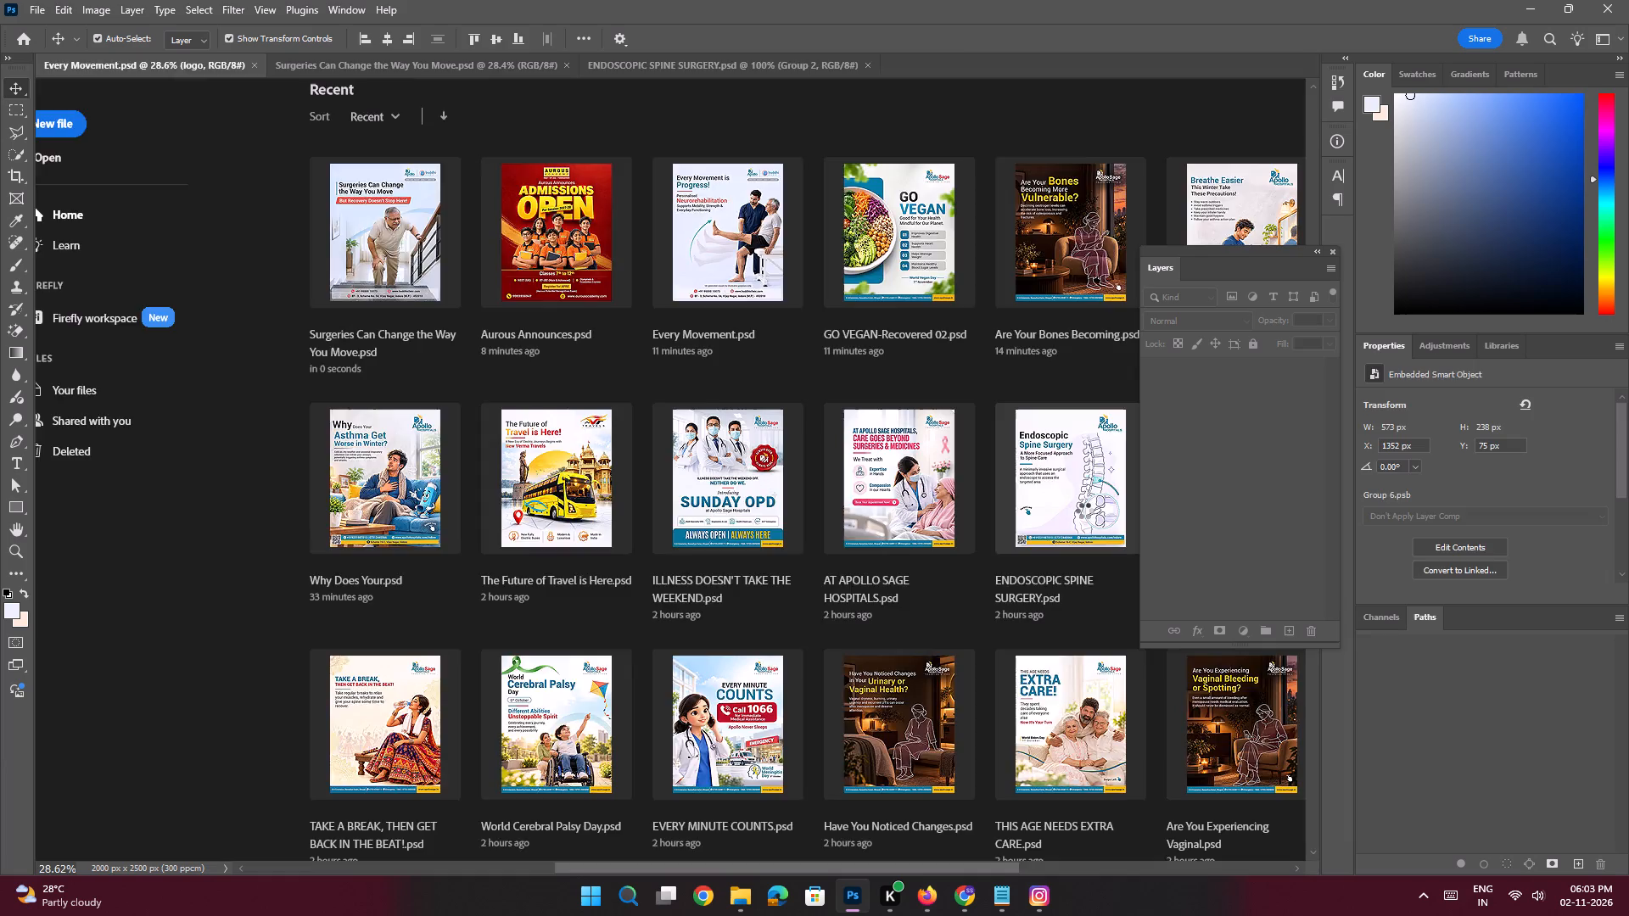
pyautogui.click(288, 373)
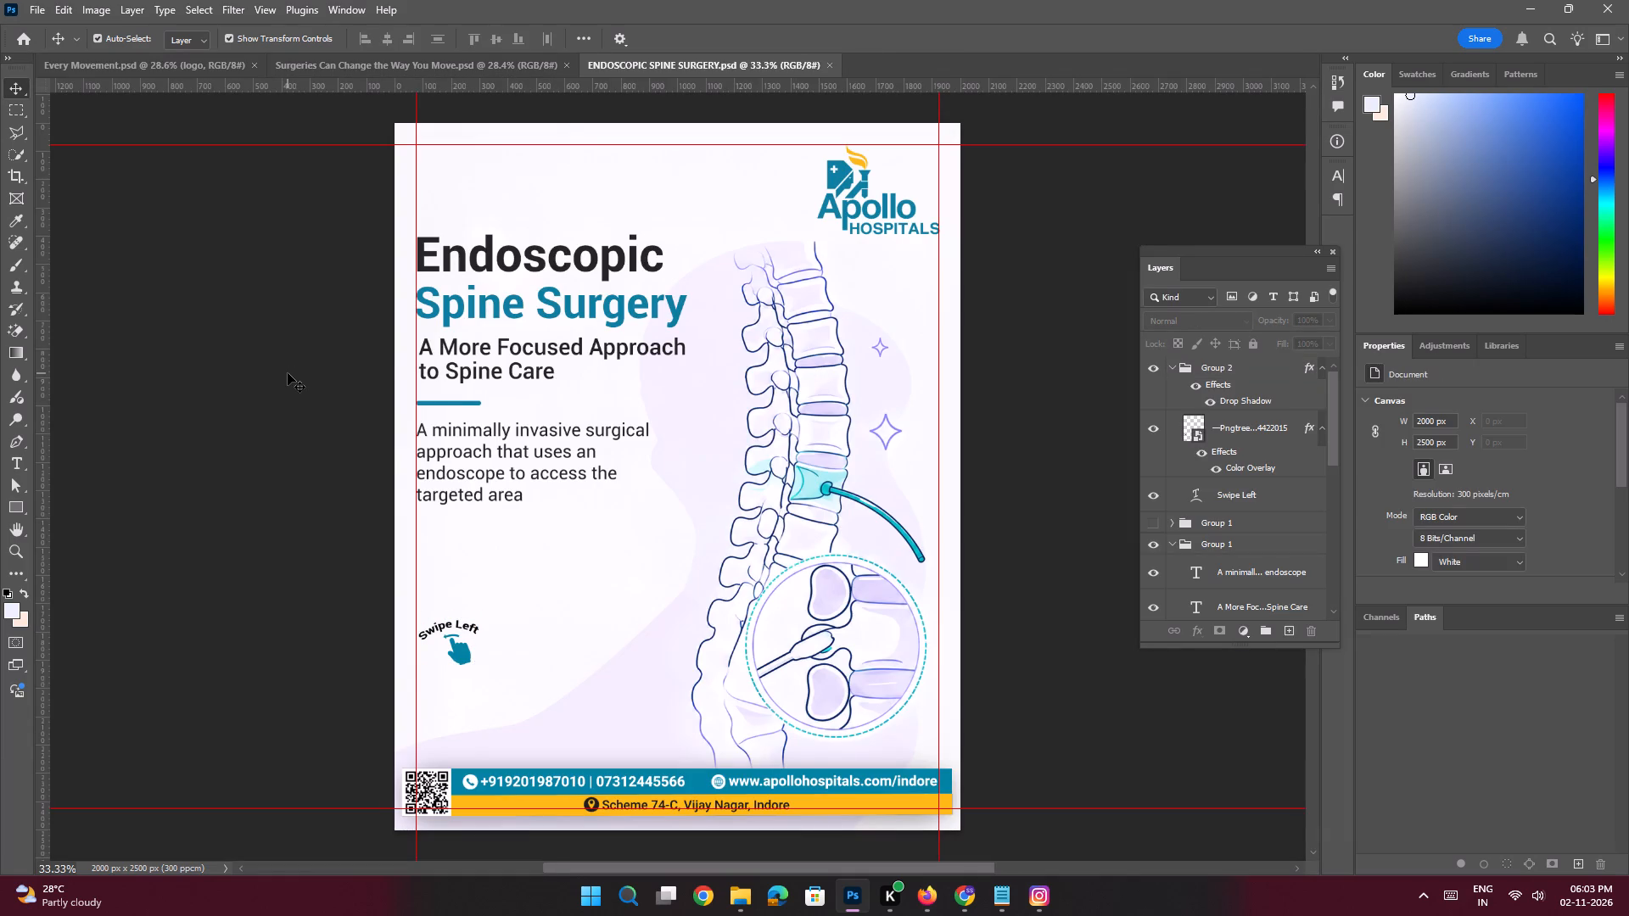
# With auto-select set to Group, copy the "Swipe Left" hand group from the spine surgery poster into the Surgeries poster.
pyautogui.click(177, 40)
pyautogui.click(179, 53)
pyautogui.click(139, 136)
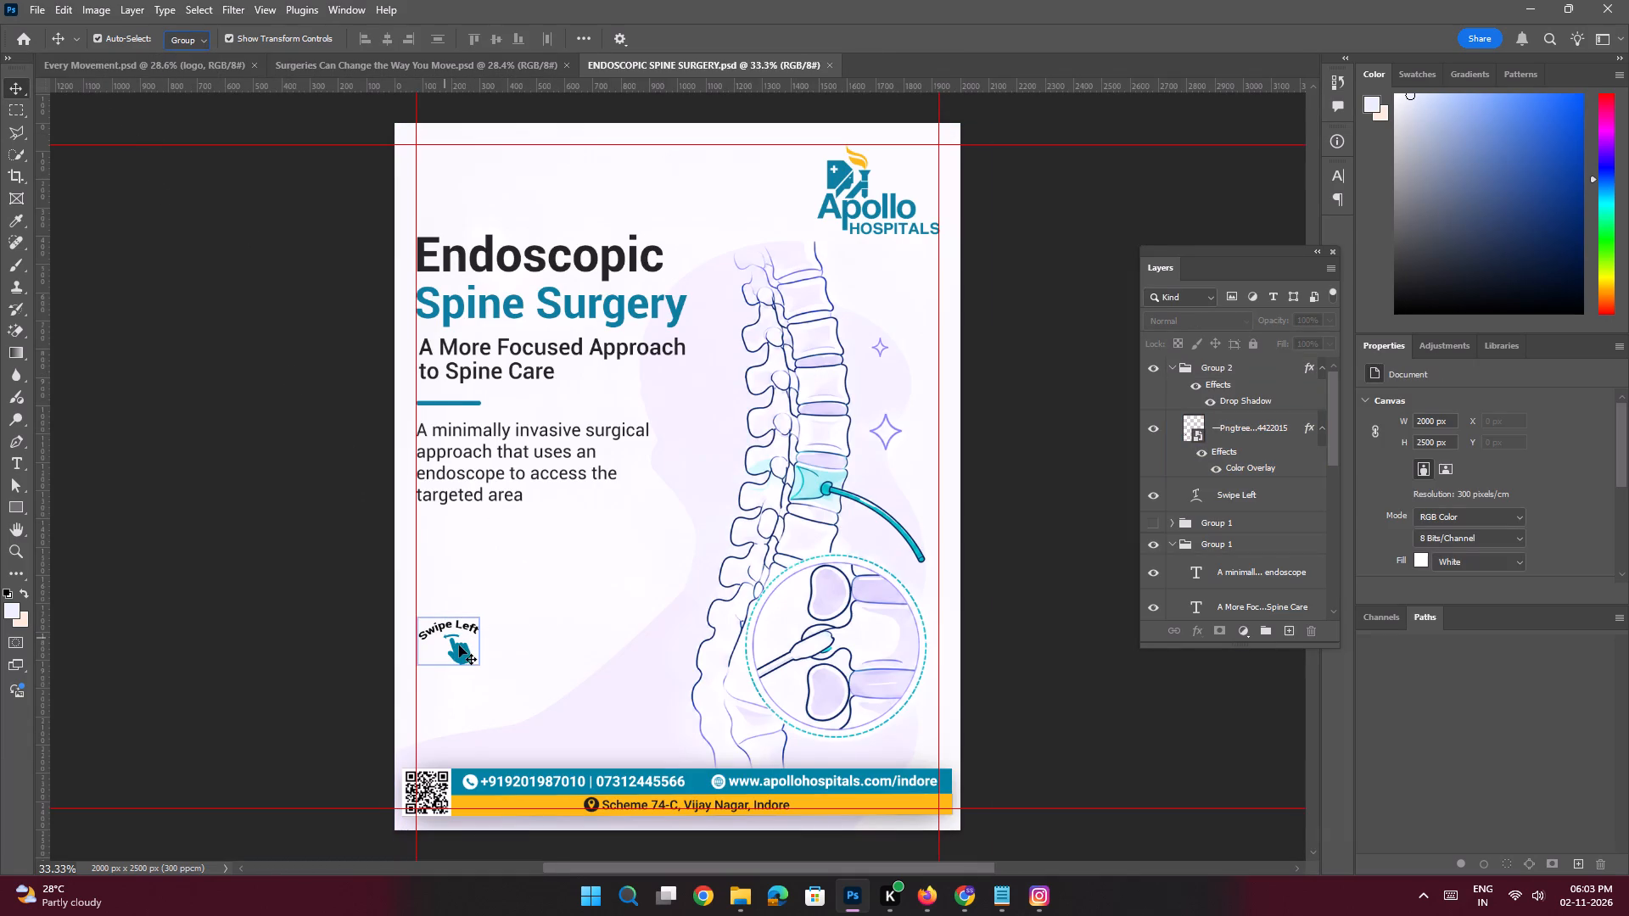
pyautogui.click(458, 647)
pyautogui.moveTo(1198, 370); pyautogui.dragTo(395, 128)
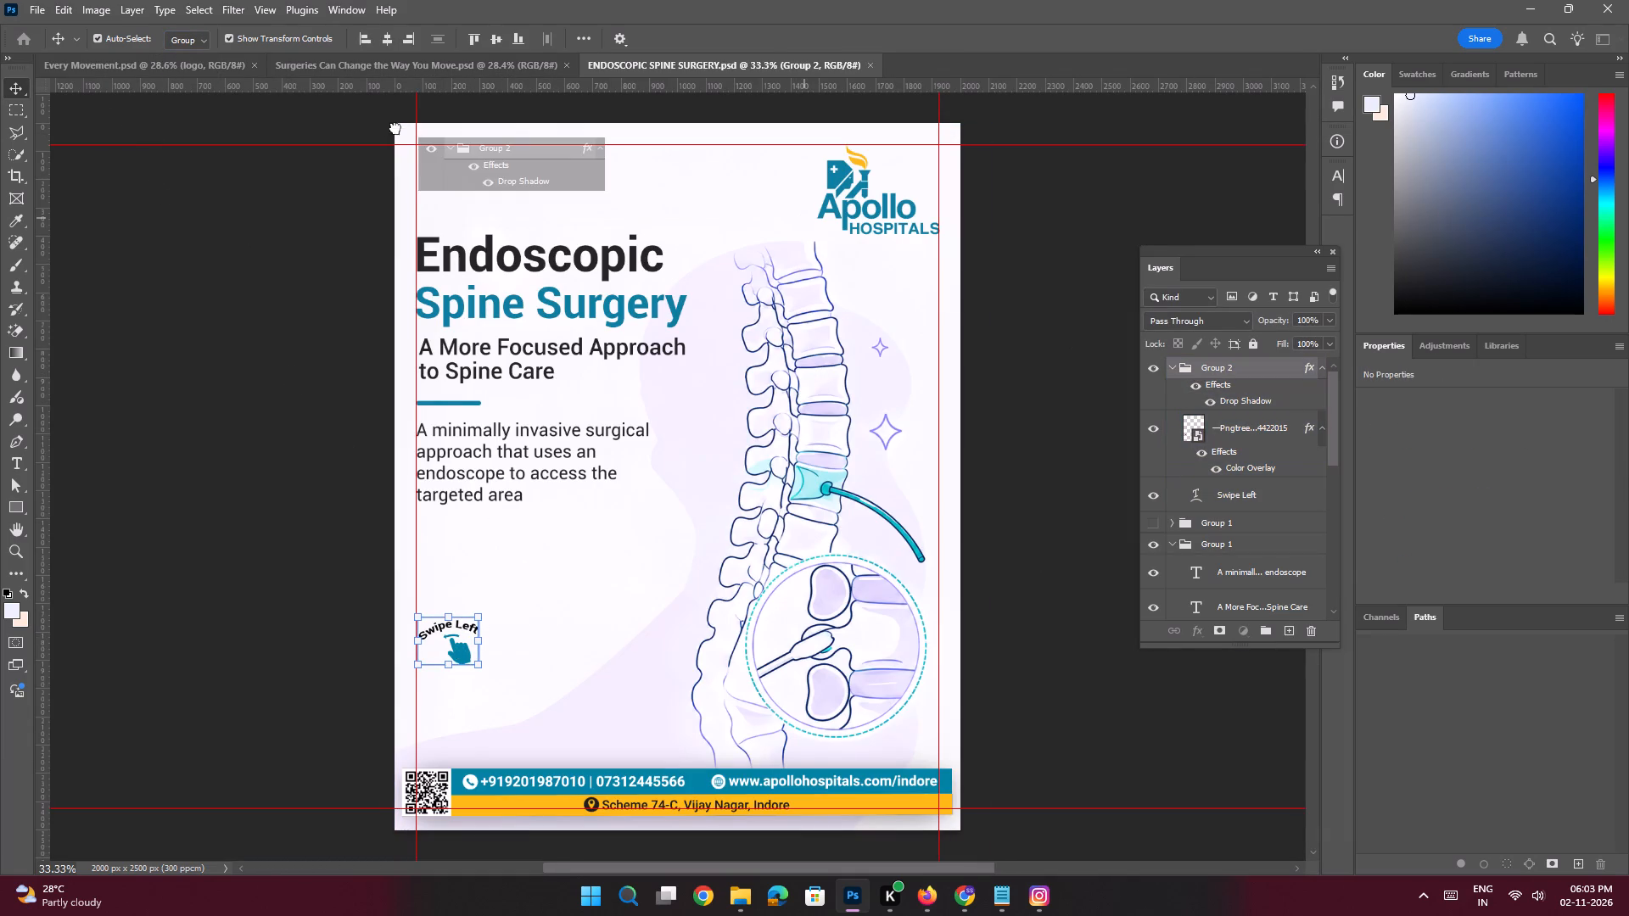
pyautogui.moveTo(395, 128); pyautogui.dragTo(663, 484)
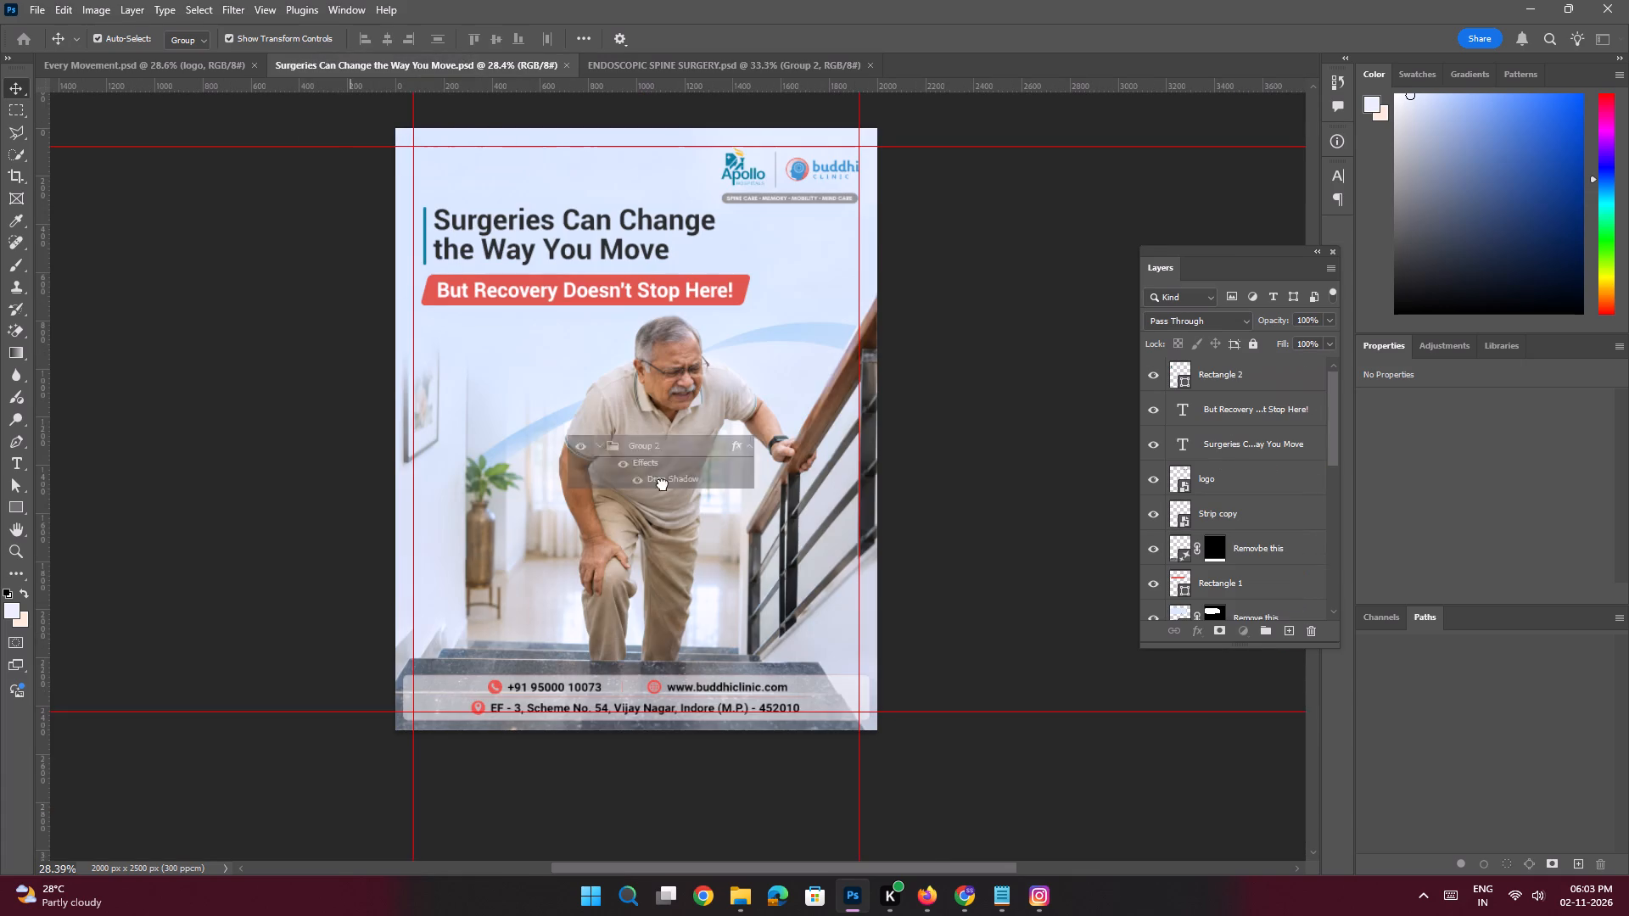
pyautogui.moveTo(663, 484); pyautogui.dragTo(763, 608)
# Place the "Swipe Left" group in the poster's lower-right corner, against the right margin guide and just above the contact strip.
pyautogui.press('space')
pyautogui.keyDown('ctrl'); pyautogui.moveTo(770, 604); pyautogui.dragTo(844, 679); pyautogui.keyUp('ctrl')
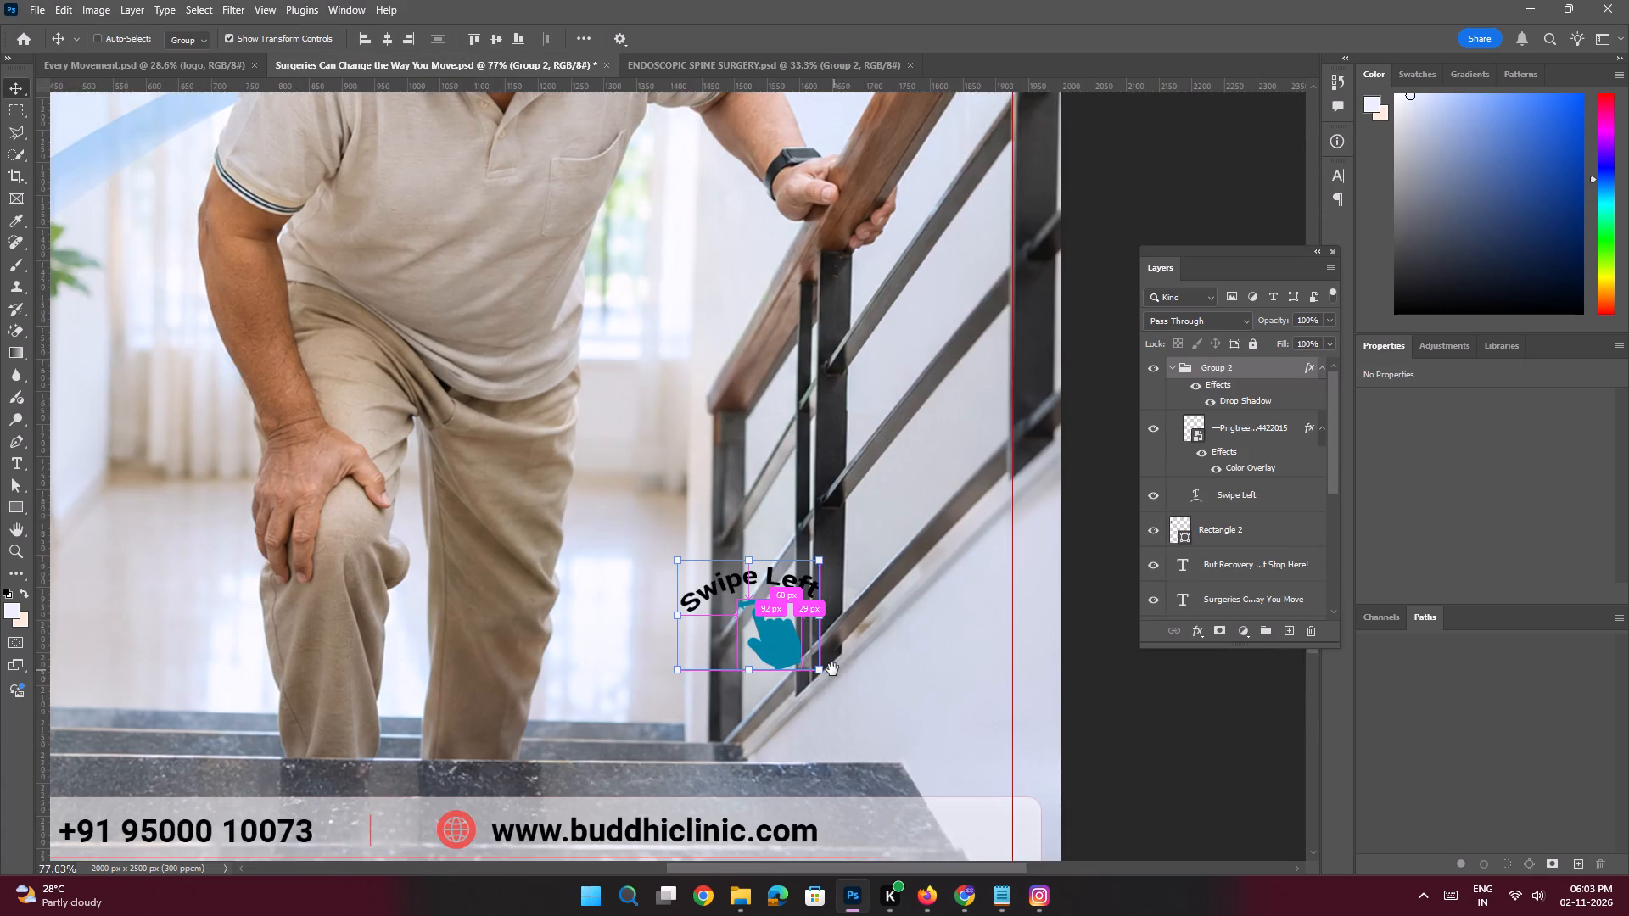
pyautogui.moveTo(832, 669); pyautogui.dragTo(726, 556)
pyautogui.moveTo(675, 533); pyautogui.dragTo(849, 619)
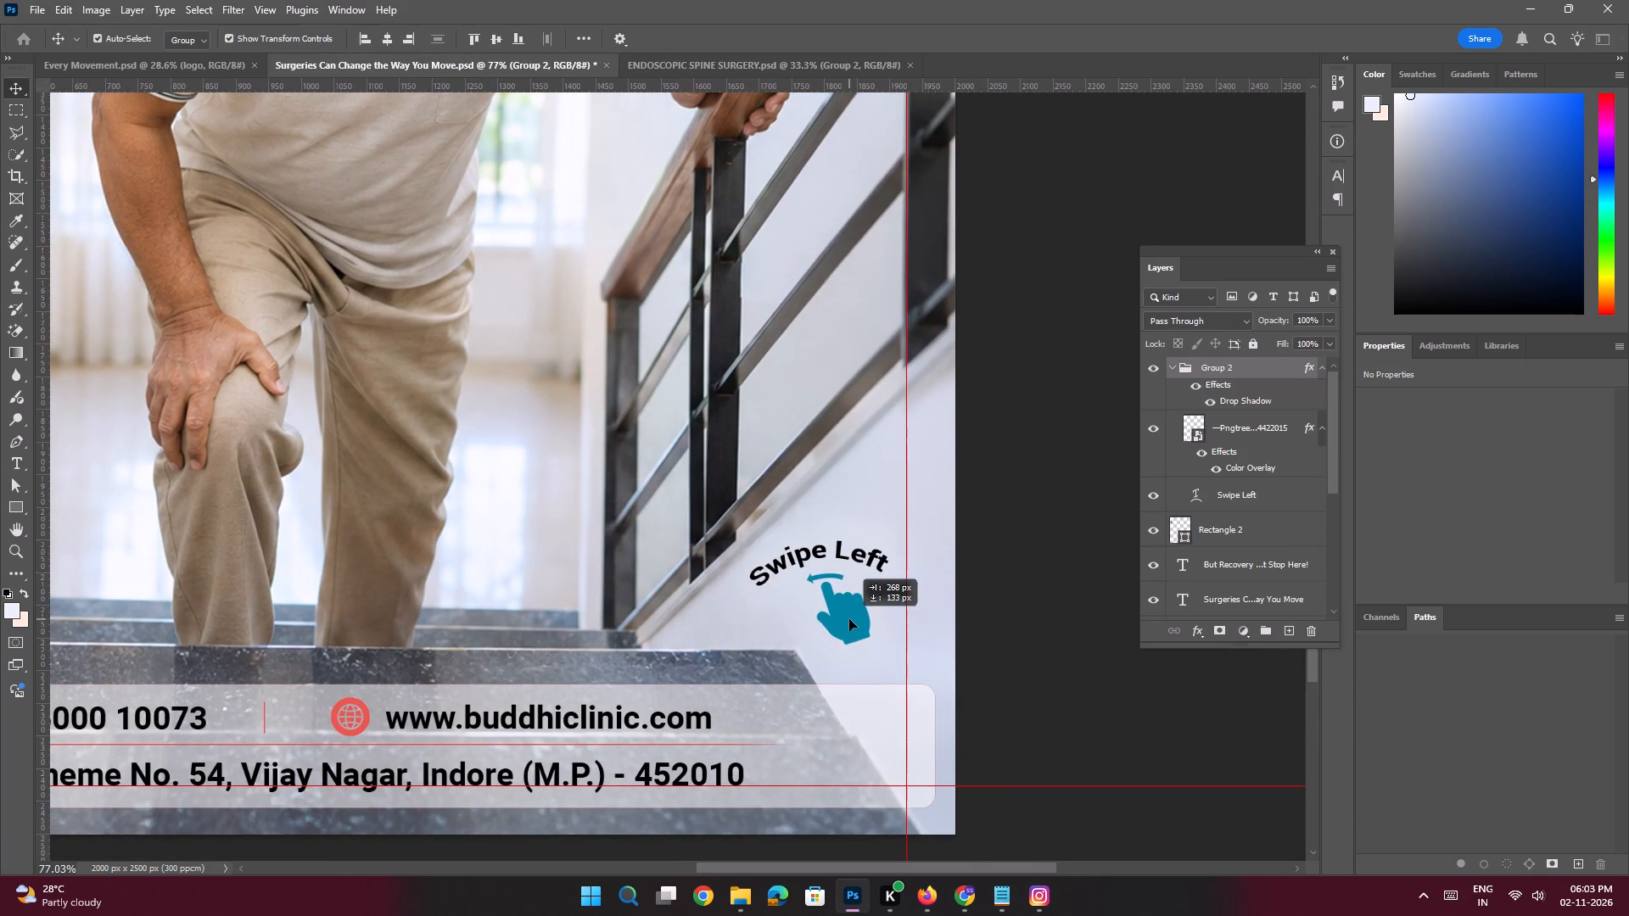
pyautogui.moveTo(849, 619); pyautogui.dragTo(864, 627)
pyautogui.press('space')
pyautogui.keyDown('ctrl'); pyautogui.moveTo(820, 507); pyautogui.dragTo(691, 464); pyautogui.keyUp('ctrl')
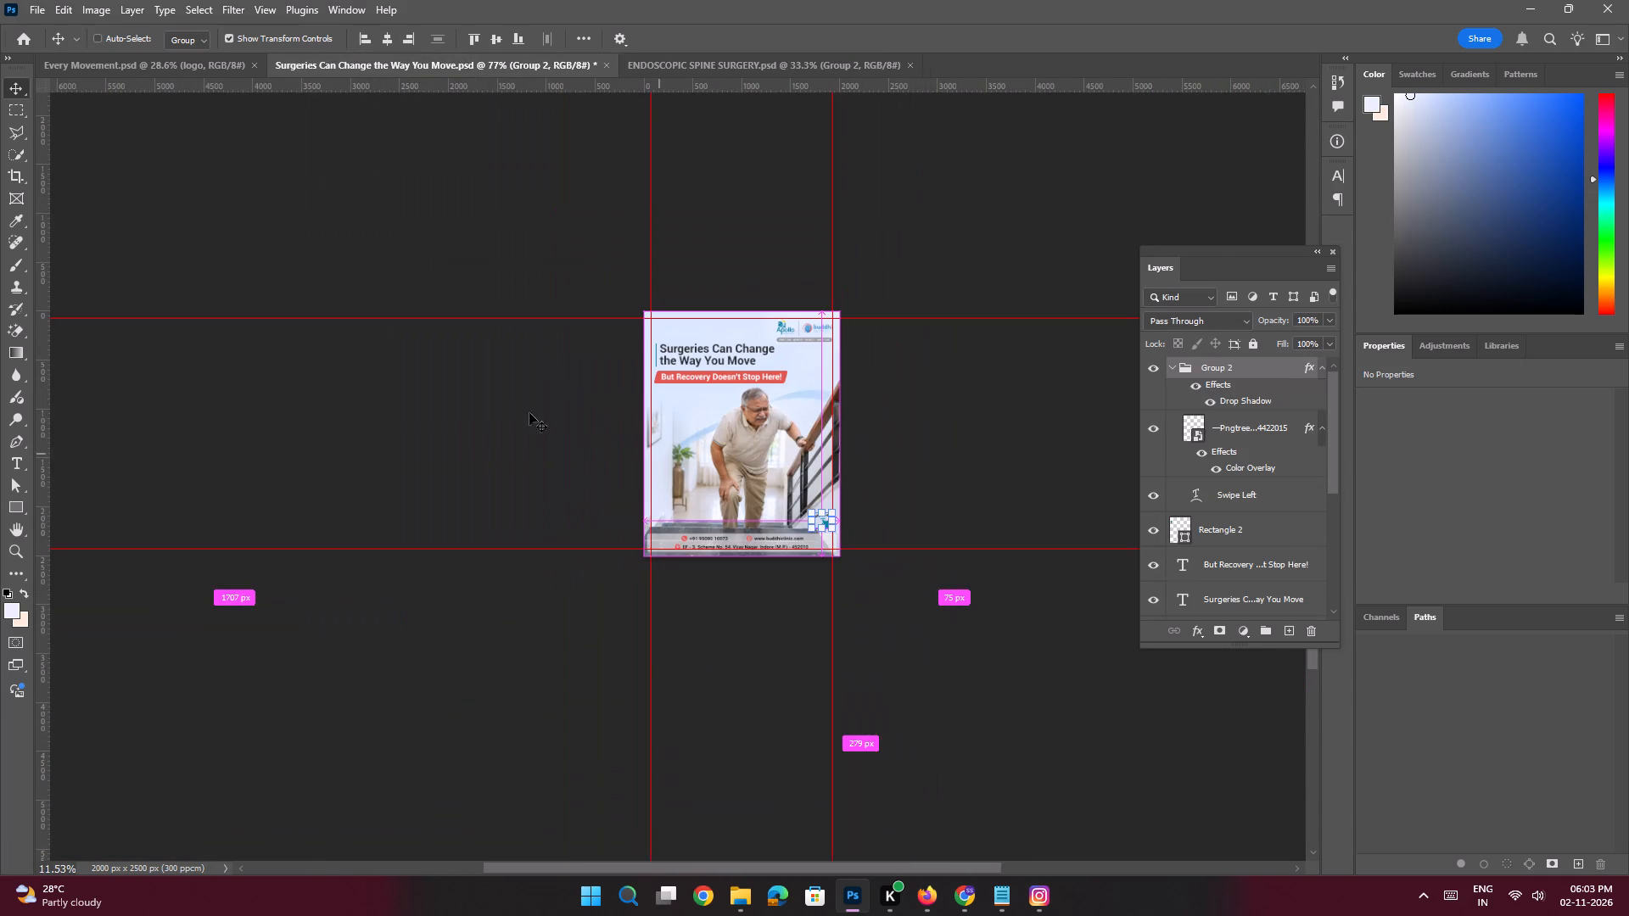
pyautogui.click(470, 407)
# Save the Surgeries poster with the added "Swipe Left" group.
pyautogui.press('space')
pyautogui.keyDown('ctrl'); pyautogui.moveTo(772, 377); pyautogui.dragTo(835, 469); pyautogui.keyUp('ctrl')
pyautogui.moveTo(887, 416); pyautogui.dragTo(867, 427)
pyautogui.hotkey('ctrl', 's')
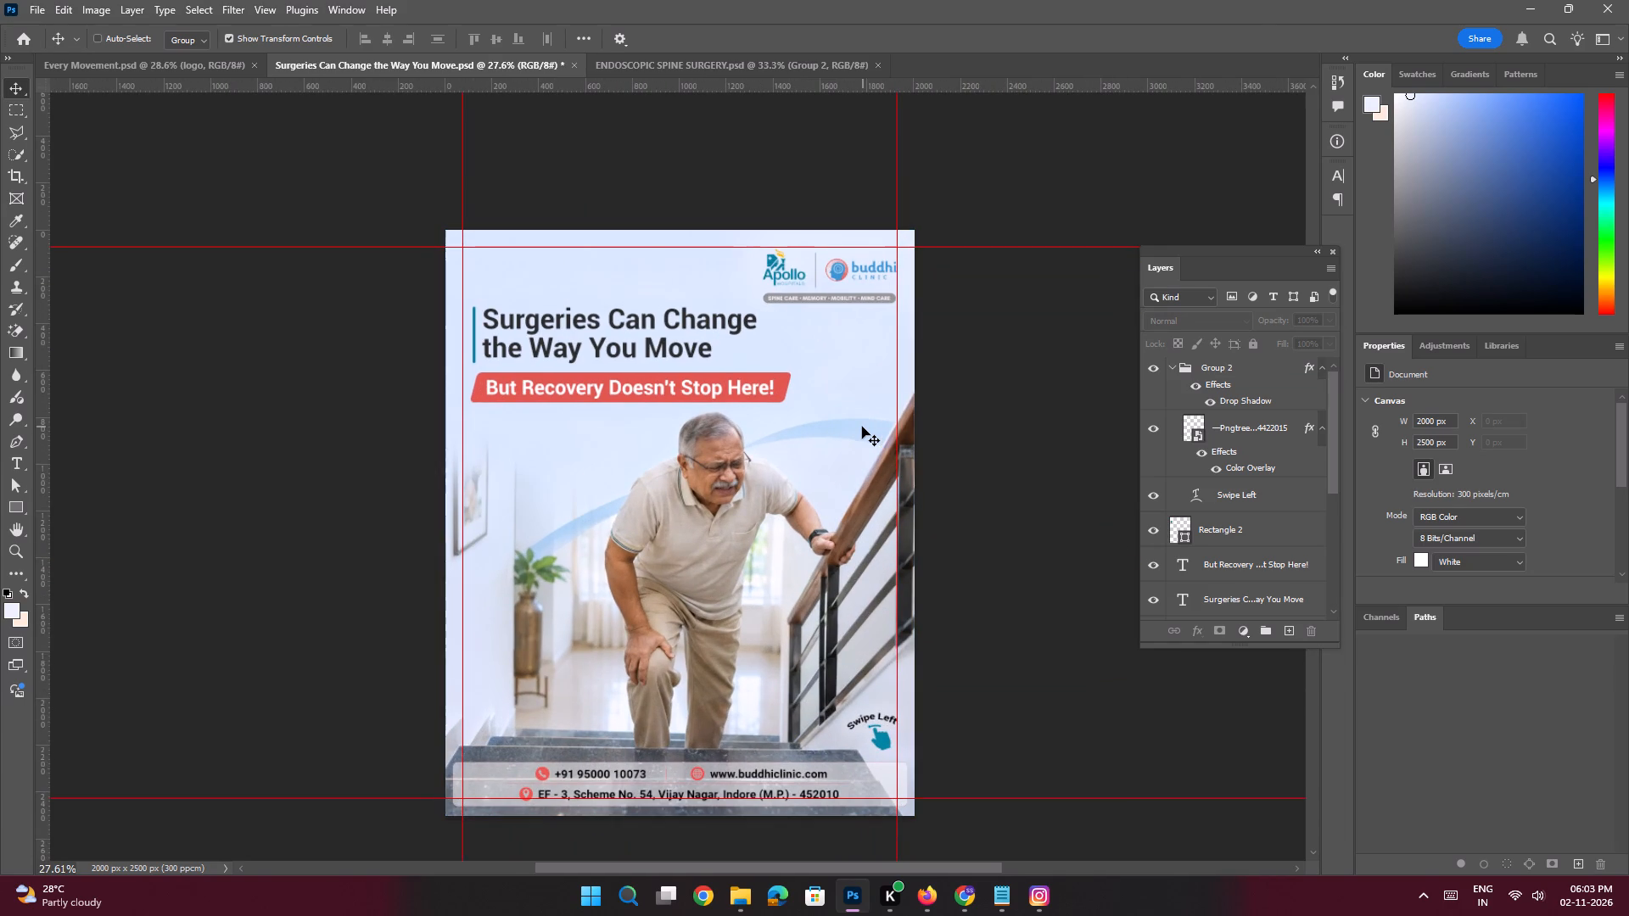
# Close the ENDOSCOPIC SPINE SURGERY.psd document.
pyautogui.click(612, 59)
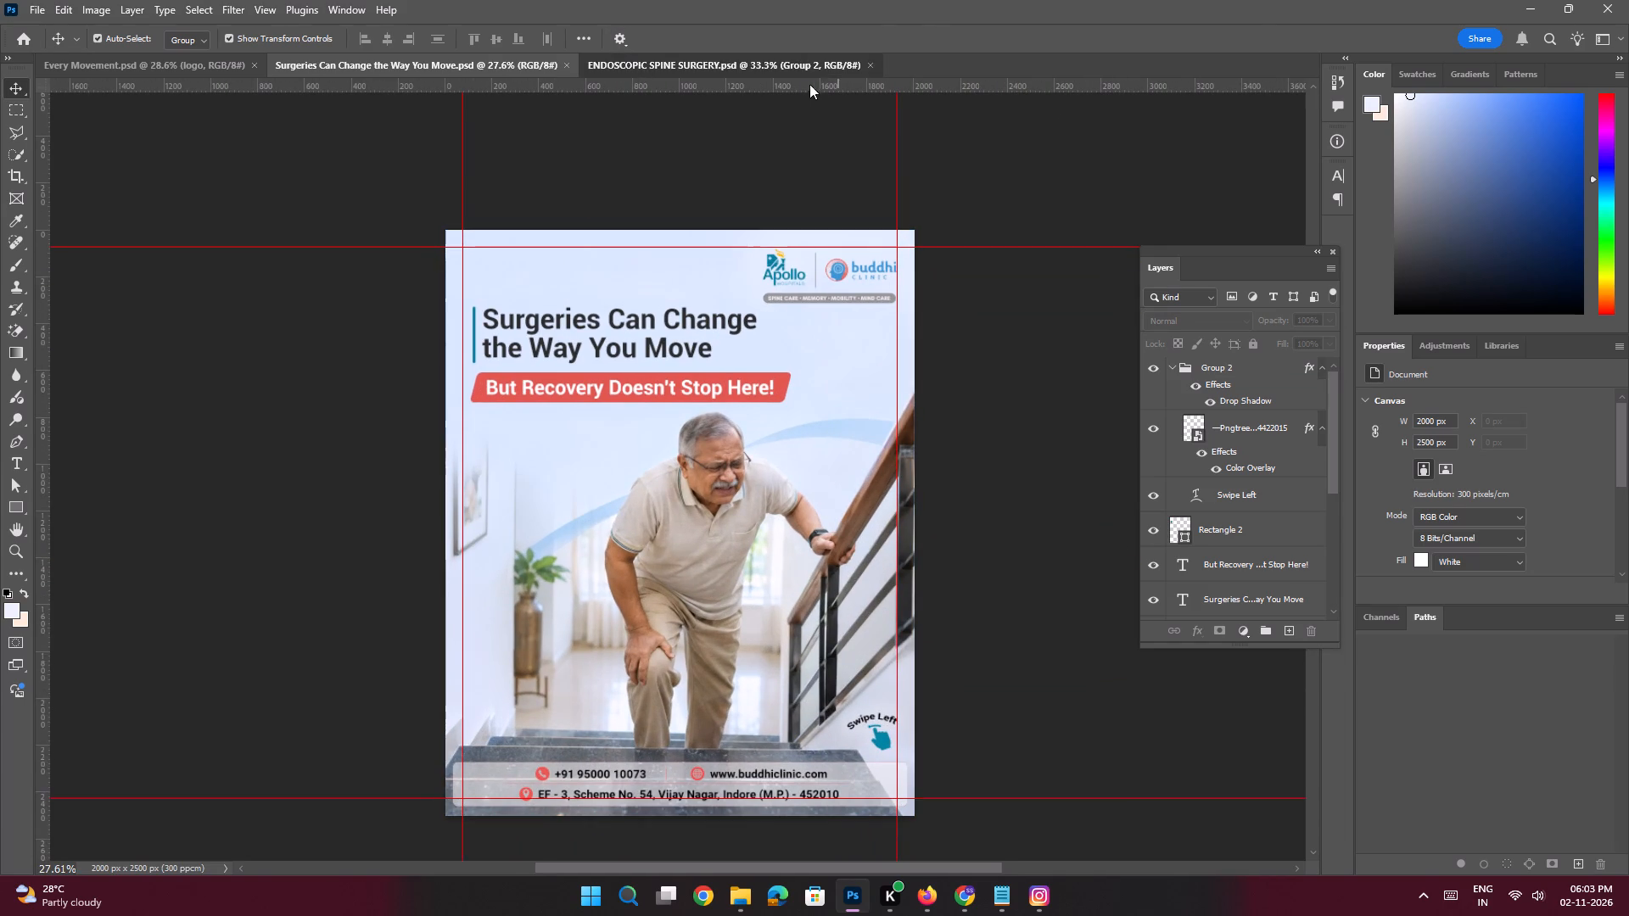
pyautogui.click(874, 64)
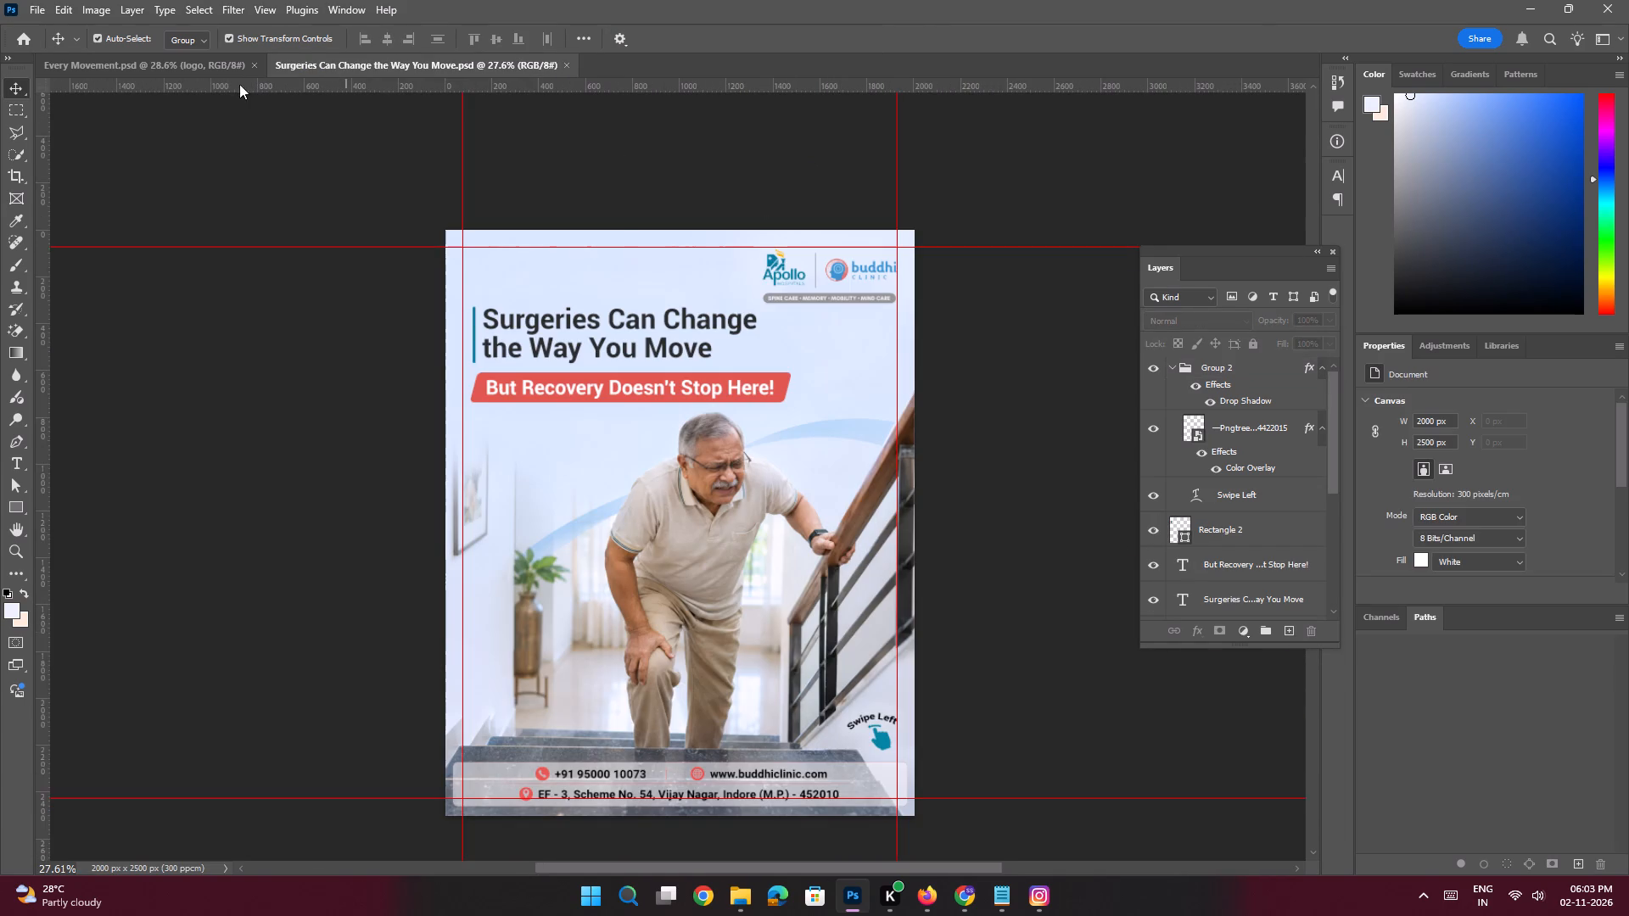
# Copy the "*AI-generated visuals for illustrative purposes only." text layer from Every Movement.psd into the Surgeries poster, above the contact strip.
pyautogui.click(208, 68)
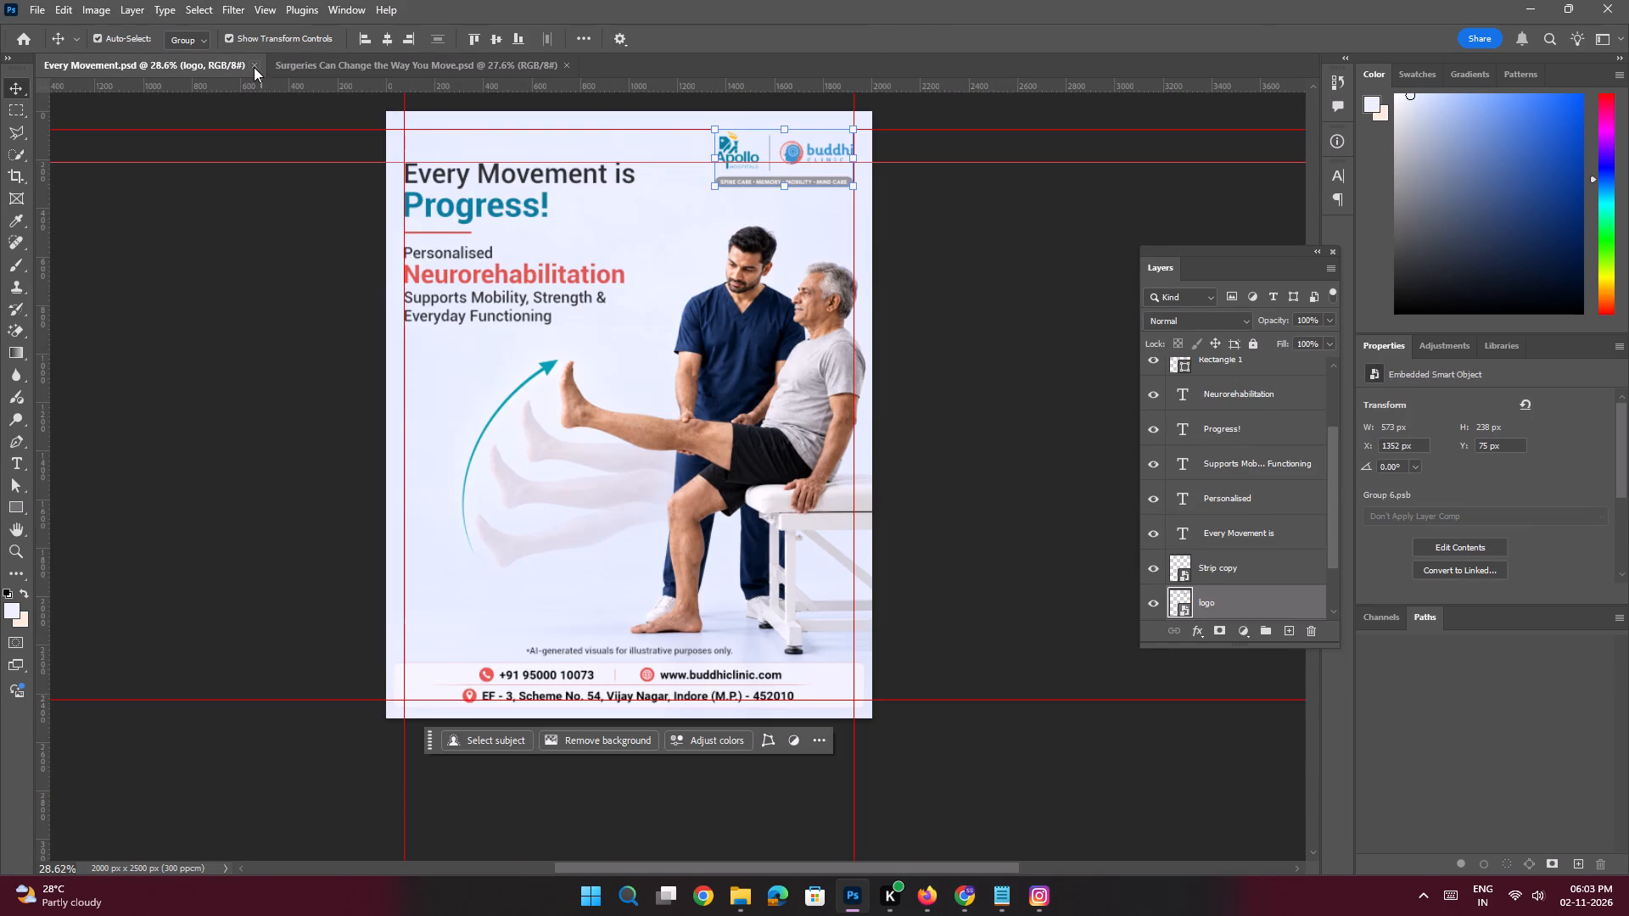
pyautogui.click(657, 652)
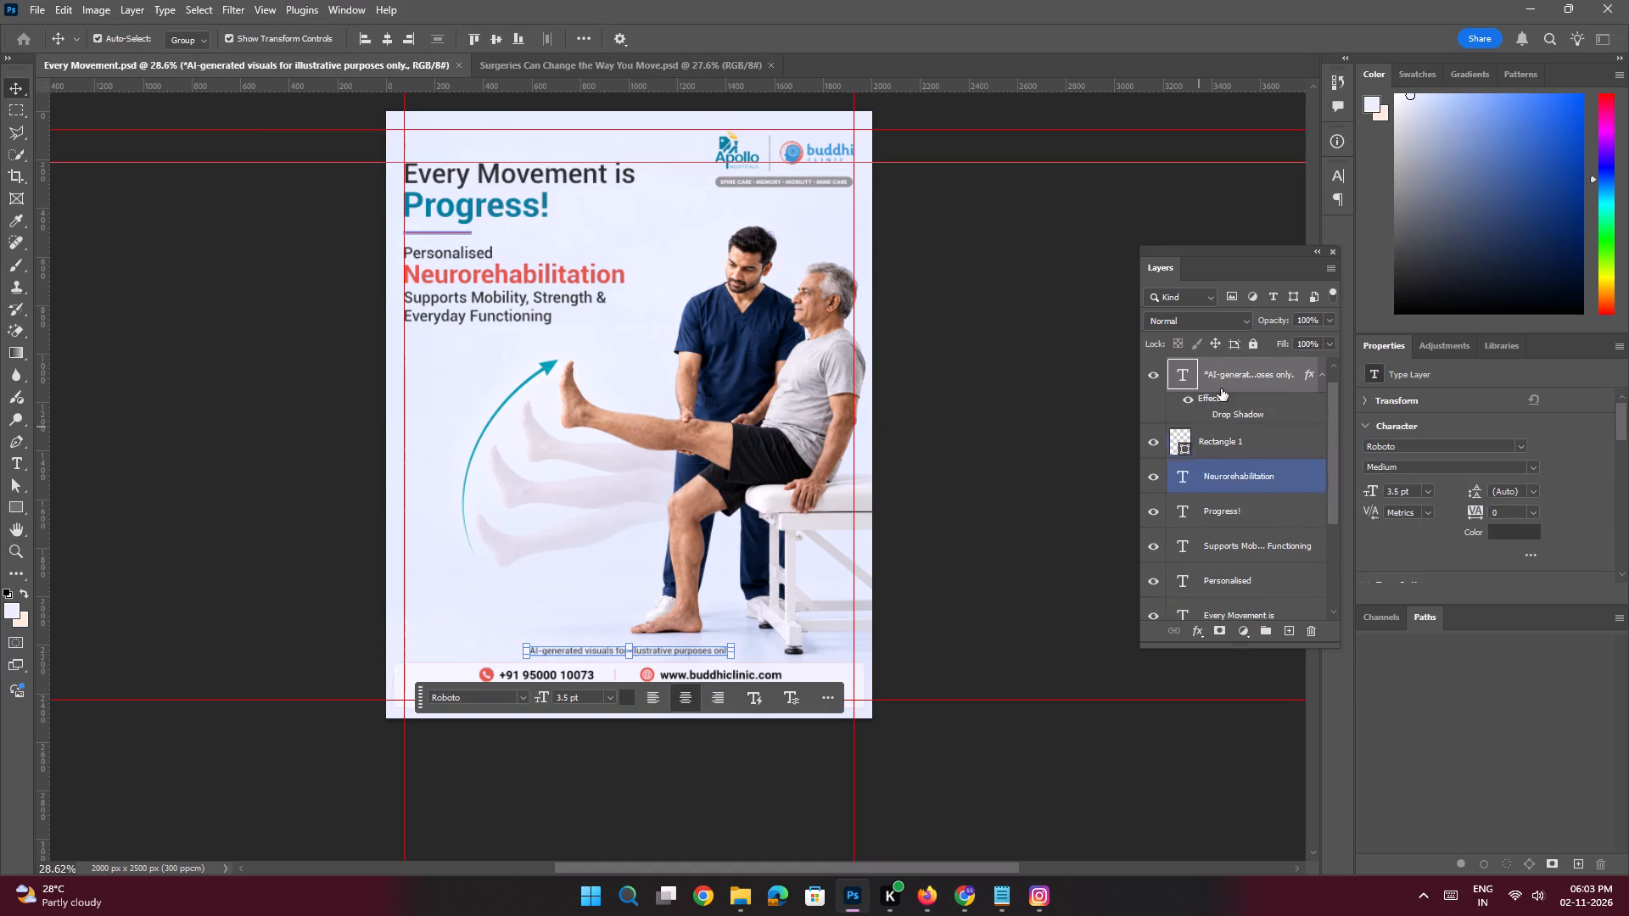
pyautogui.moveTo(1224, 374); pyautogui.dragTo(521, 118)
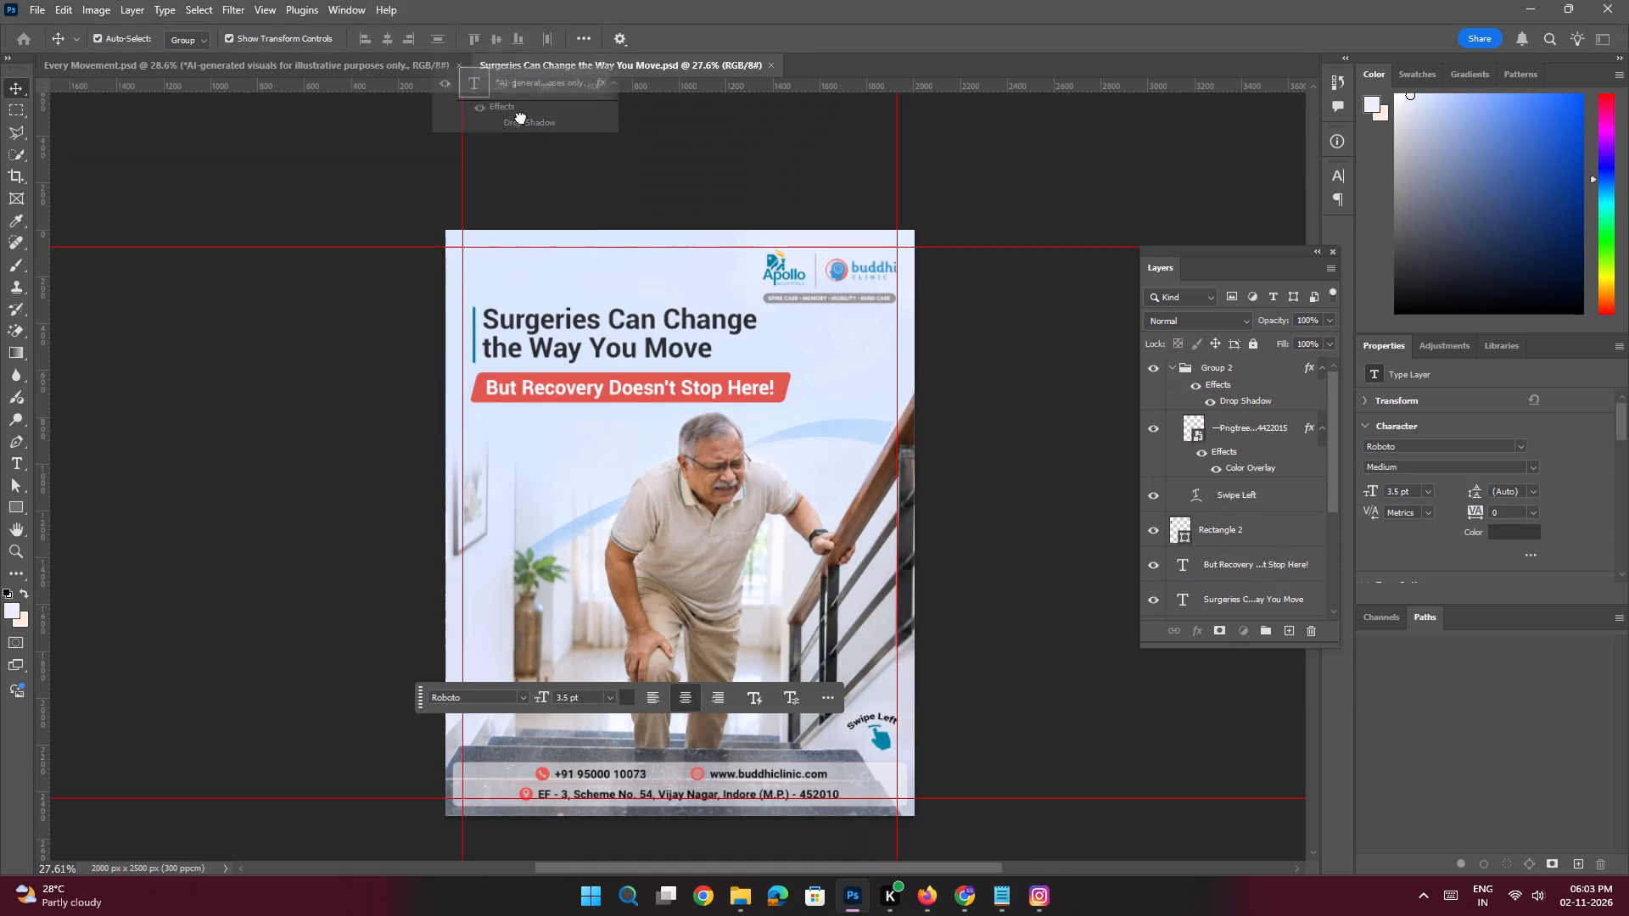
pyautogui.moveTo(521, 118); pyautogui.dragTo(641, 737)
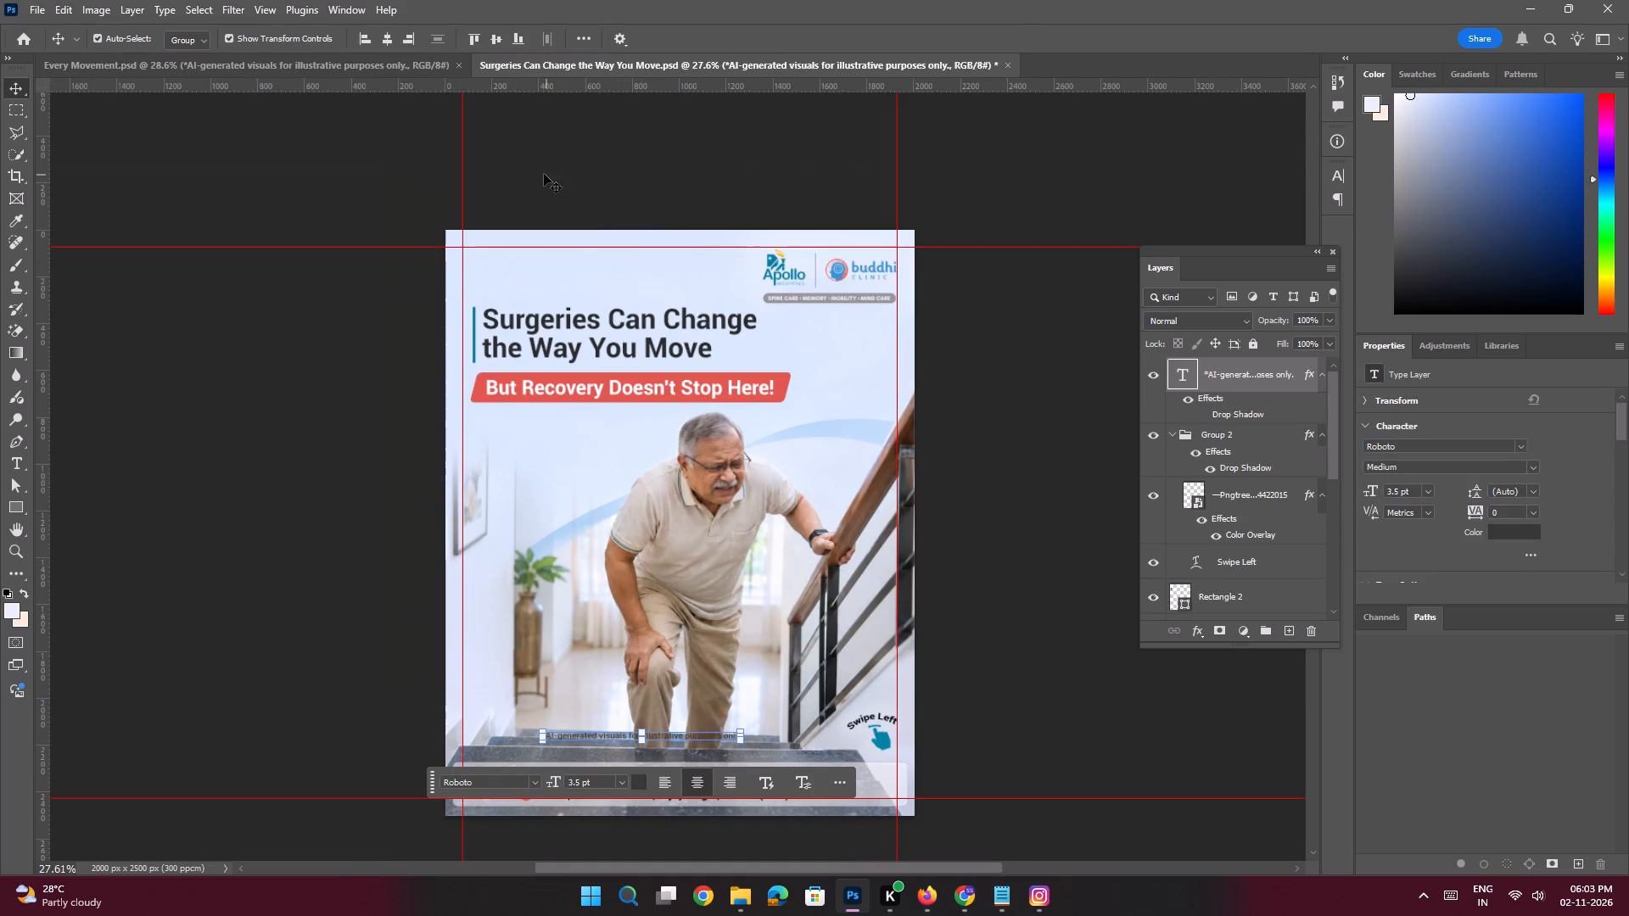
# Centre the AI-generated disclaimer horizontally on the poster and lower it slightly onto the stairs above the contact strip.
pyautogui.doubleClick(389, 37)
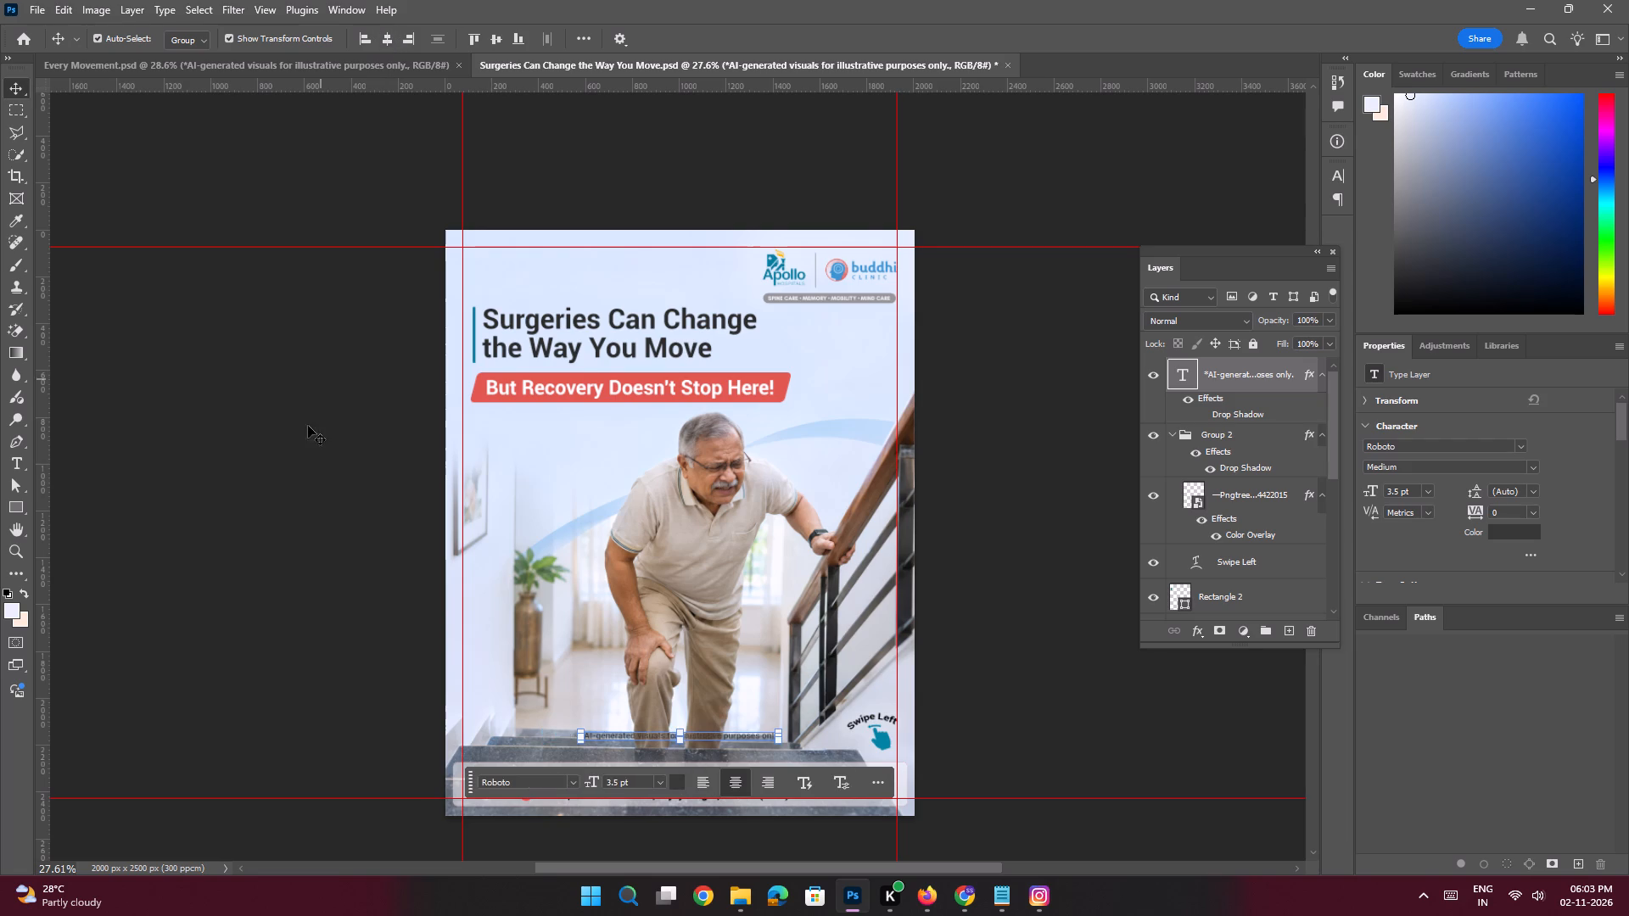
pyautogui.click(285, 490)
pyautogui.press('space')
pyautogui.keyDown('ctrl'); pyautogui.moveTo(669, 723); pyautogui.dragTo(755, 779); pyautogui.keyUp('ctrl')
pyautogui.moveTo(752, 771); pyautogui.dragTo(732, 563)
pyautogui.click(704, 562)
pyautogui.keyDown('shift'); pyautogui.moveTo(740, 561); pyautogui.dragTo(740, 581); pyautogui.keyUp('shift')
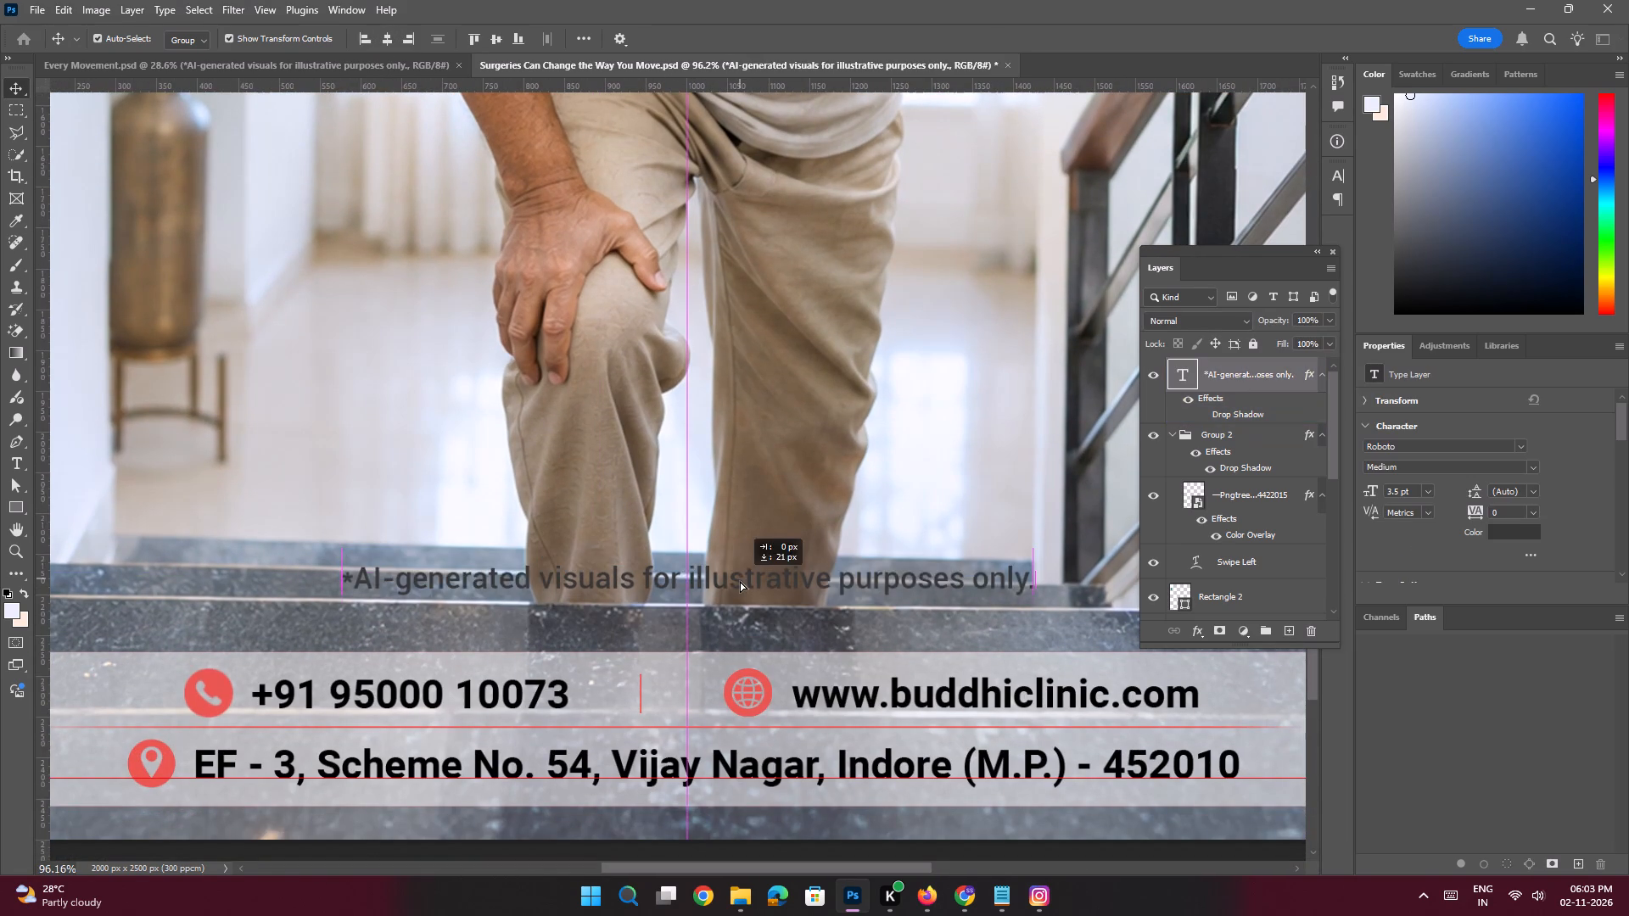
pyautogui.keyDown('shift'); pyautogui.moveTo(740, 581); pyautogui.dragTo(740, 584); pyautogui.keyUp('shift')
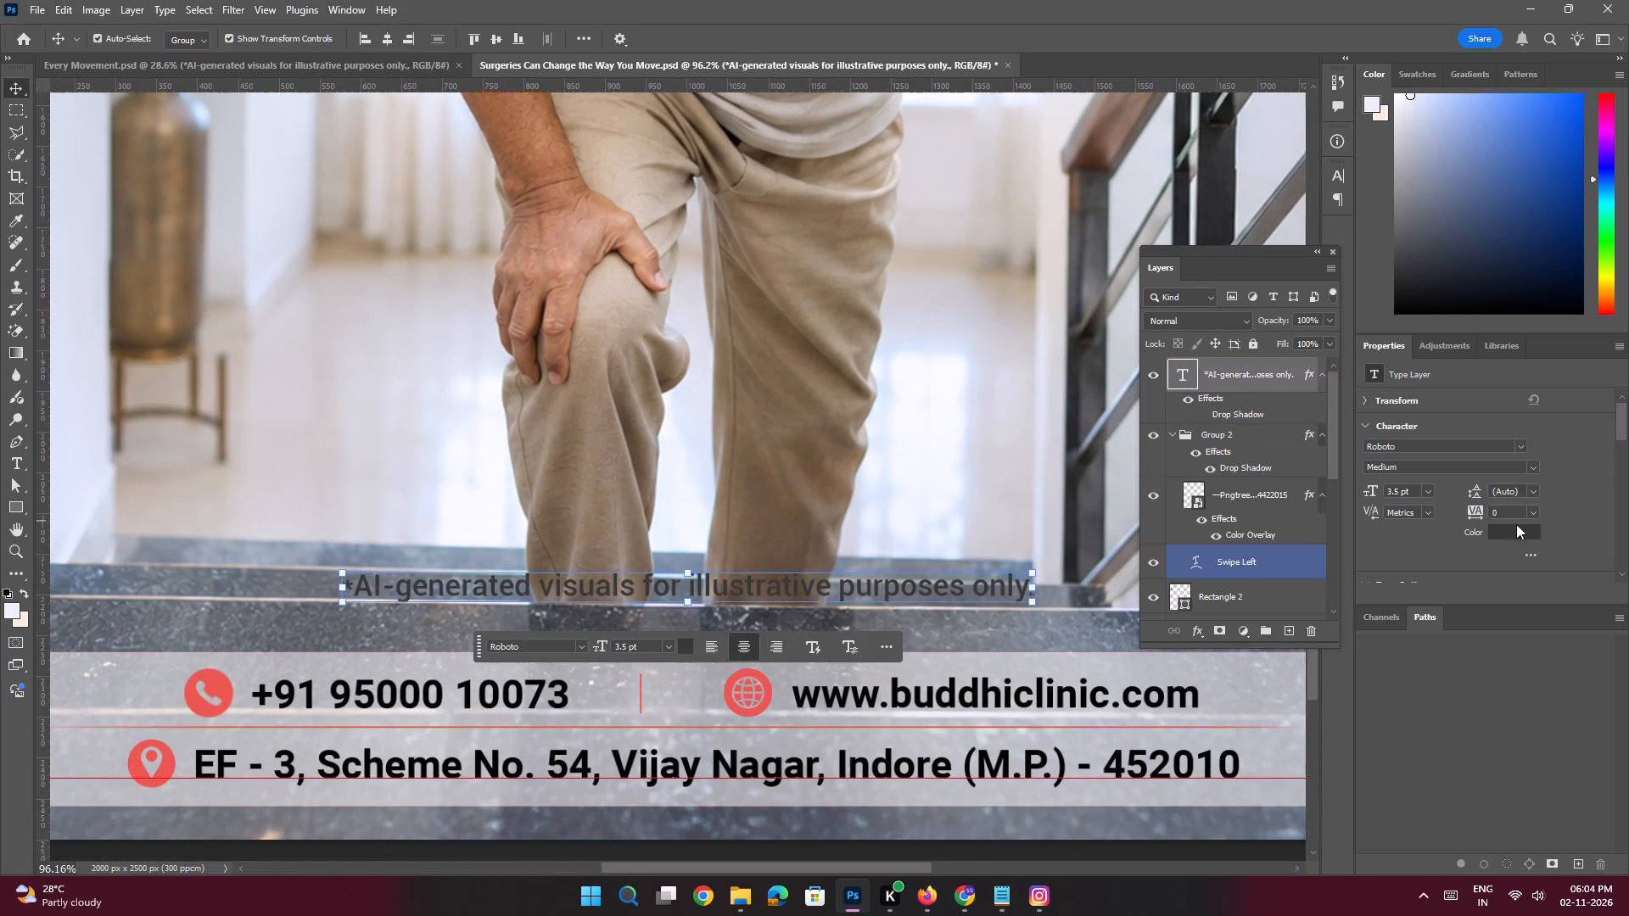
# Change the disclaimer's text colour to white (ffffff).
pyautogui.click(1503, 529)
pyautogui.moveTo(1252, 664); pyautogui.dragTo(944, 445)
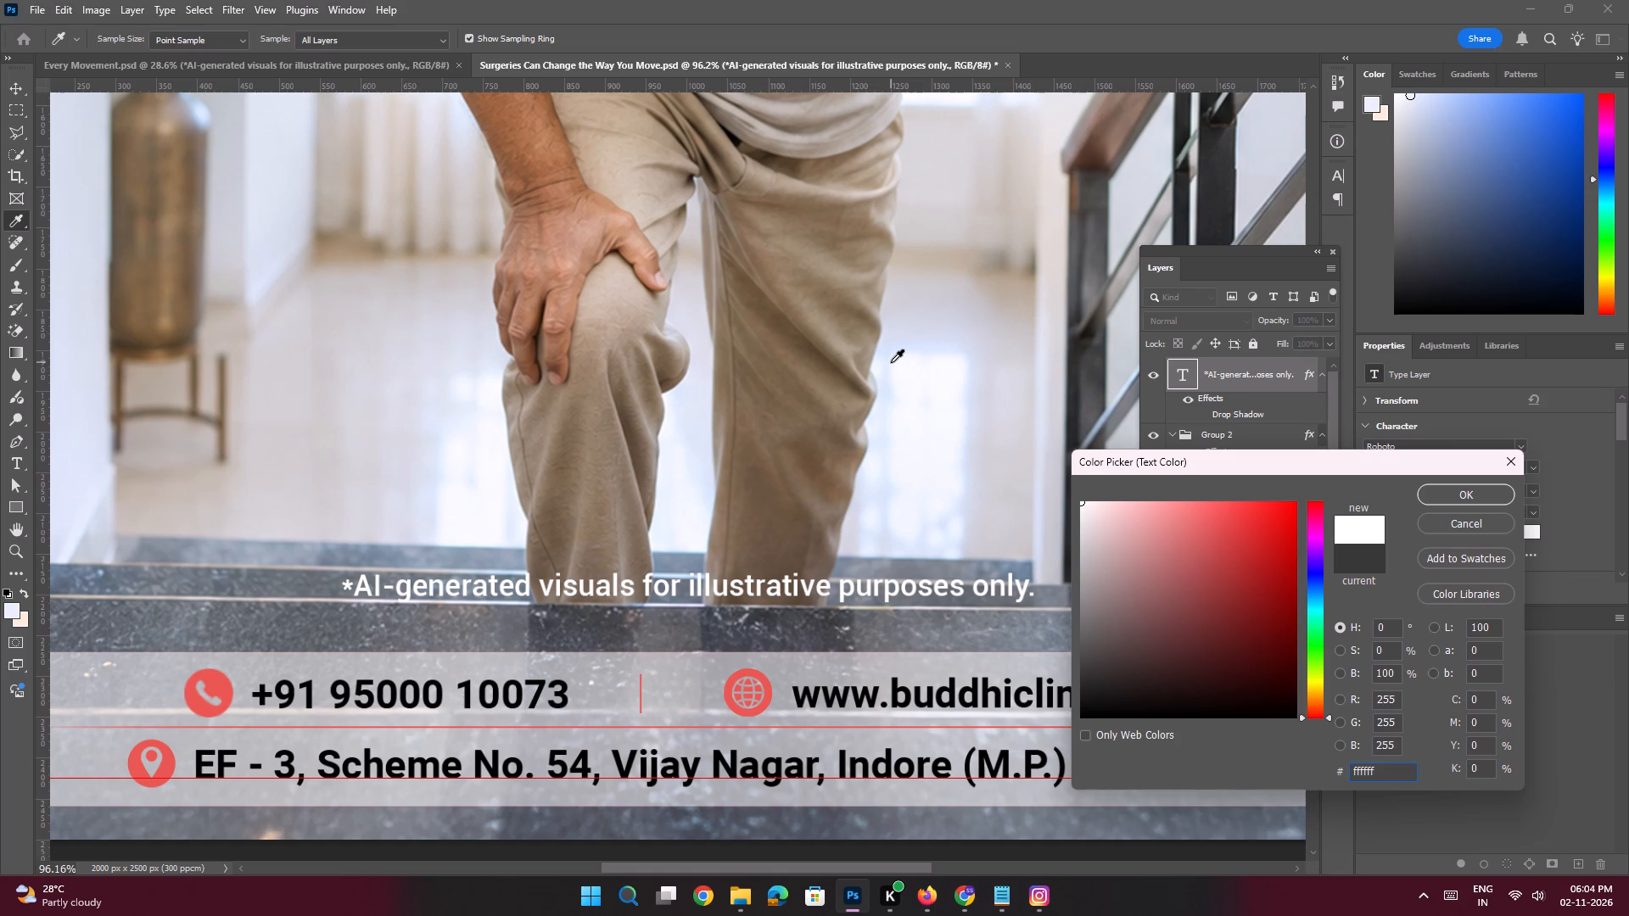
pyautogui.press('Return')
pyautogui.press('Return')
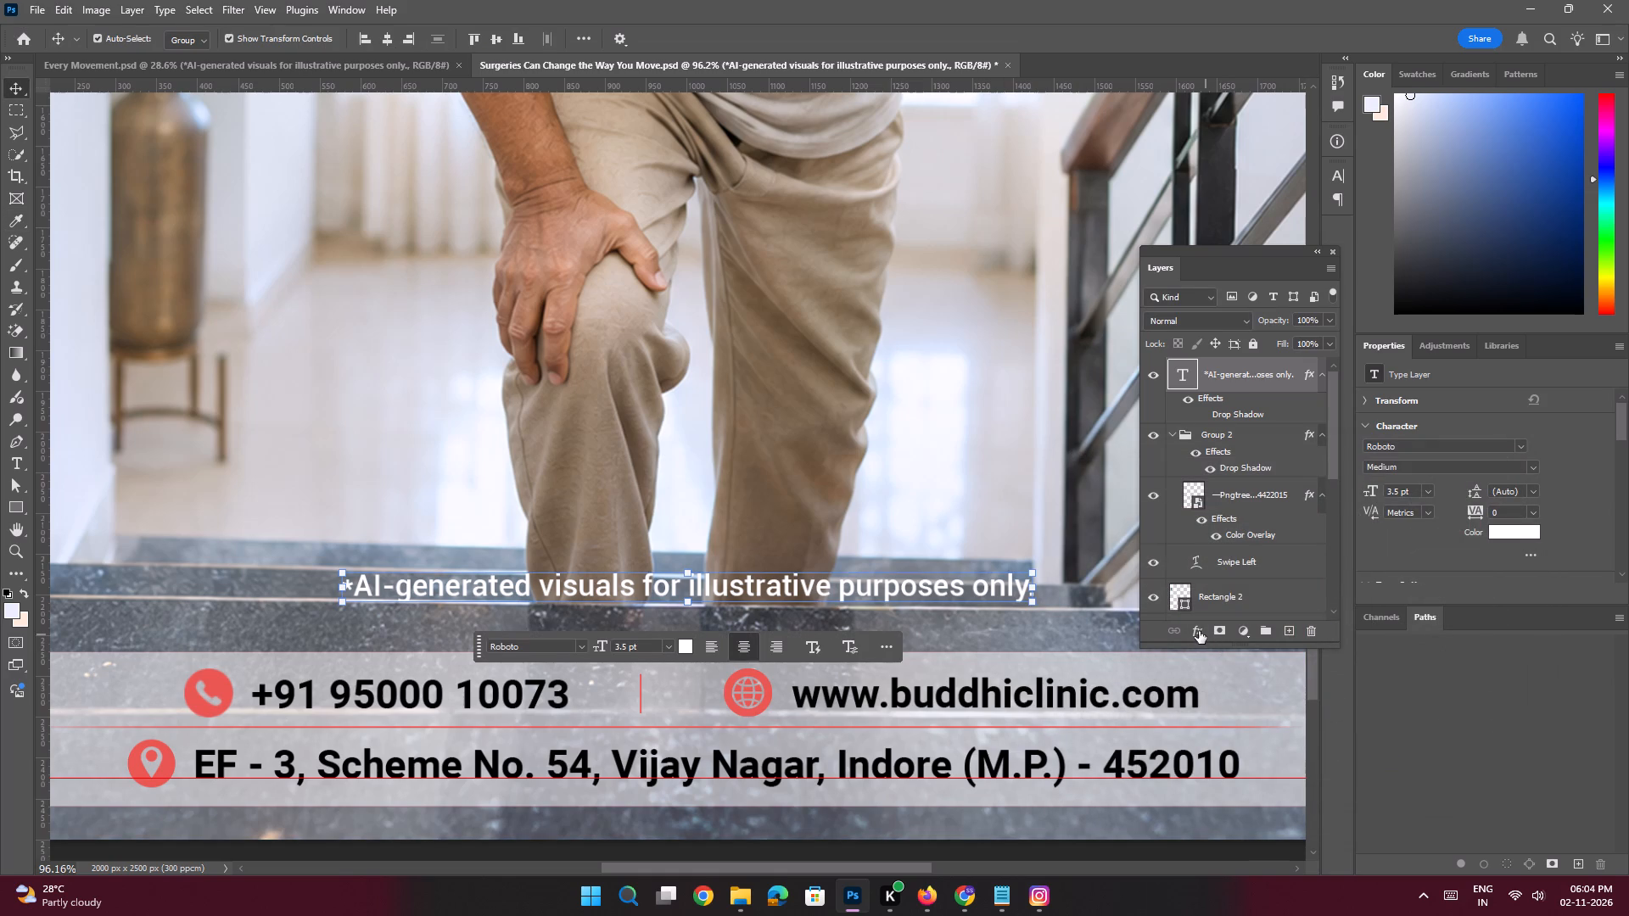
# Reduce the opacity of the drop shadow on the AI-generated disclaimer text layer.
pyautogui.click(1199, 631)
pyautogui.click(1232, 807)
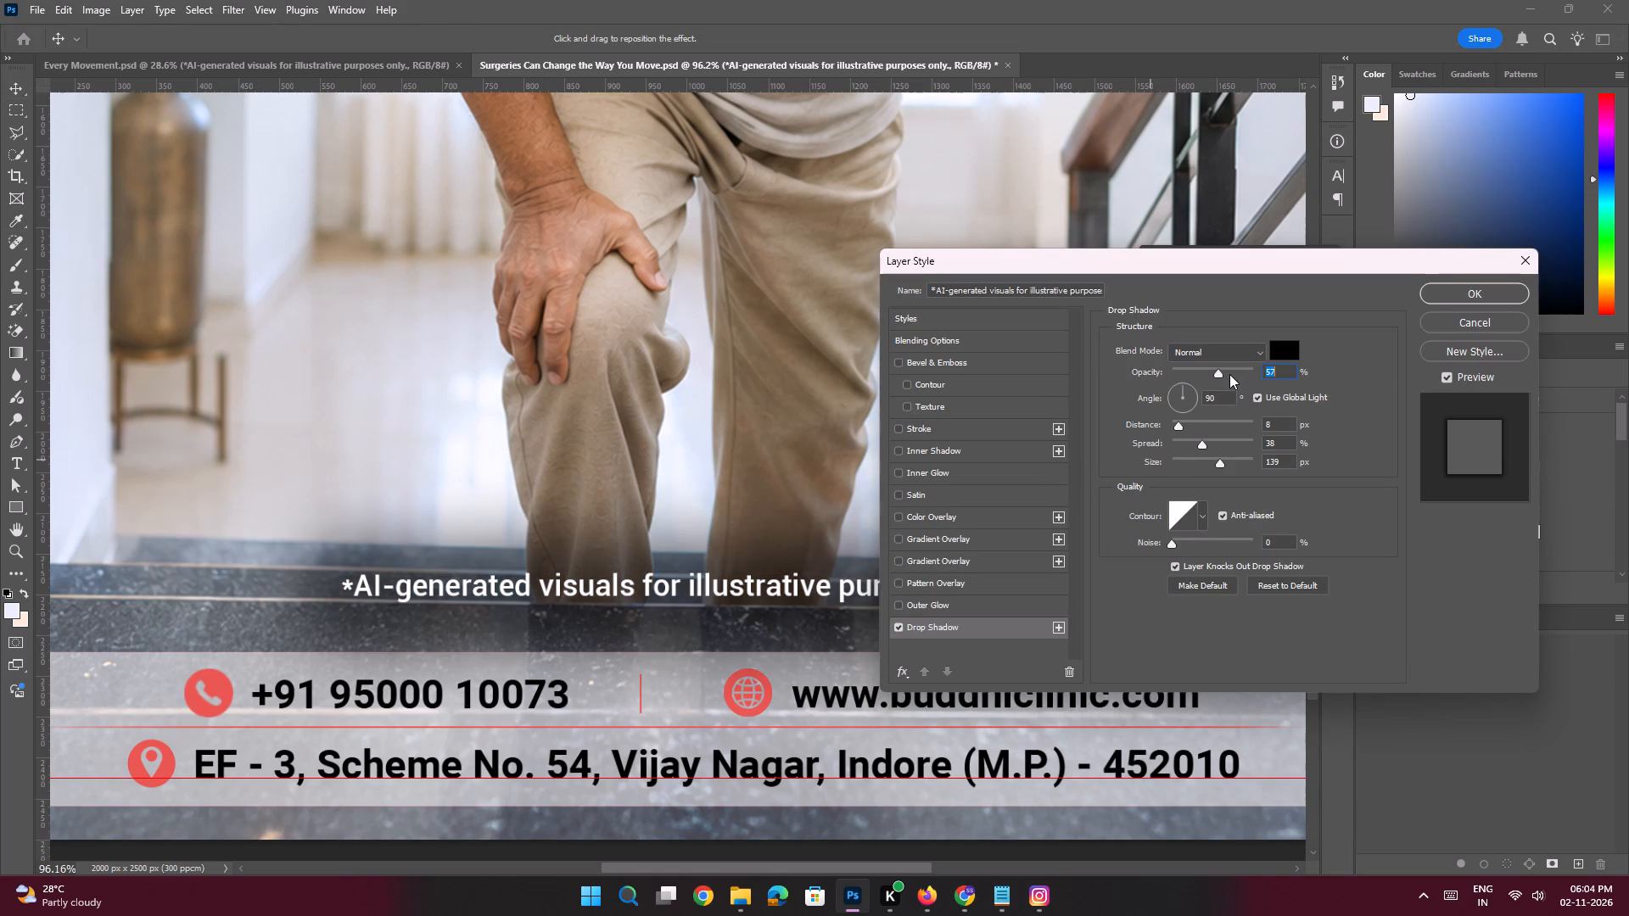
pyautogui.click(1468, 293)
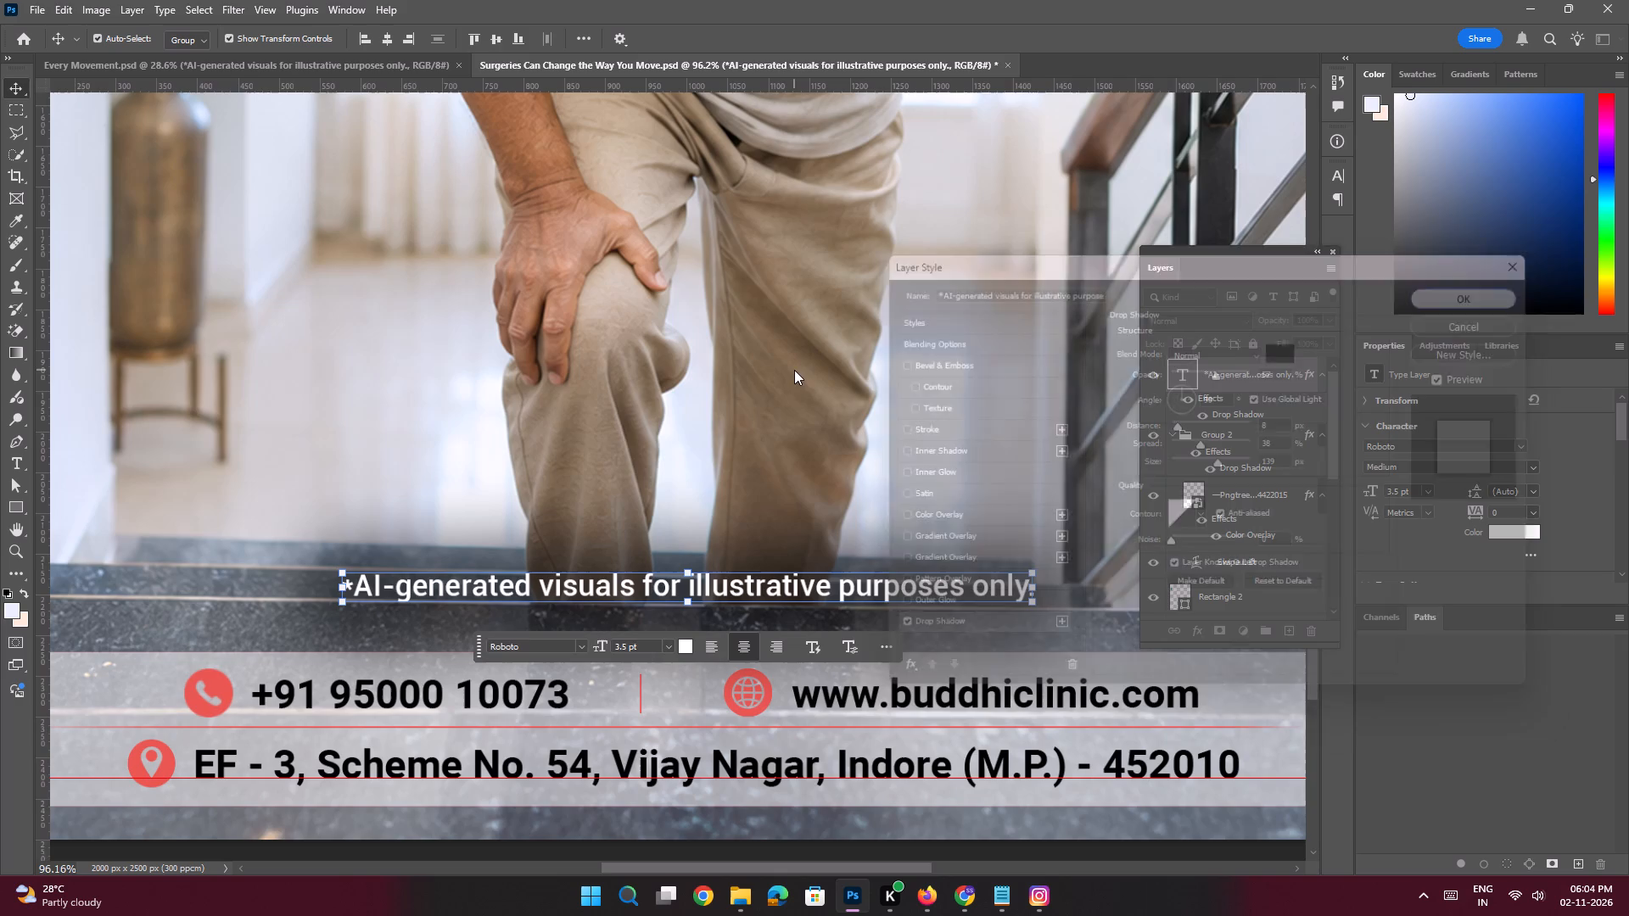
pyautogui.press('space')
pyautogui.keyDown('ctrl'); pyautogui.moveTo(771, 376); pyautogui.dragTo(656, 354); pyautogui.keyUp('ctrl')
pyautogui.click(517, 321)
pyautogui.press('space')
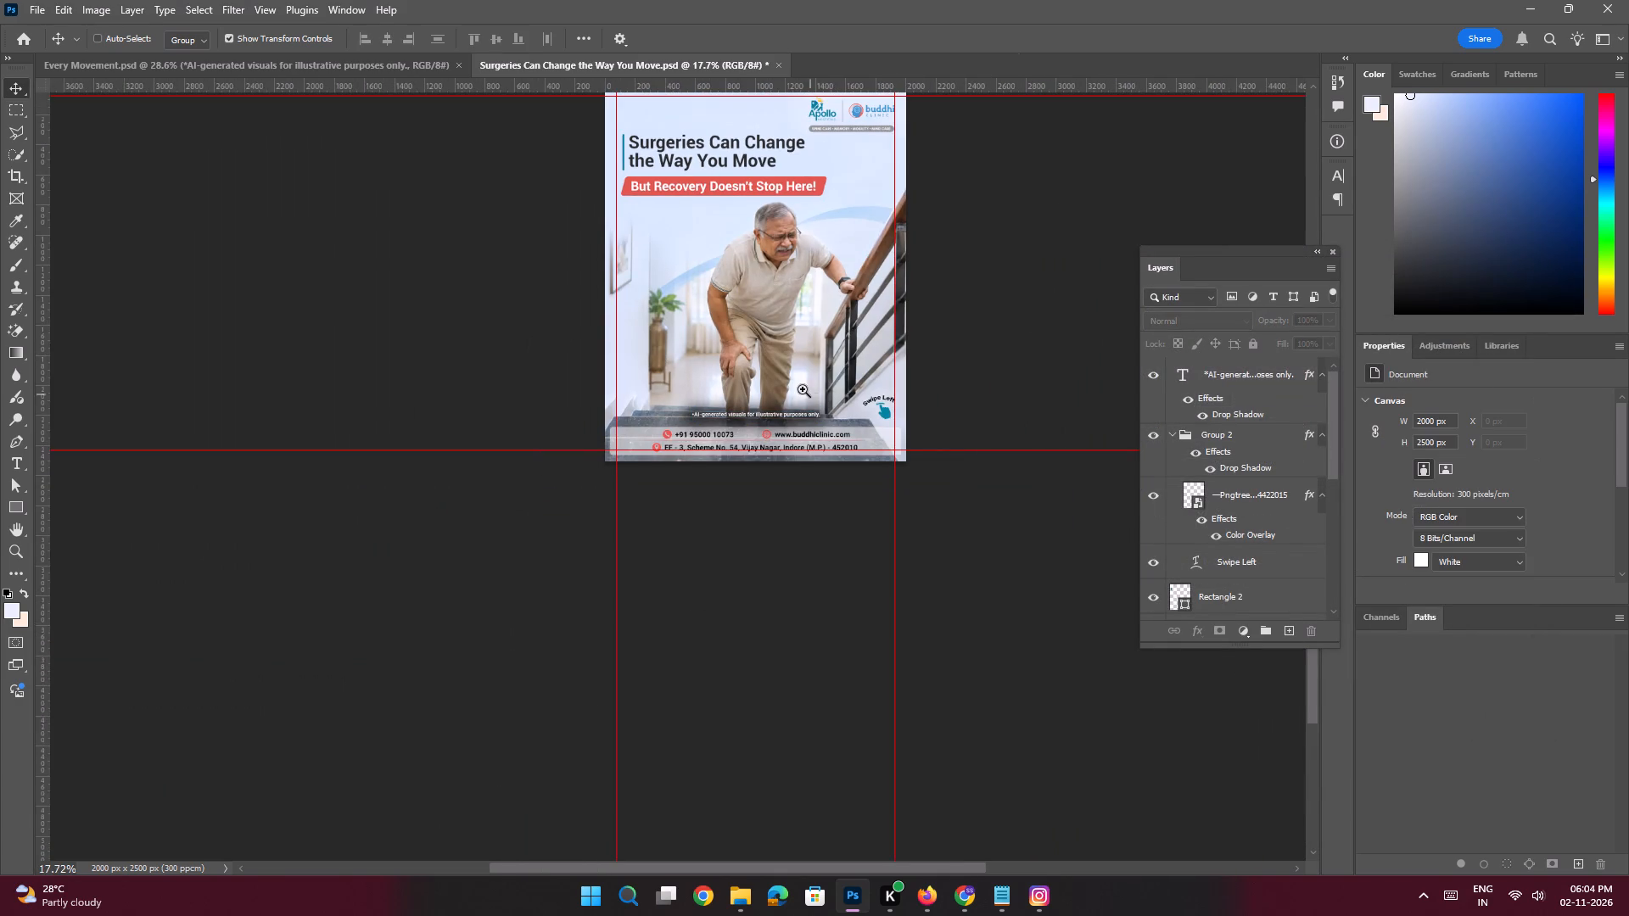
pyautogui.keyDown('ctrl'); pyautogui.moveTo(803, 389); pyautogui.dragTo(897, 536); pyautogui.keyUp('ctrl')
pyautogui.click(784, 499)
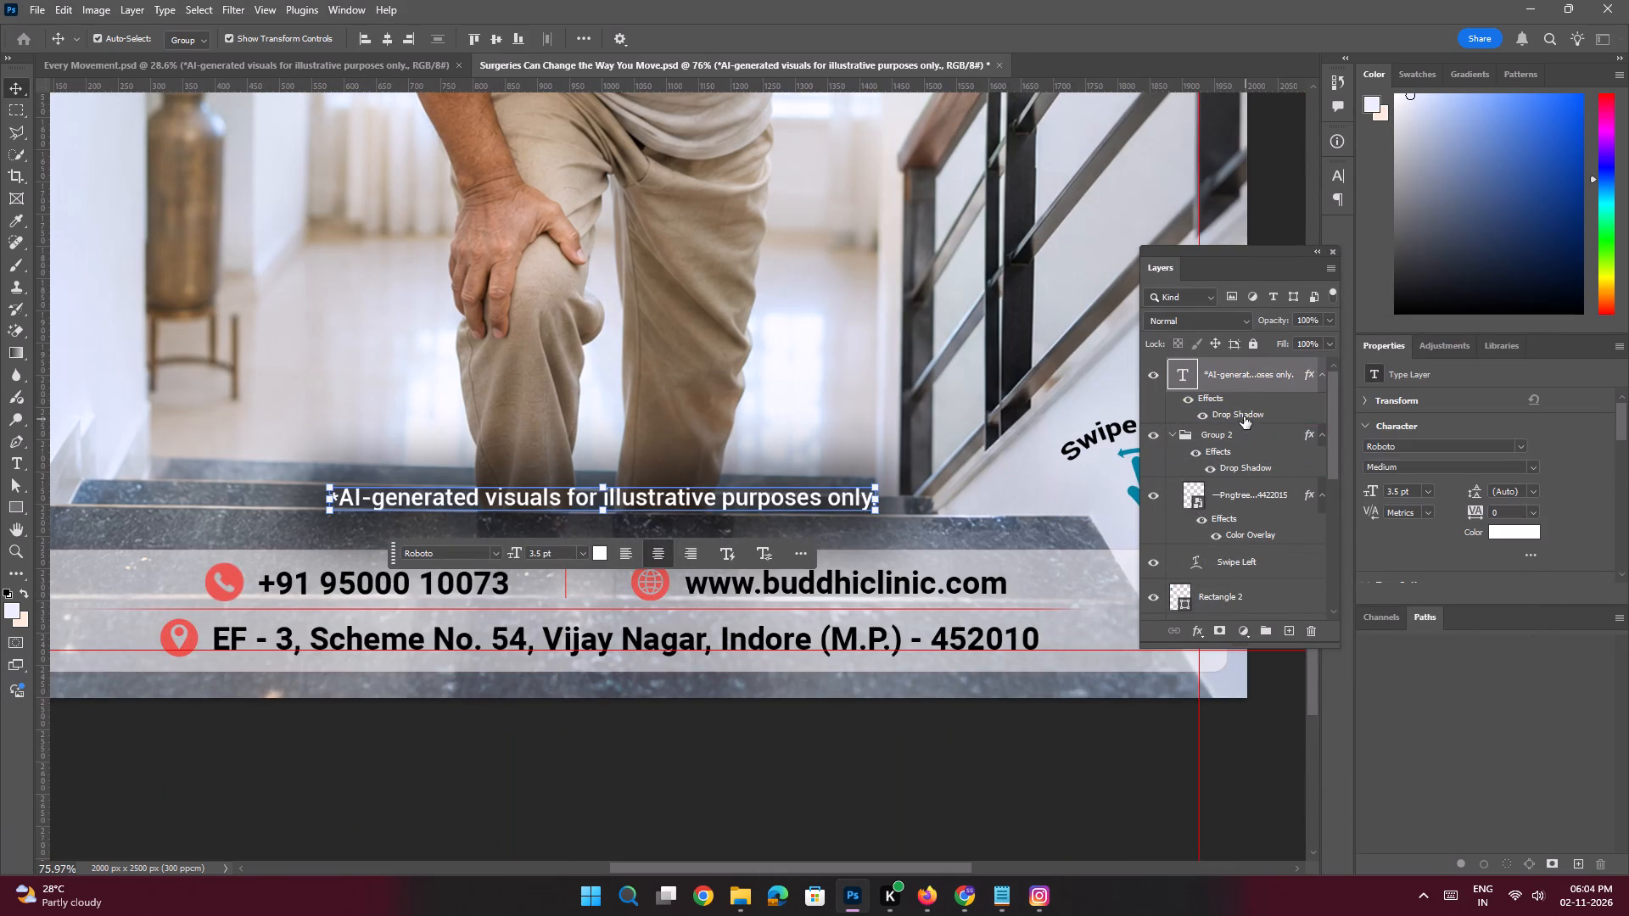
pyautogui.doubleClick(1244, 416)
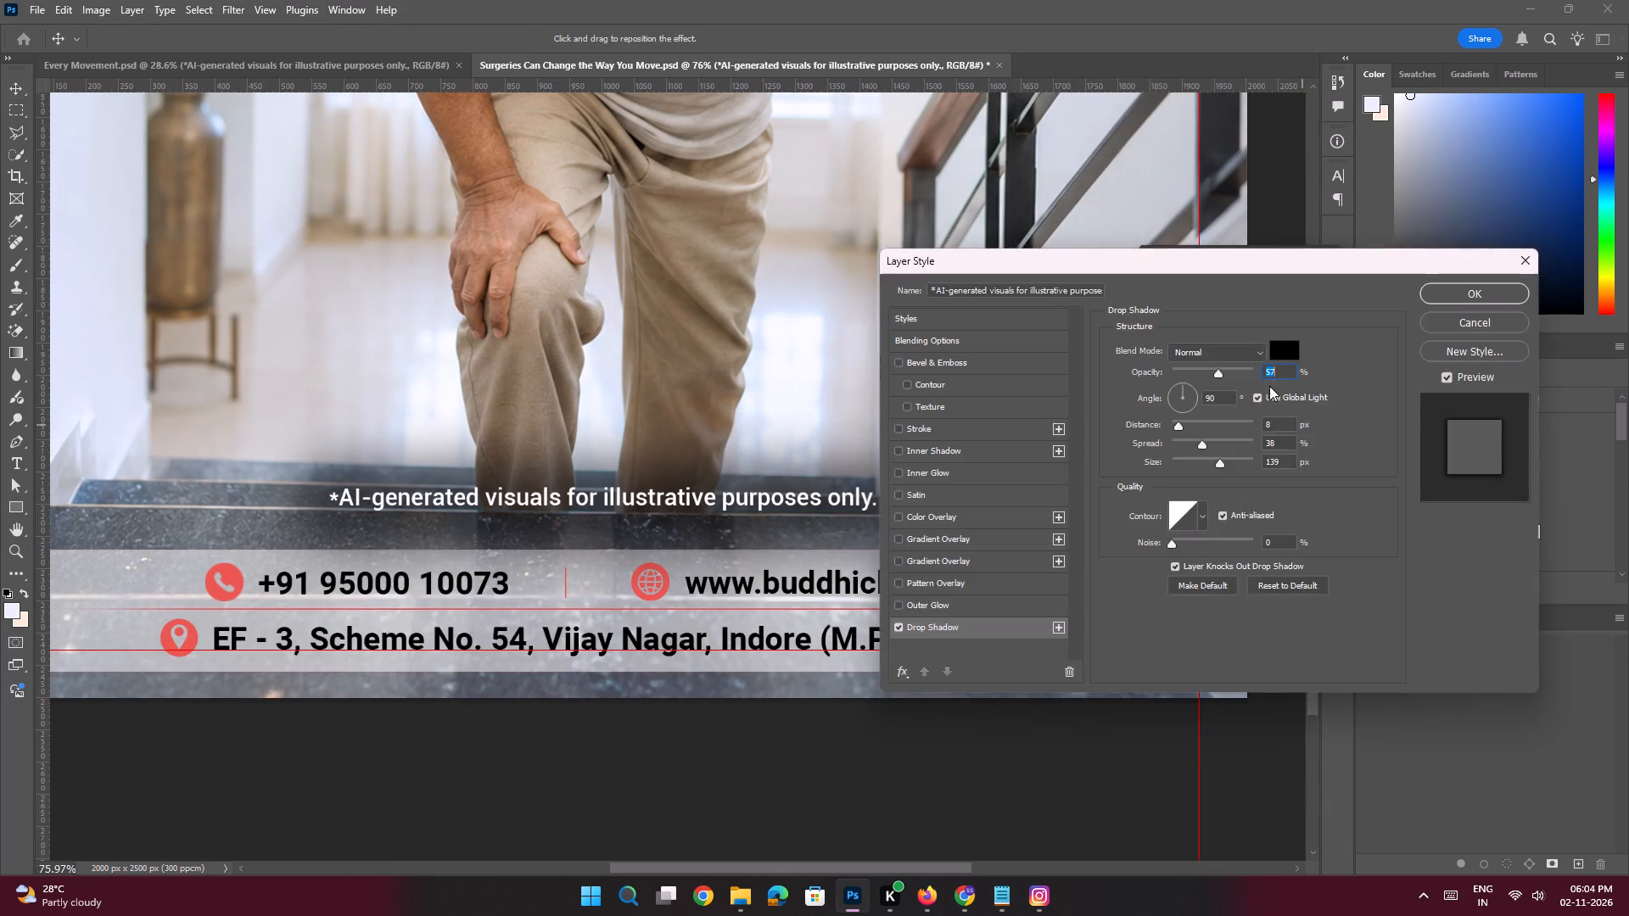
pyautogui.moveTo(1218, 374); pyautogui.dragTo(1196, 372)
pyautogui.press('Return')
pyautogui.press('Return')
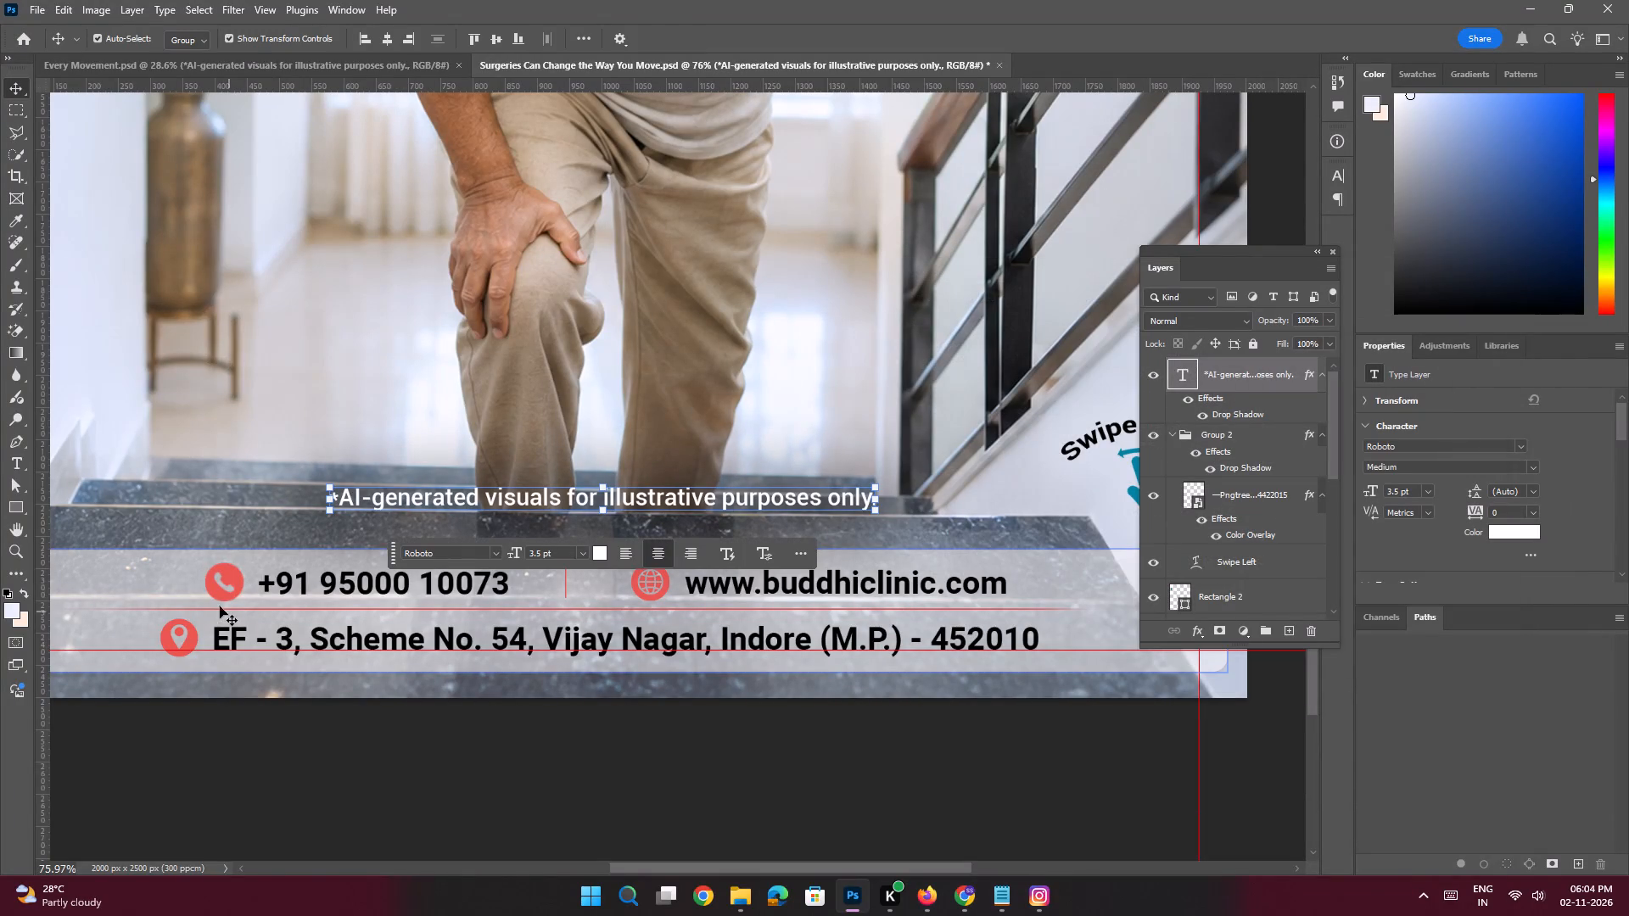
# Move the Strip copy contact strip layer to the top of the layer stack, above the disclaimer text.
pyautogui.click(182, 585)
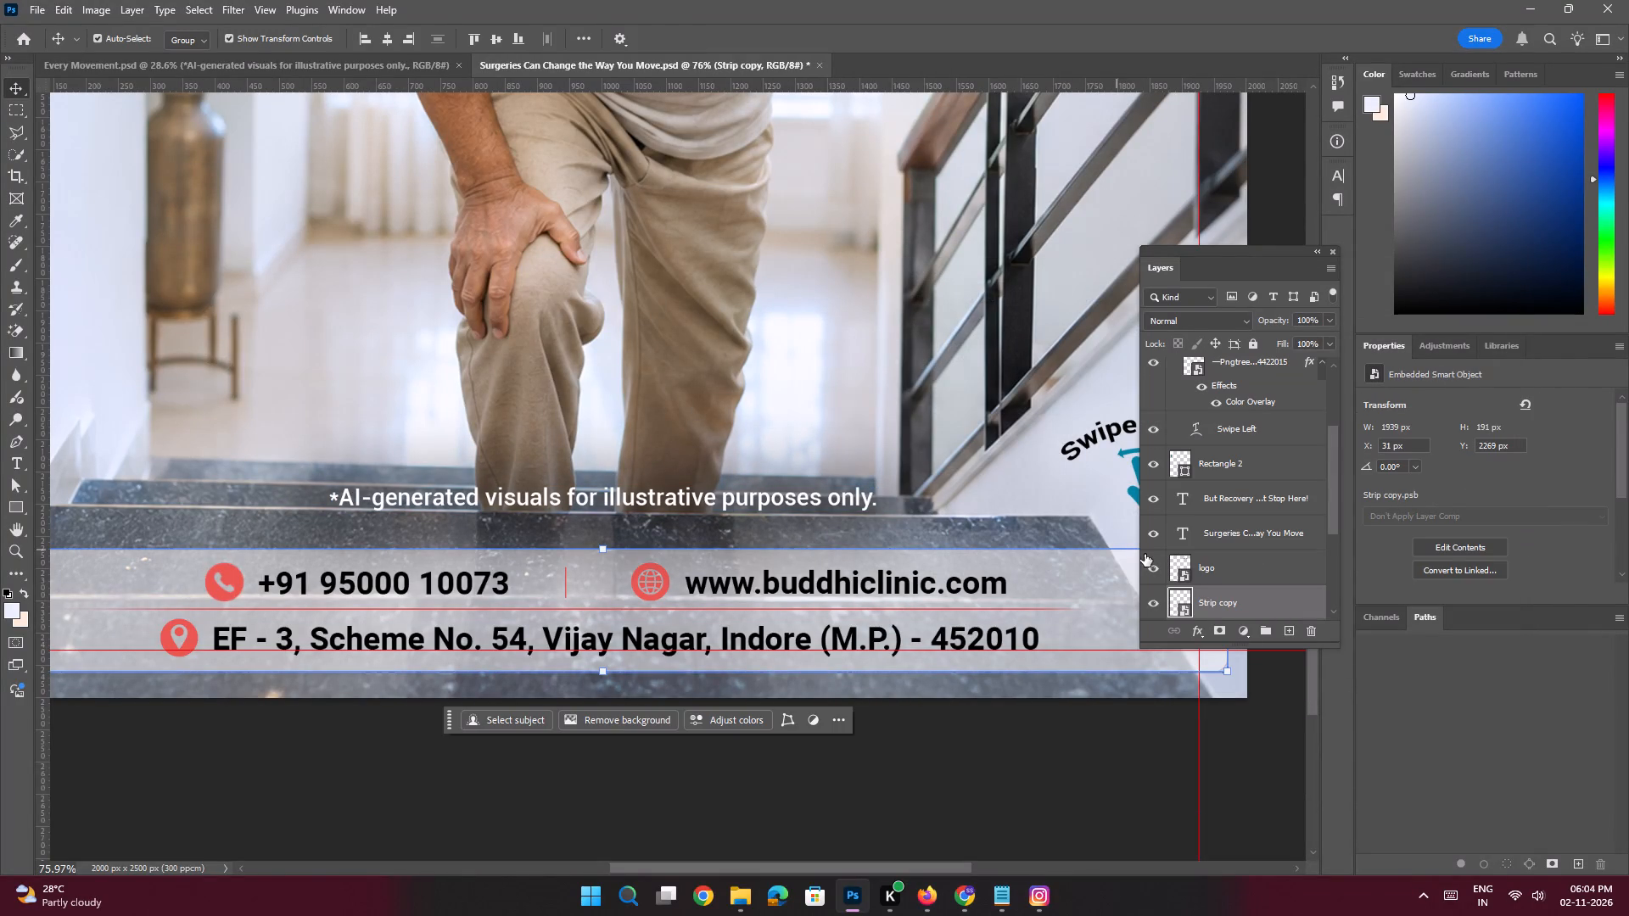
pyautogui.moveTo(1218, 601); pyautogui.dragTo(1219, 283)
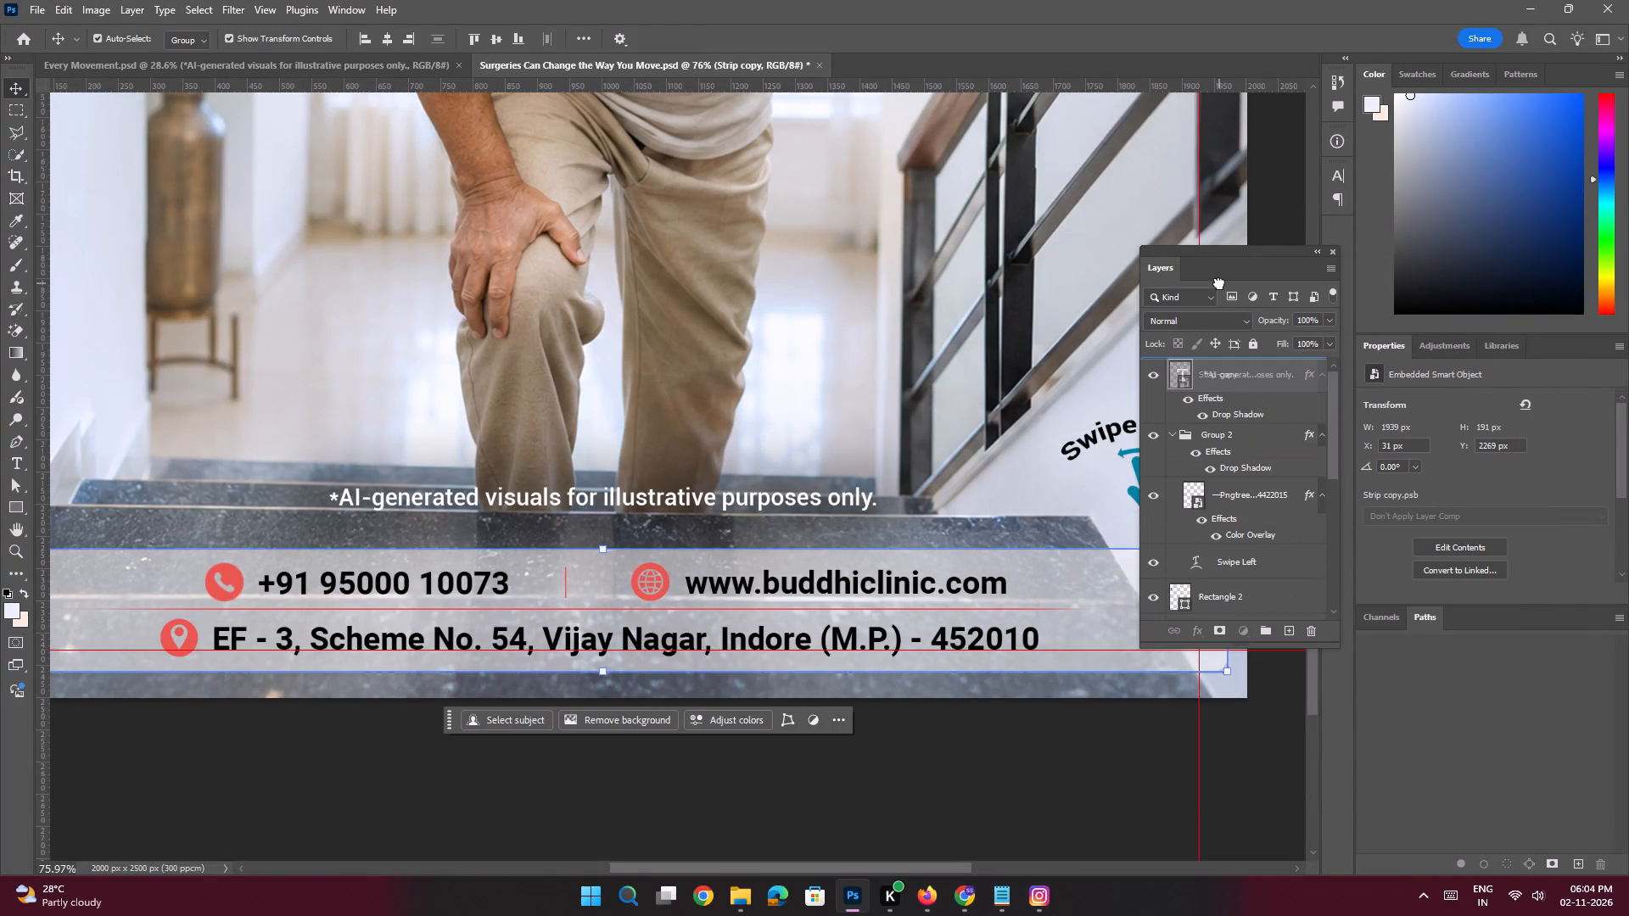
pyautogui.moveTo(1219, 283); pyautogui.dragTo(1231, 334)
pyautogui.press('space')
pyautogui.keyDown('ctrl'); pyautogui.moveTo(794, 478); pyautogui.dragTo(690, 466); pyautogui.keyUp('ctrl')
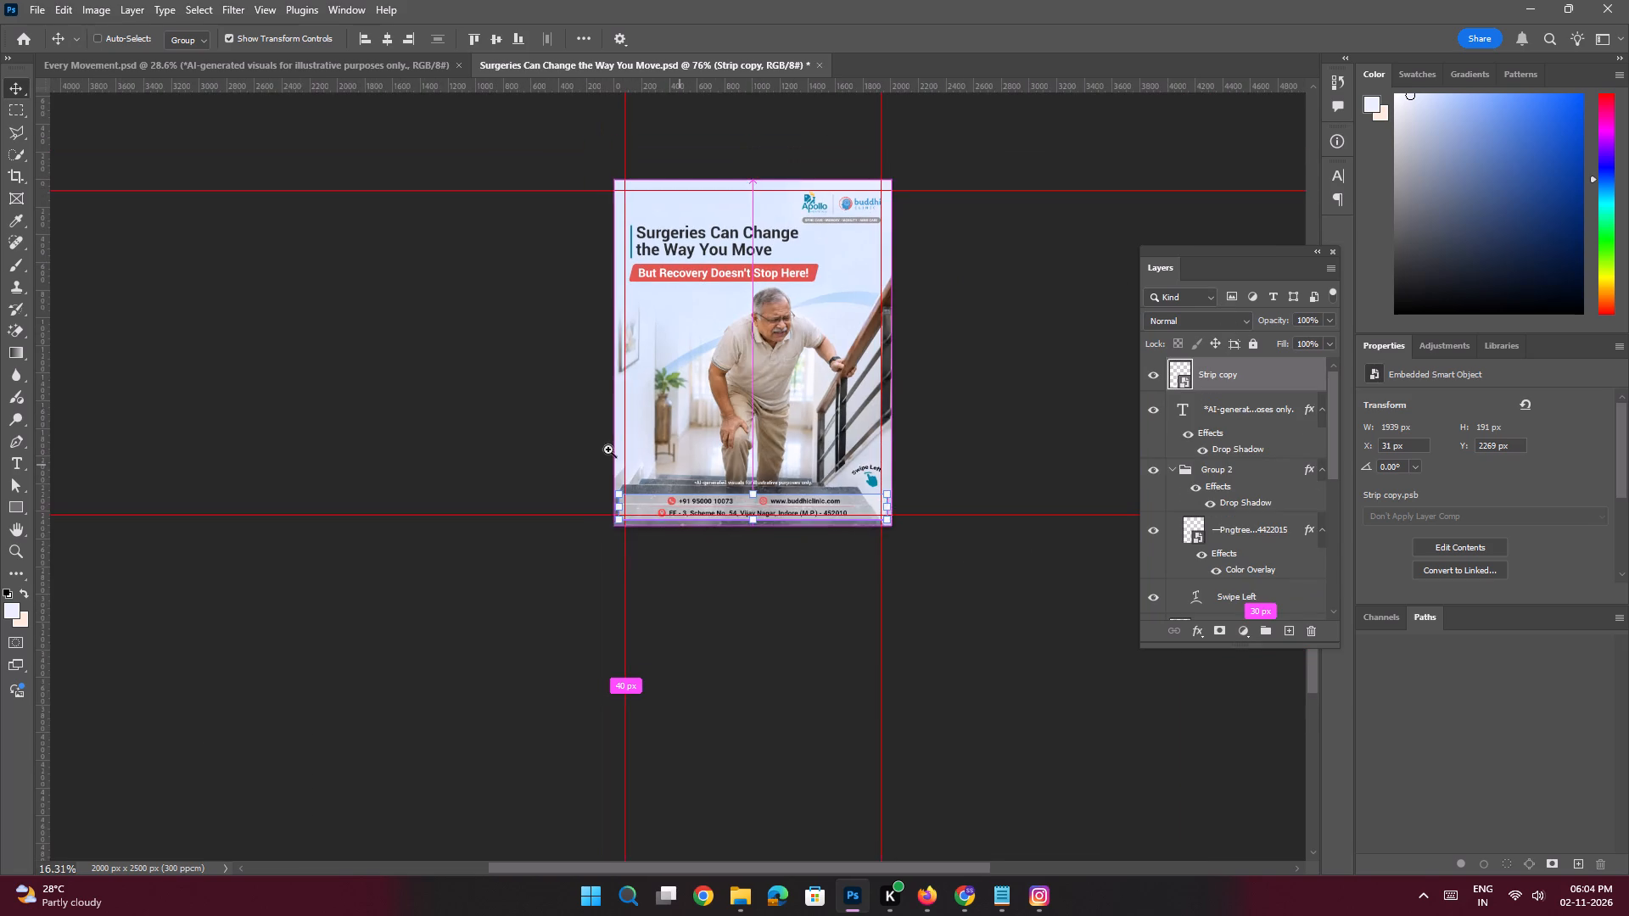
pyautogui.click(462, 442)
# Save the Surgeries Can Change the Way You Move.psd poster.
pyautogui.press('space')
pyautogui.press('space')
pyautogui.press('space')
pyautogui.press('space')
pyautogui.press('space')
pyautogui.press('space')
pyautogui.moveTo(785, 402); pyautogui.dragTo(767, 432)
pyautogui.hotkey('ctrl', 's')
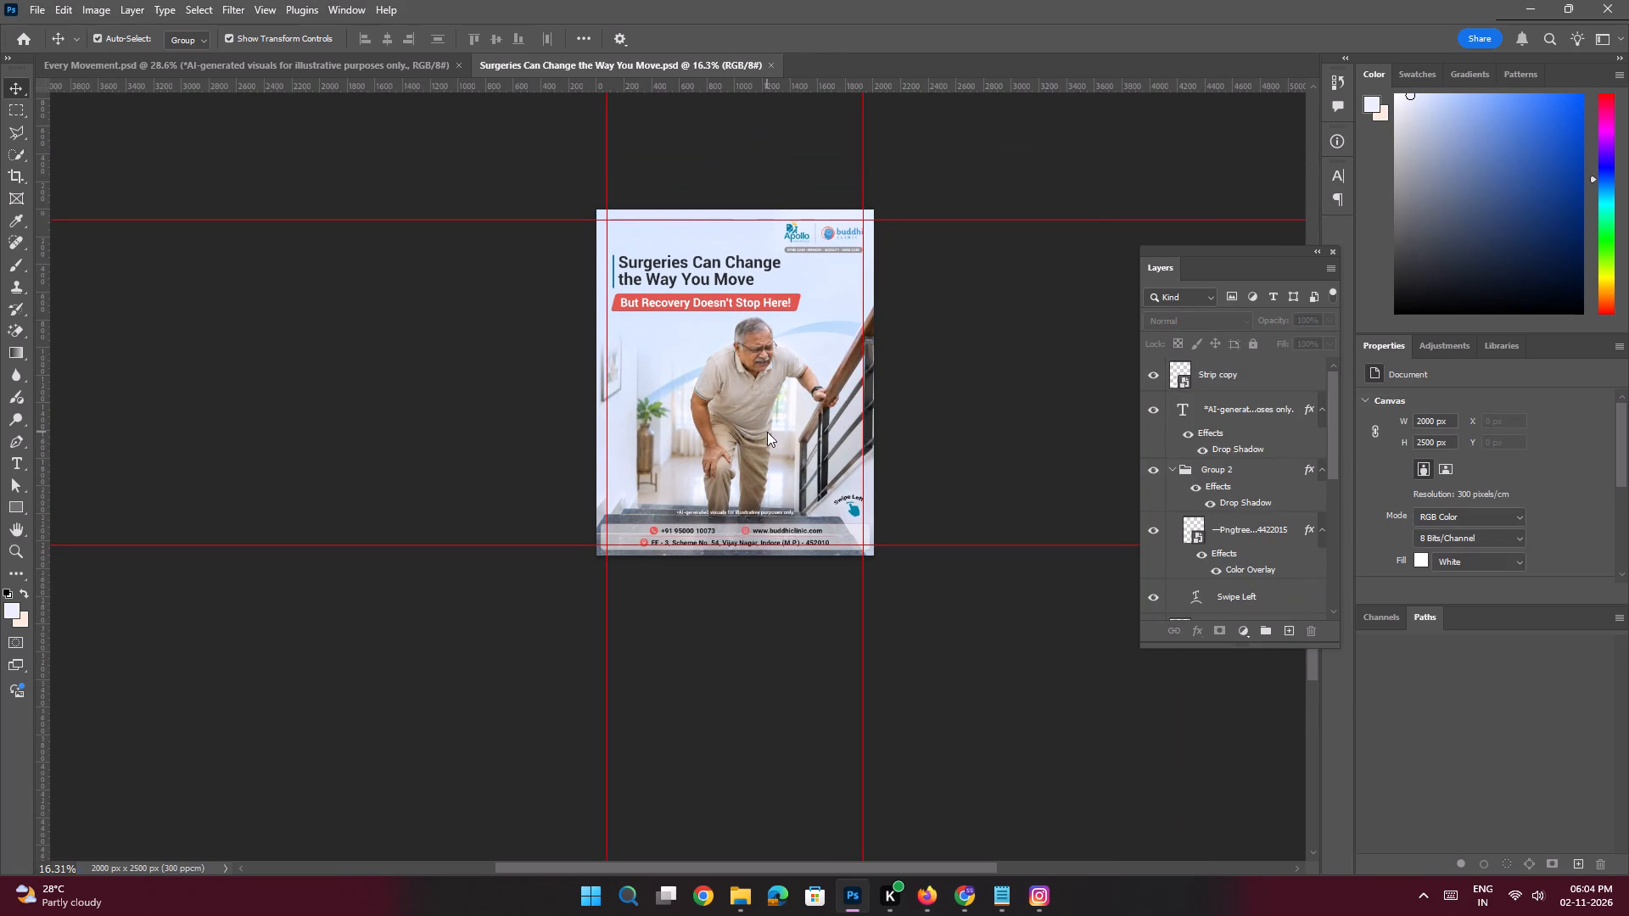
pyautogui.press('space')
pyautogui.keyDown('ctrl'); pyautogui.moveTo(813, 365); pyautogui.dragTo(847, 419); pyautogui.keyUp('ctrl')
pyautogui.moveTo(903, 389); pyautogui.dragTo(856, 416)
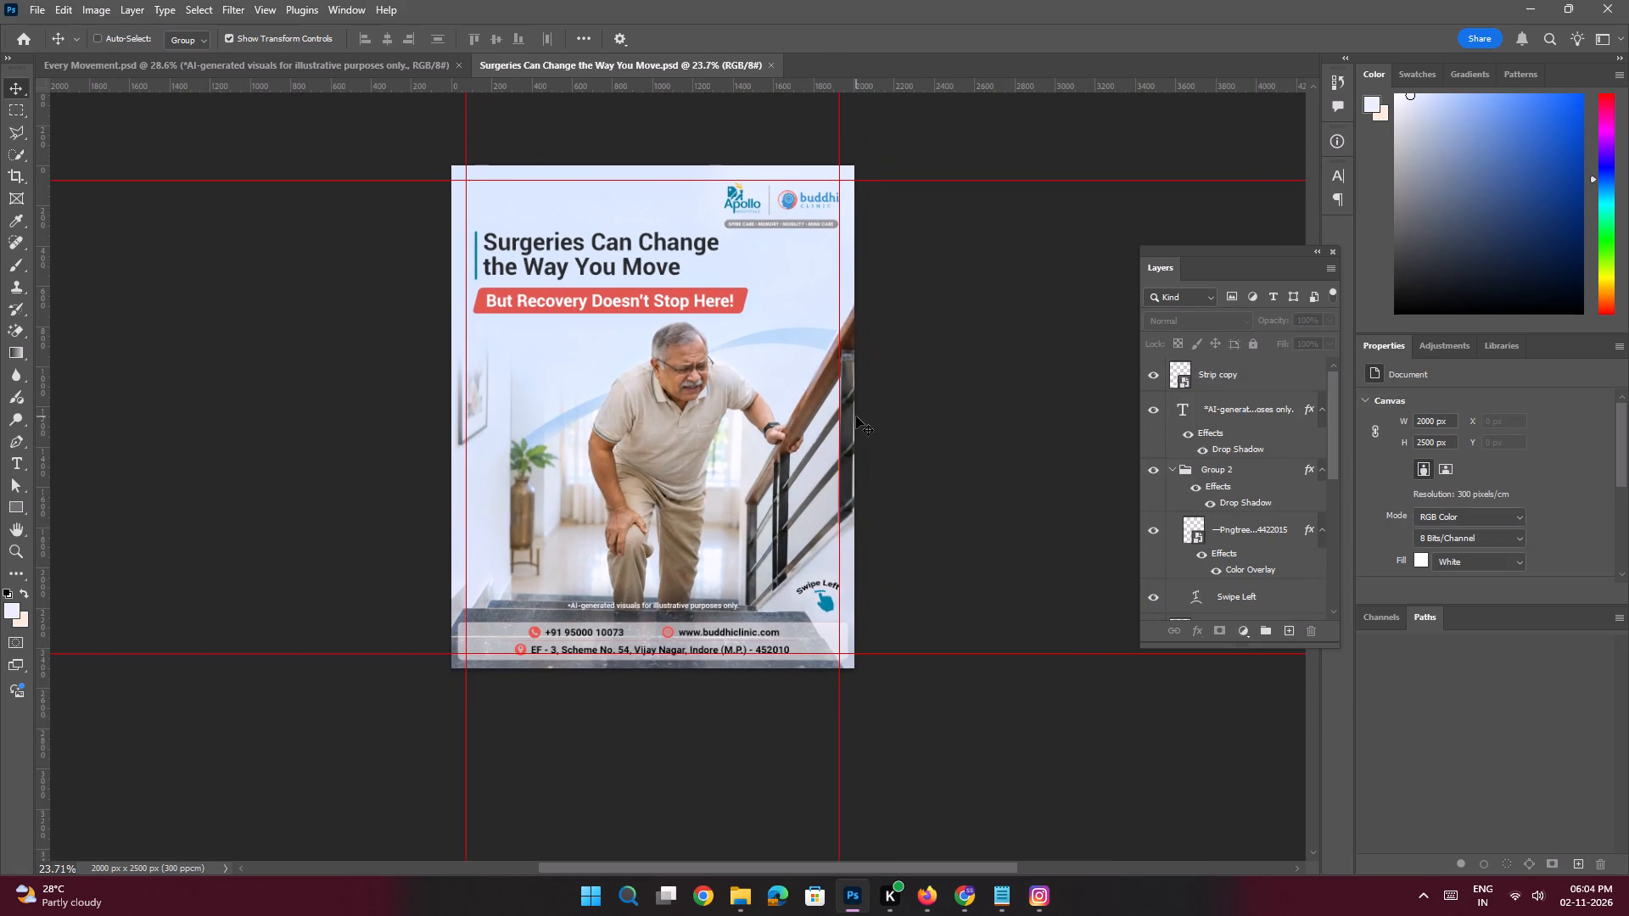
# Create a new 2000 x 2500 px RGB document at 300 pixels/centimetre with a white background.
pyautogui.hotkey('ctrl', 'n')
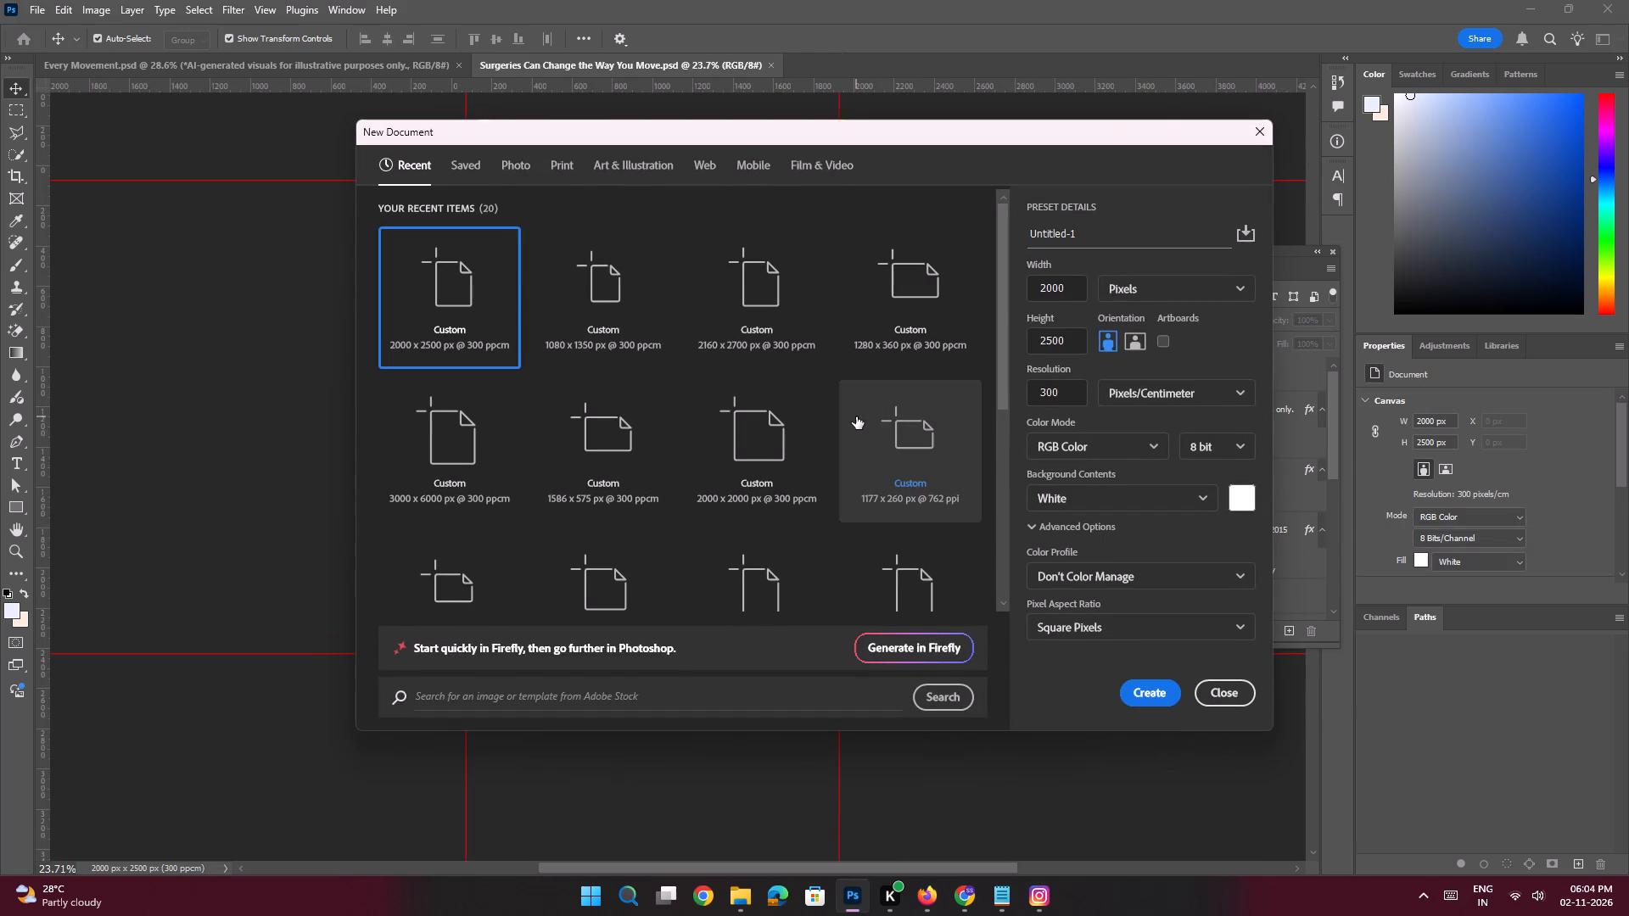
pyautogui.press('Return')
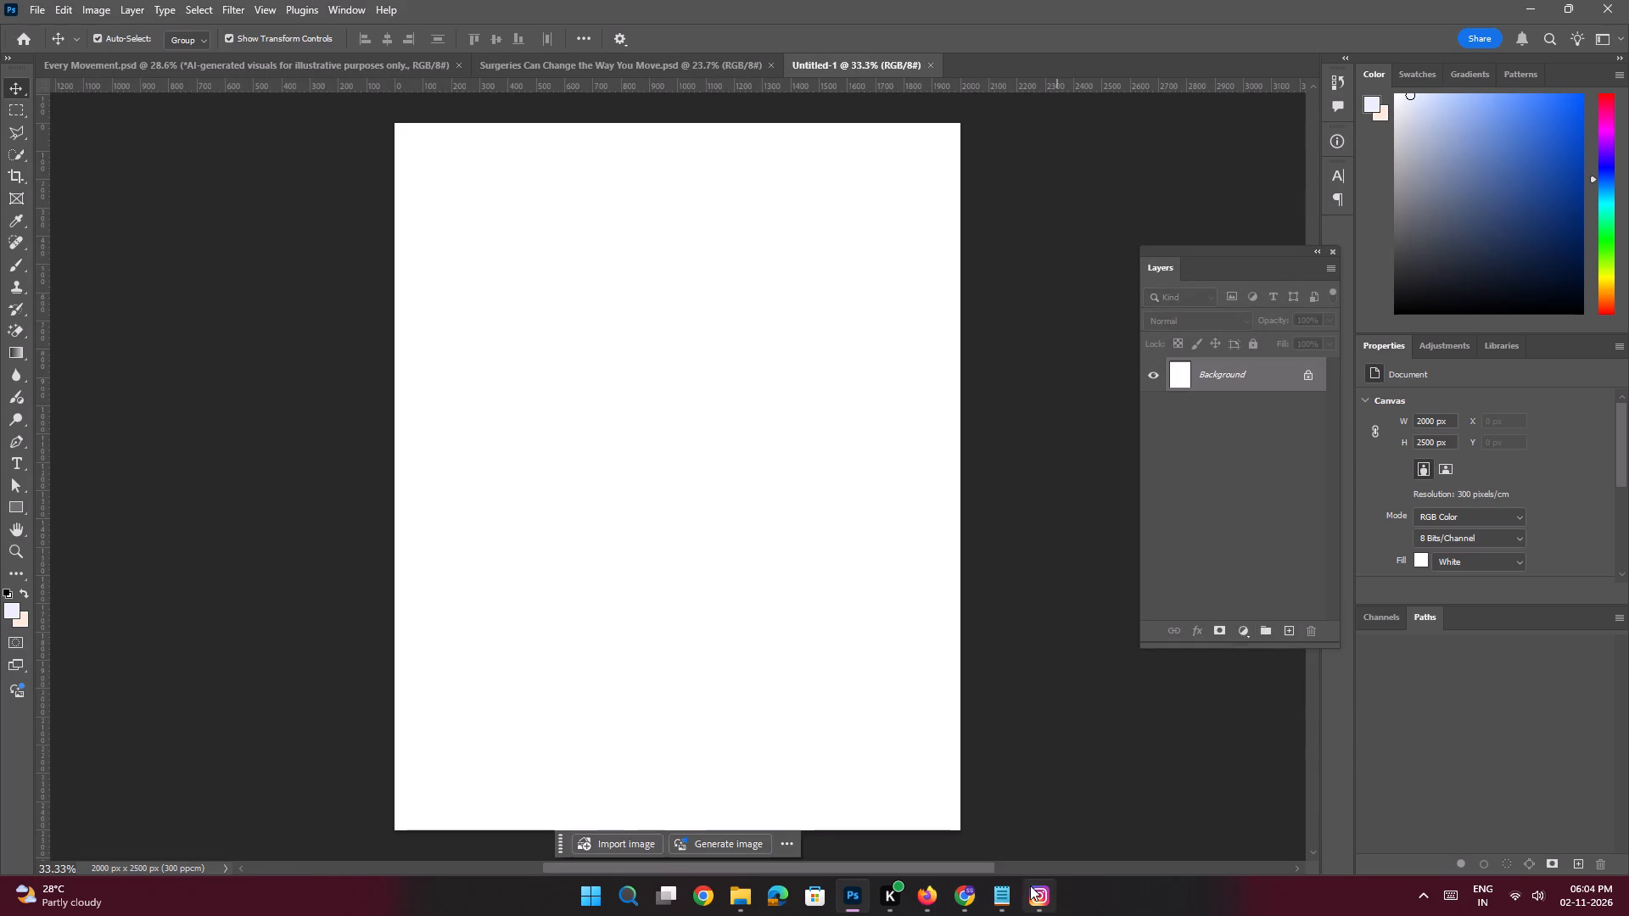
# Switch to Notepad and copy the whole slide text, from the Surgeries headline to "Supporting Mobility, Strength & Everyday Functioning".
pyautogui.click(997, 894)
pyautogui.scroll(-5, 1171, 542)
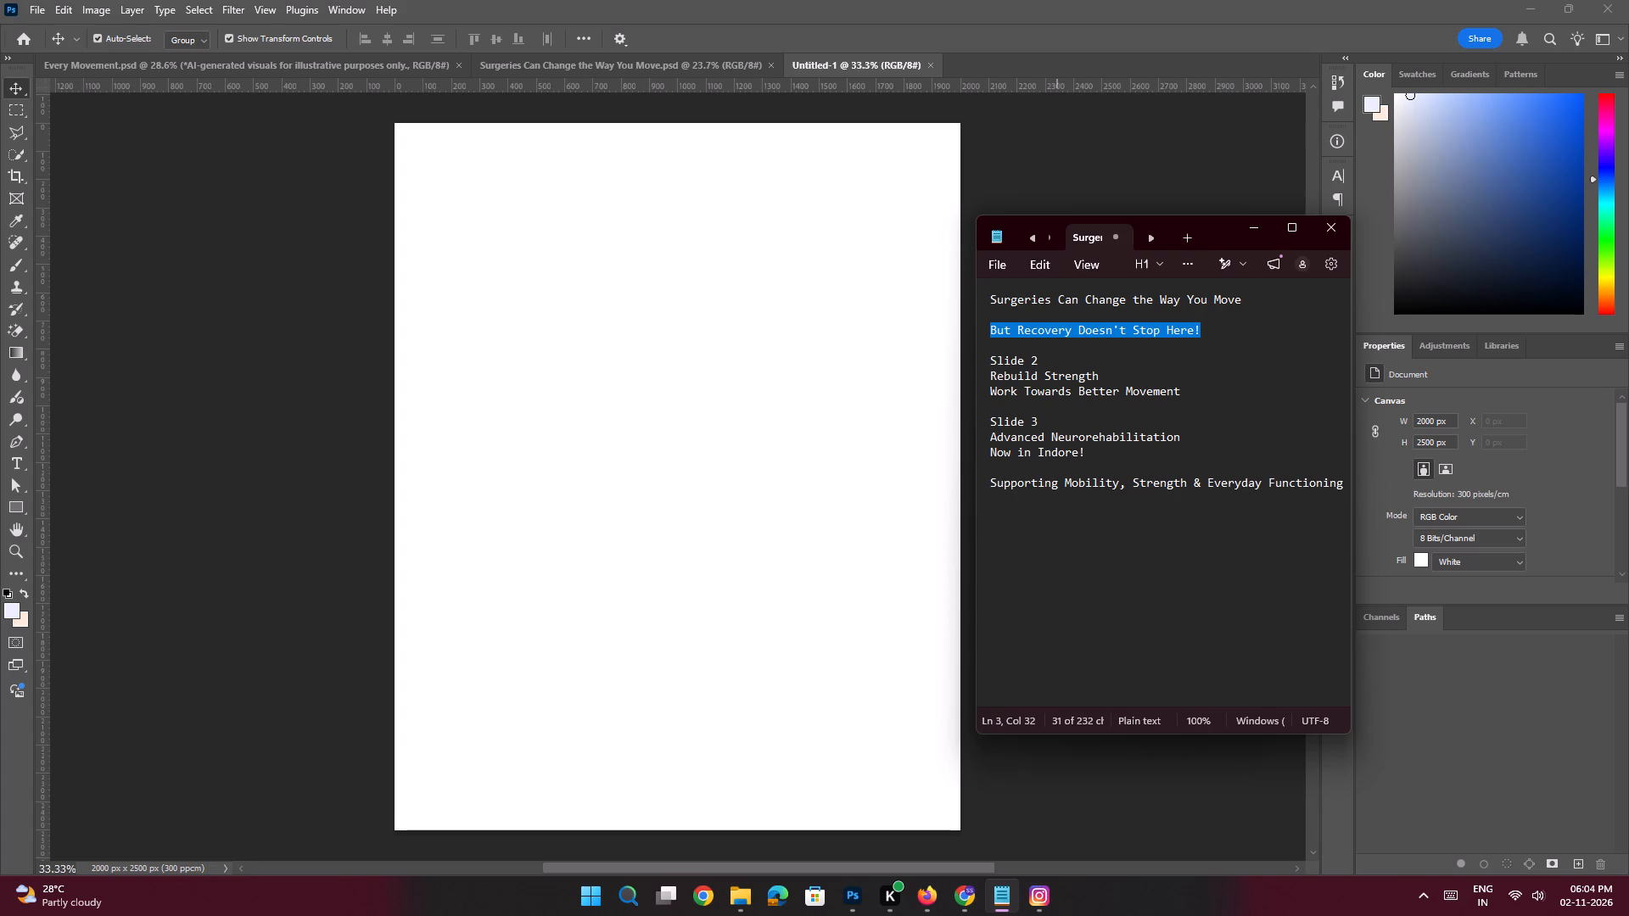
pyautogui.moveTo(1345, 483); pyautogui.dragTo(972, 297)
pyautogui.hotkey('ctrl', 'c')
pyautogui.hotkey('ctrl', 'c')
pyautogui.hotkey('ctrl', 'c')
pyautogui.hotkey('ctrl', 'c')
pyautogui.click(1258, 228)
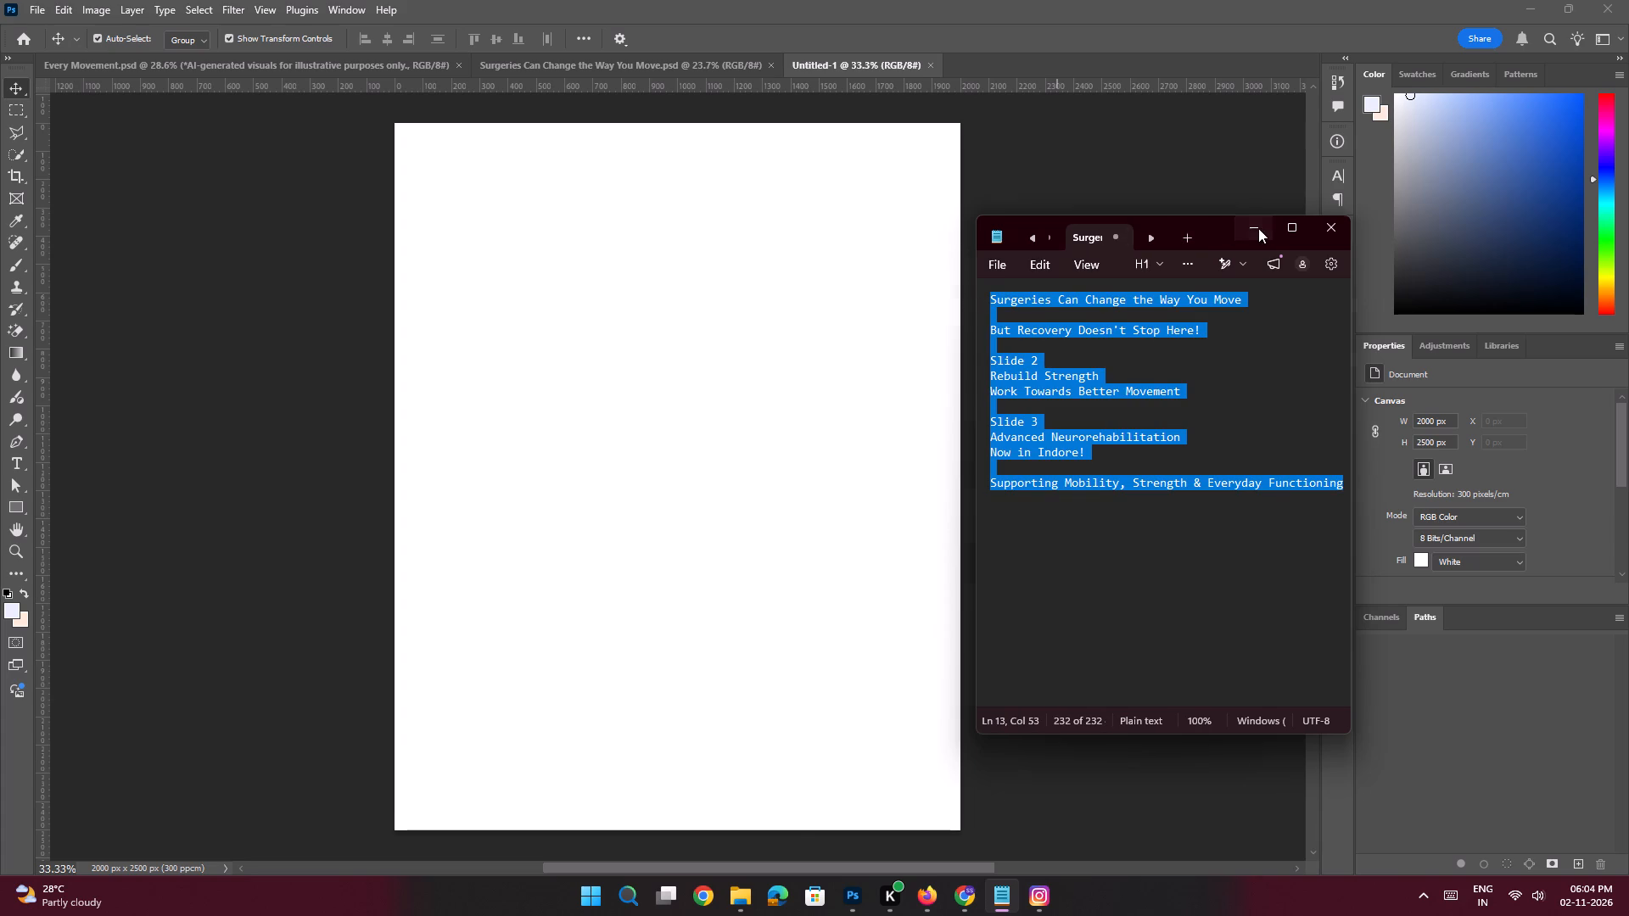
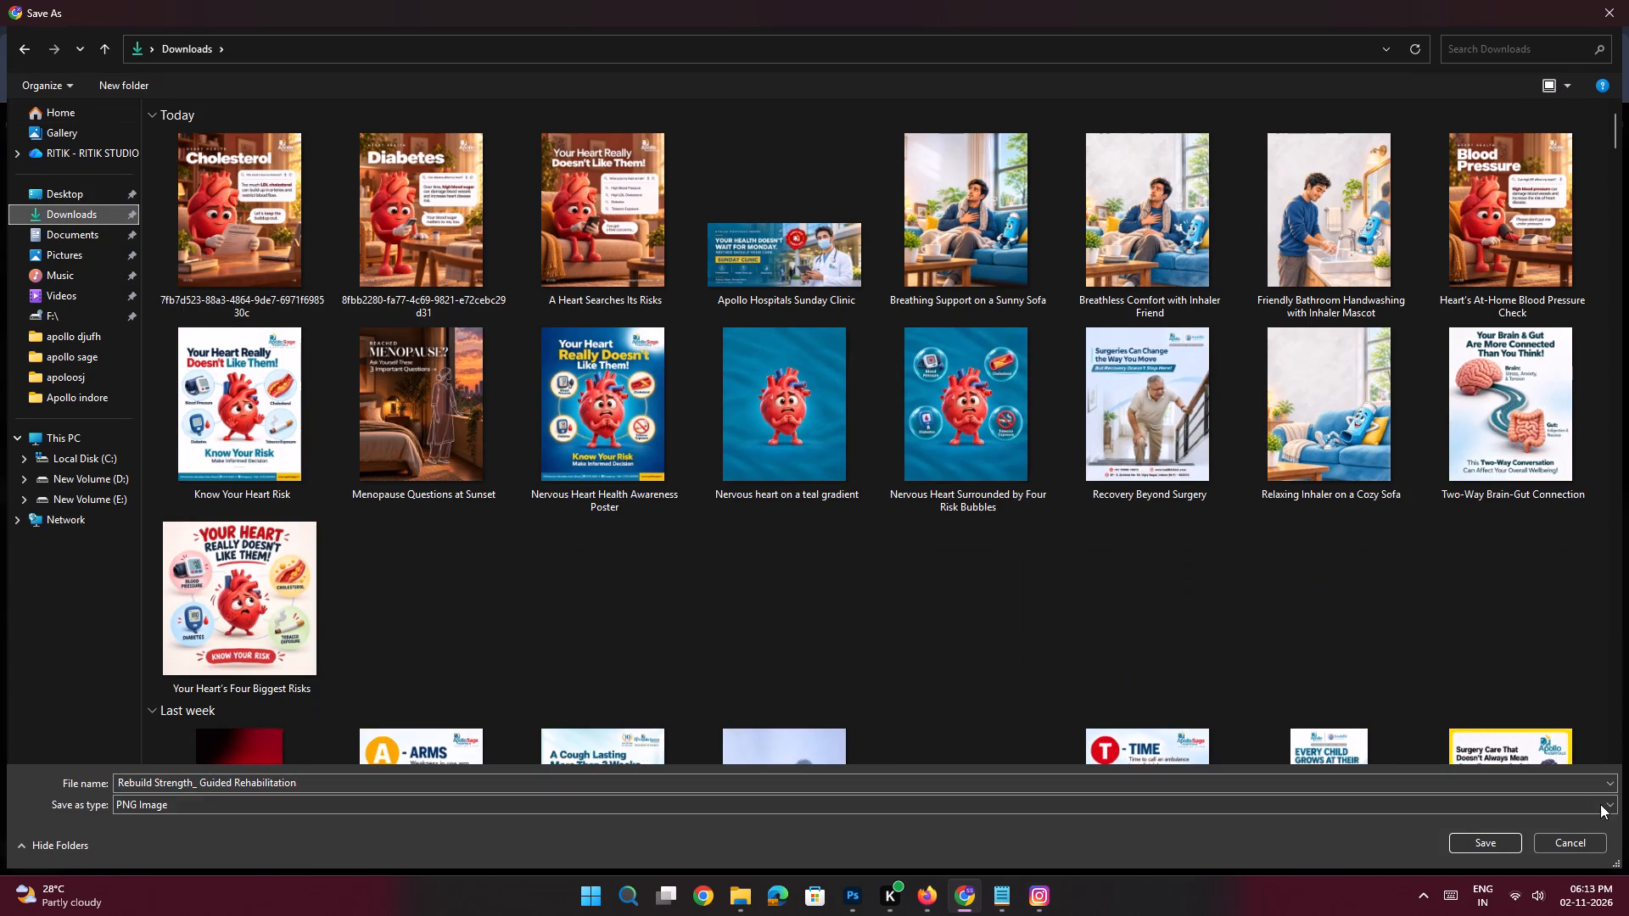
pyautogui.click(1497, 841)
# Switch to Photoshop and place the downloaded Rebuild Strength poster into the blank 2000 x 2500 px document at full canvas size.
pyautogui.click(844, 907)
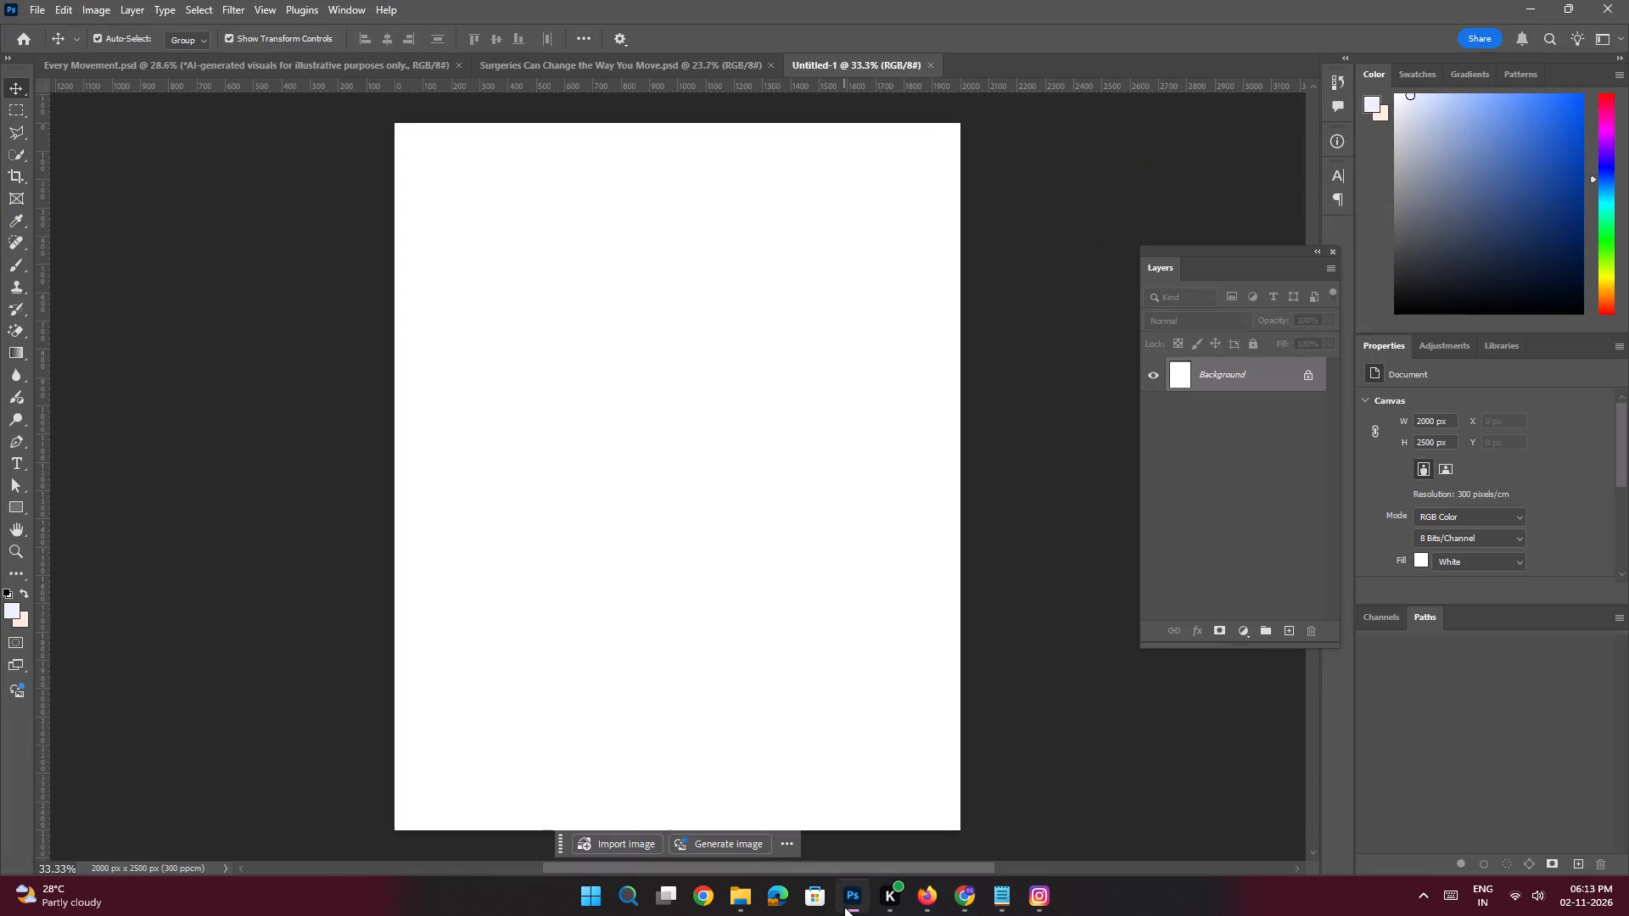
pyautogui.click(844, 907)
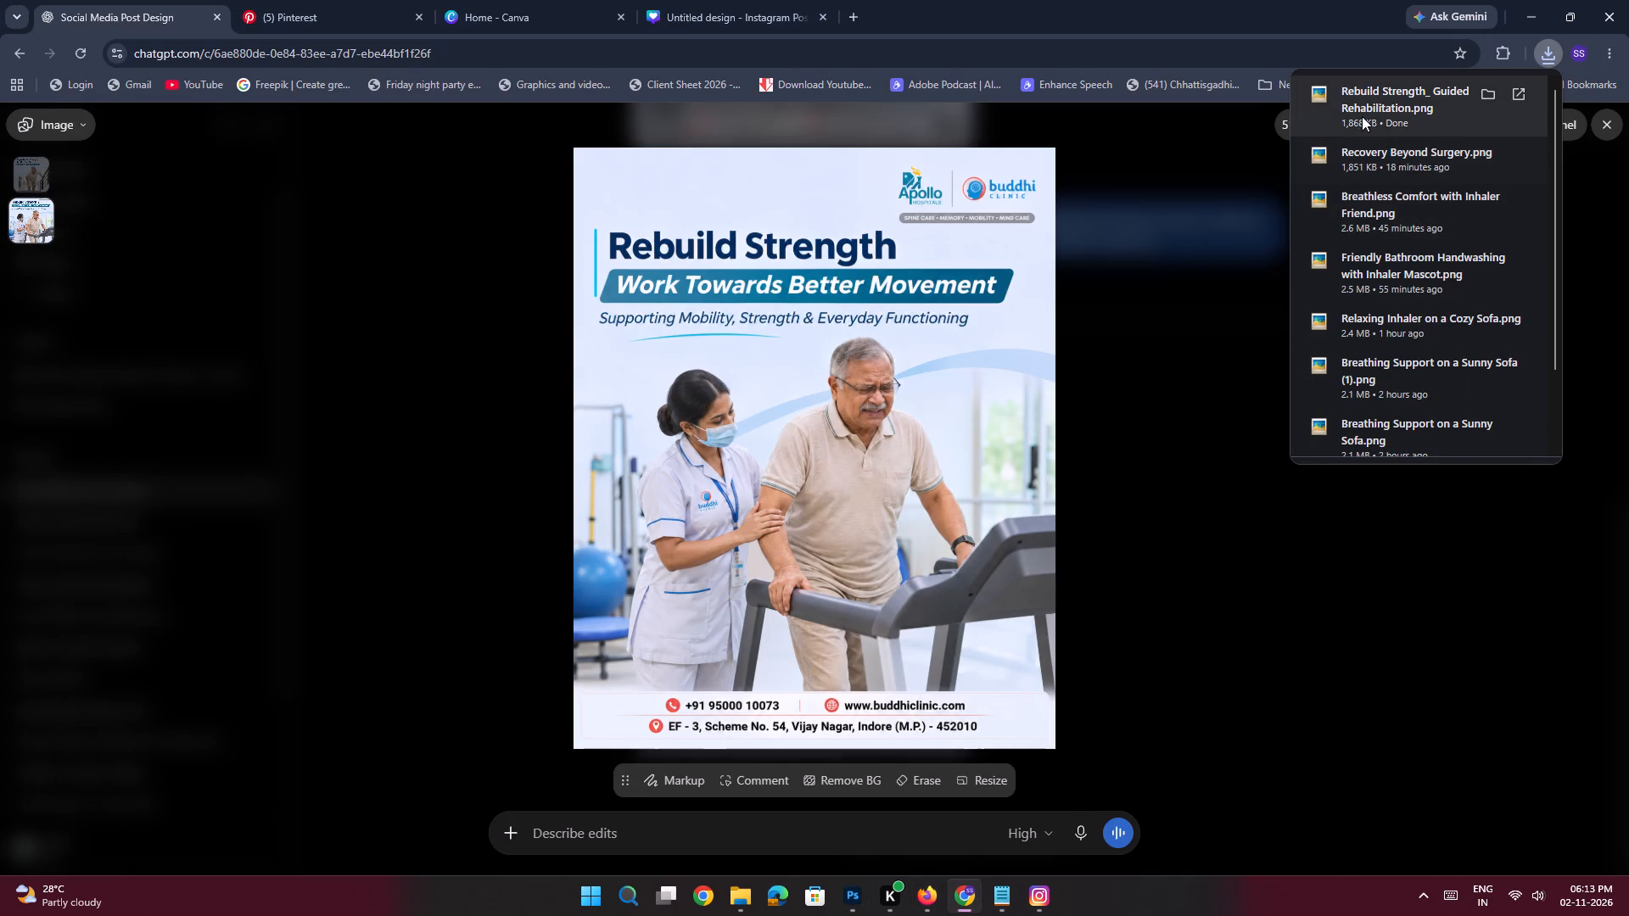
pyautogui.moveTo(1362, 108); pyautogui.dragTo(854, 889)
pyautogui.moveTo(854, 889); pyautogui.dragTo(663, 445)
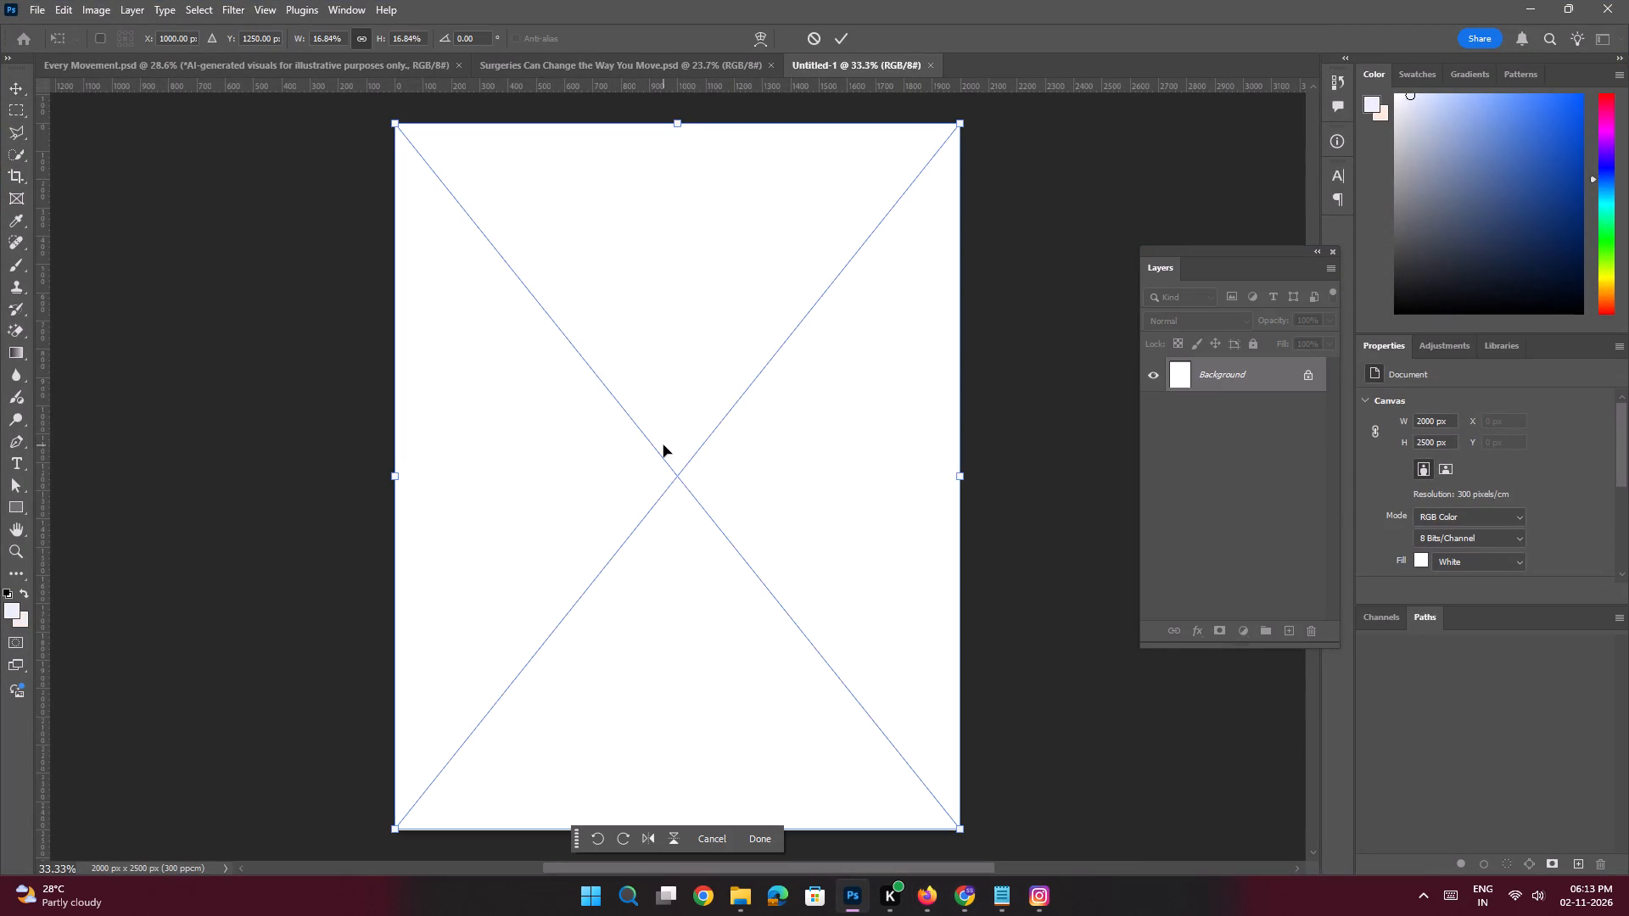
pyautogui.press('Return')
pyautogui.press('Return')
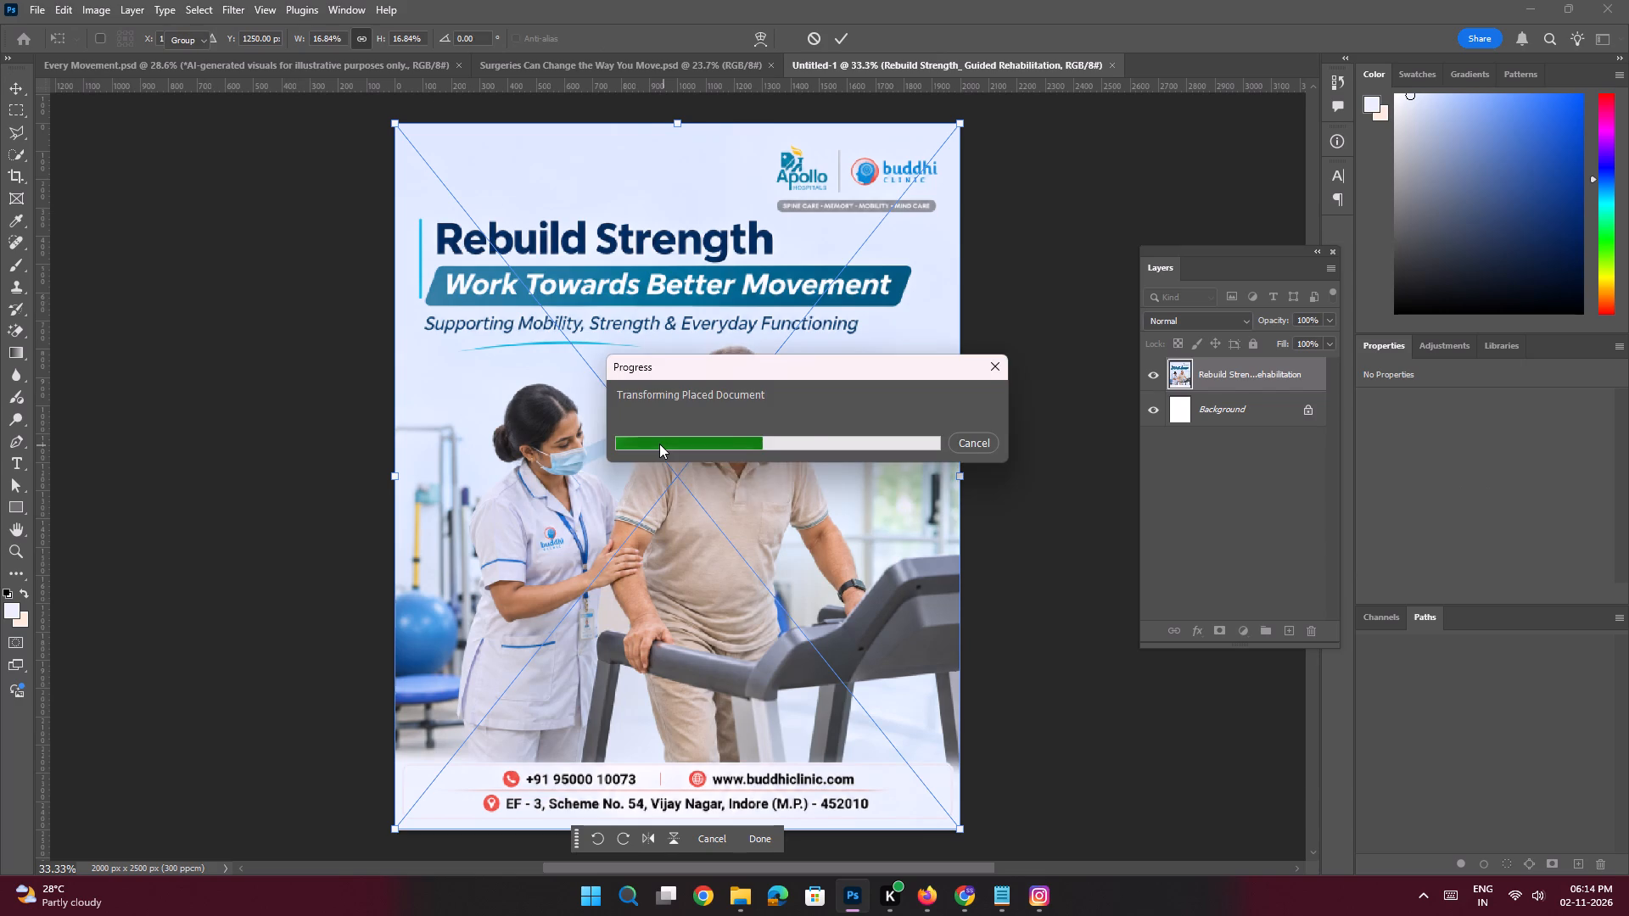
# Rasterize the placed poster layer into an editable pixel layer using the Magic Eraser near the logos.
pyautogui.press('space')
pyautogui.press('space')
pyautogui.press('space')
pyautogui.press('space')
pyautogui.press('space')
pyautogui.press('space')
pyautogui.press('space')
pyautogui.press('space')
pyautogui.press('space')
pyautogui.press('space')
pyautogui.press('space')
pyautogui.press('space')
pyautogui.press('space')
pyautogui.press('space')
pyautogui.moveTo(807, 263); pyautogui.dragTo(781, 330)
pyautogui.keyDown('ctrl'); pyautogui.moveTo(819, 251); pyautogui.dragTo(860, 349); pyautogui.keyUp('ctrl')
pyautogui.moveTo(892, 307); pyautogui.dragTo(851, 371)
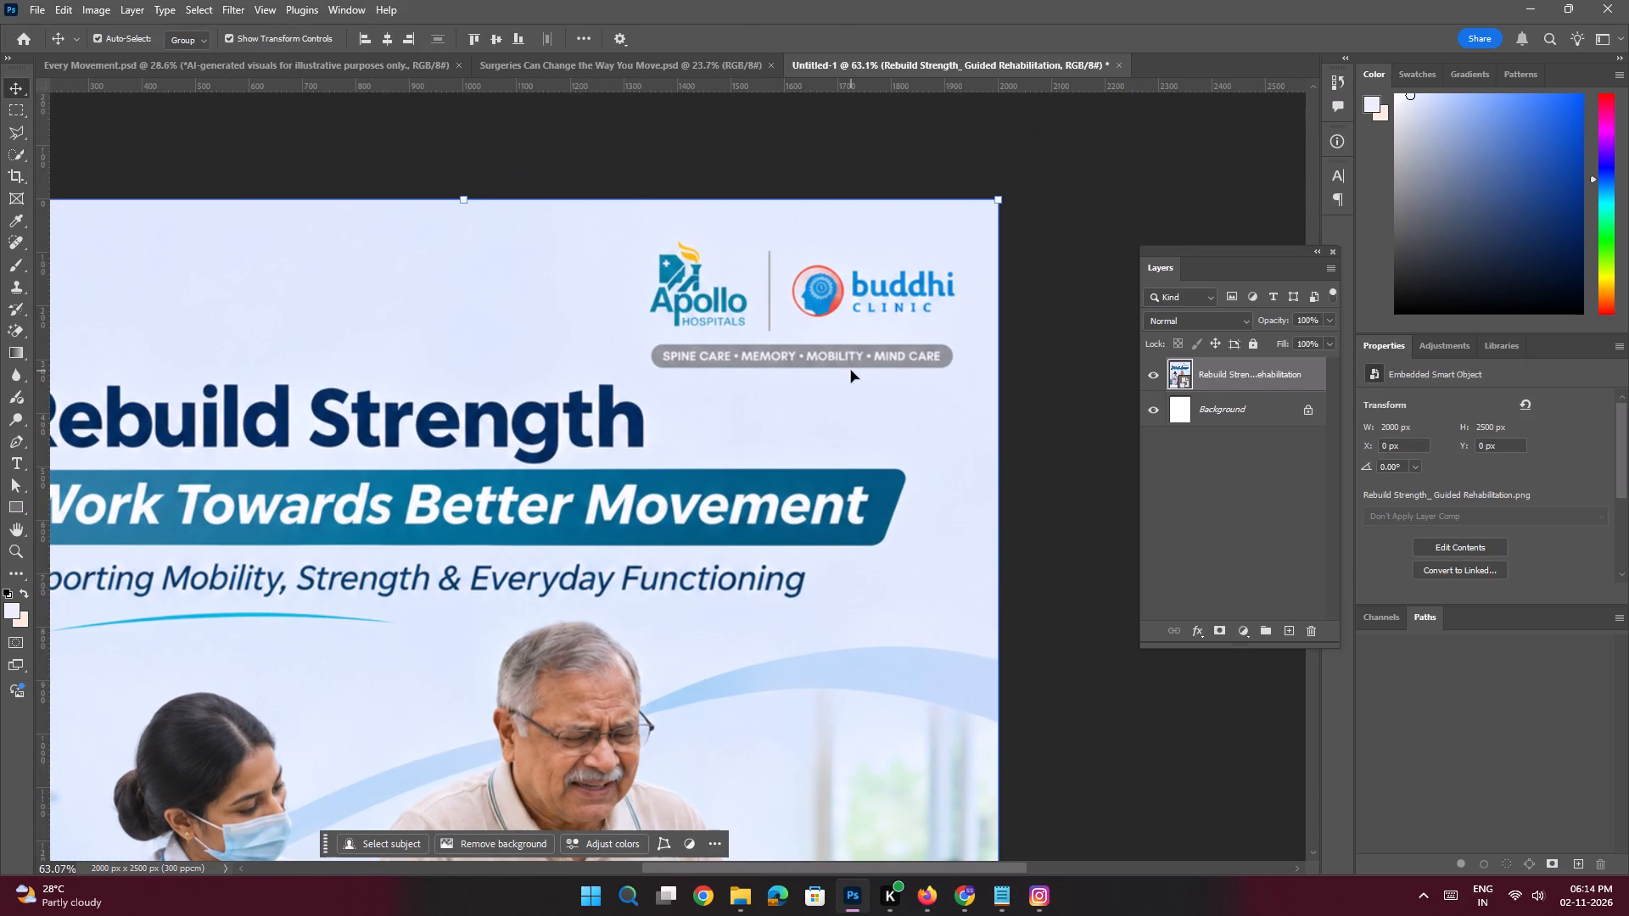
pyautogui.press('e')
pyautogui.click(854, 401)
pyautogui.click(753, 330)
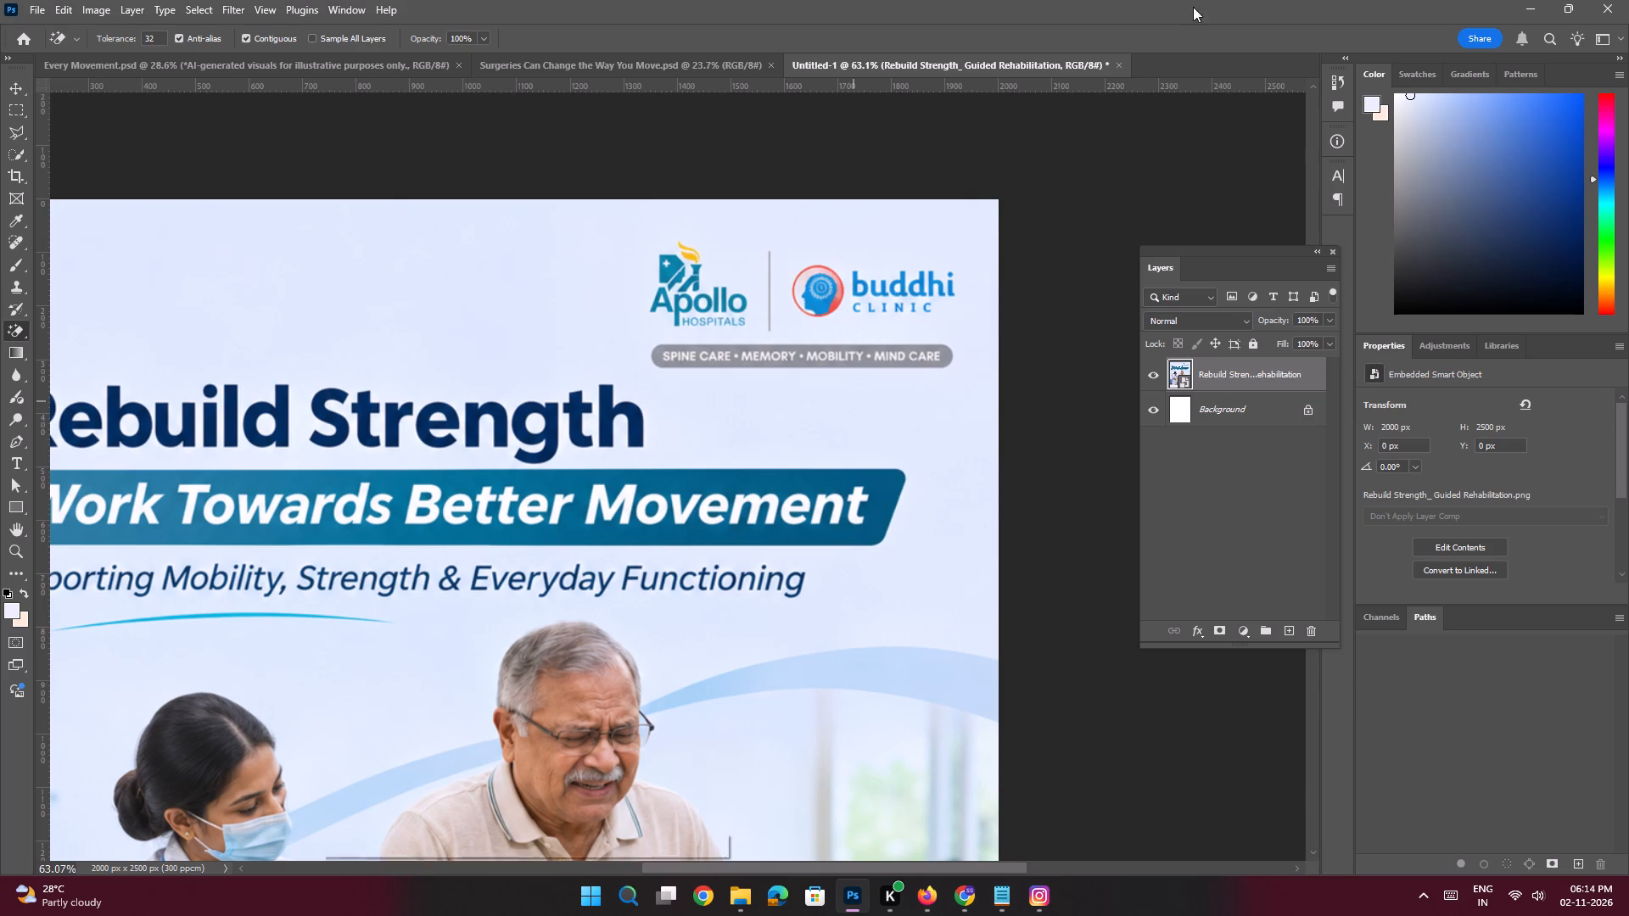
# Outline the Apollo and Buddhi Clinic logos and their grey tagline strip with the Polygonal Lasso, fill the area with matching background, and deselect.
pyautogui.click(17, 131)
pyautogui.click(633, 282)
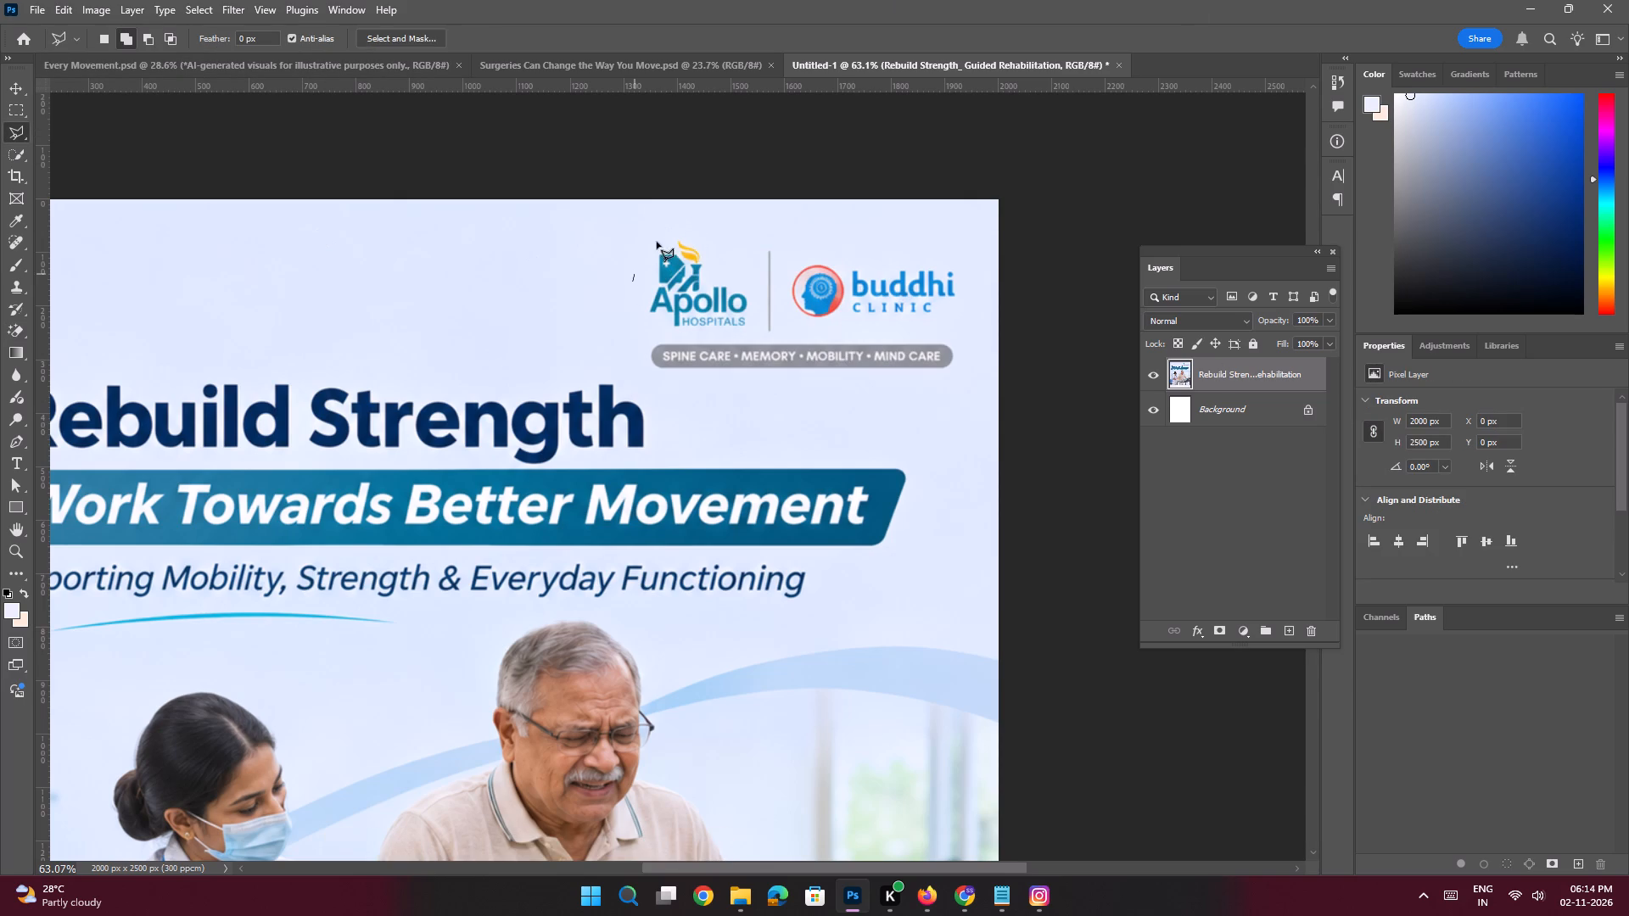
pyautogui.click(667, 225)
pyautogui.click(954, 246)
pyautogui.moveTo(982, 297); pyautogui.dragTo(982, 308)
pyautogui.moveTo(973, 353); pyautogui.dragTo(965, 384)
pyautogui.moveTo(959, 384); pyautogui.dragTo(939, 383)
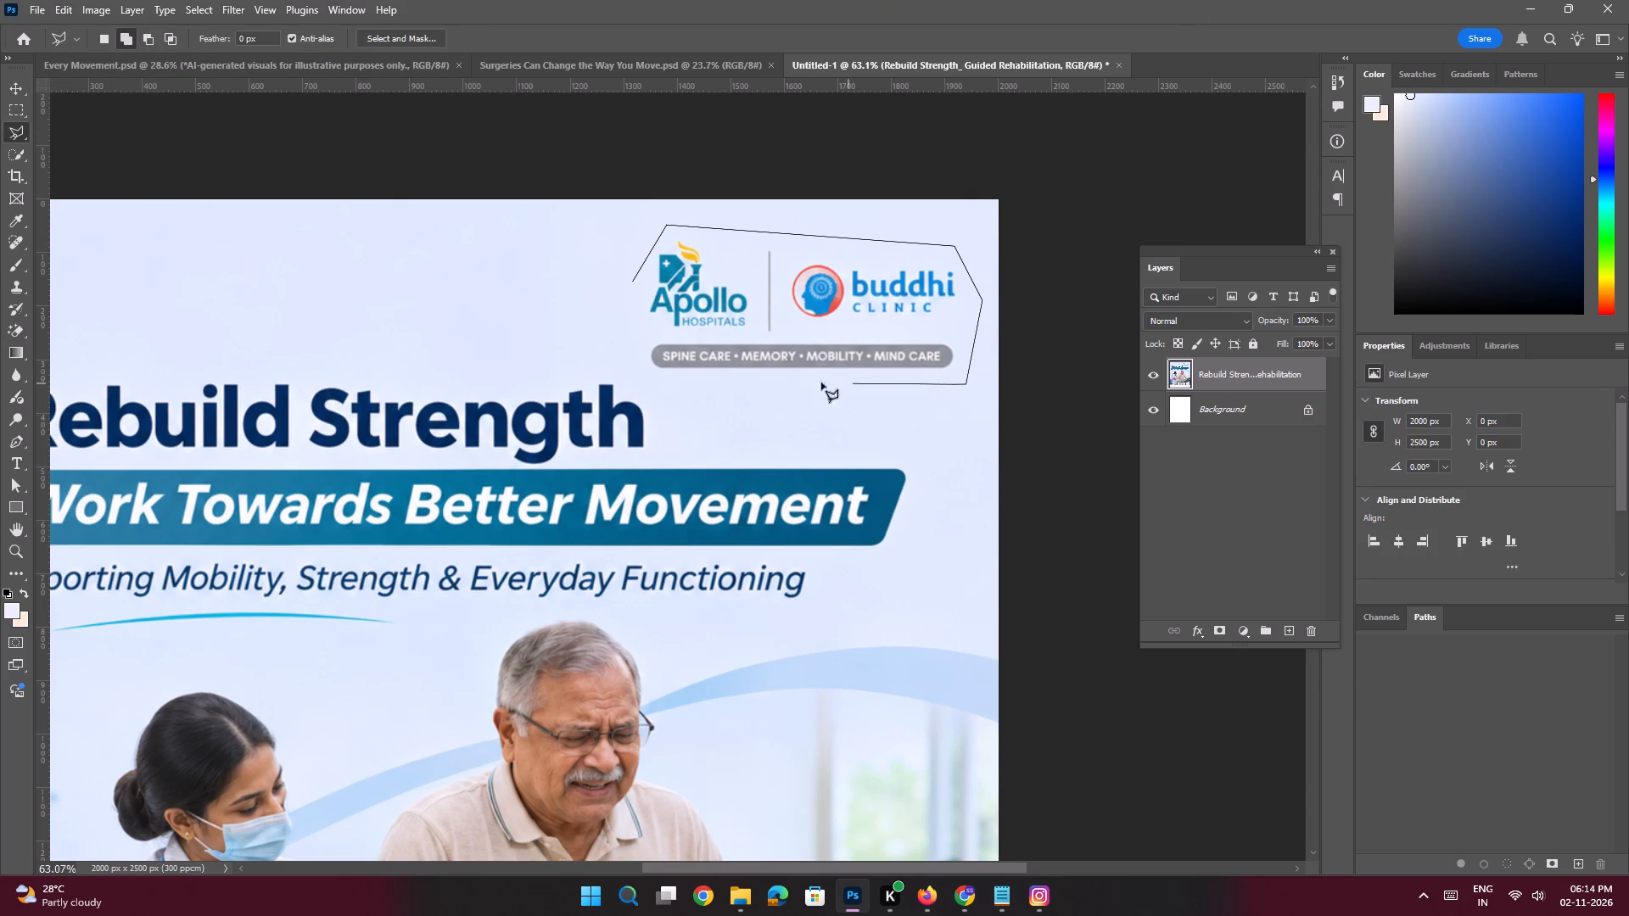
pyautogui.click(707, 379)
pyautogui.click(640, 375)
pyautogui.click(631, 324)
pyautogui.click(634, 282)
pyautogui.hotkey('shift', 'BackSpace')
pyautogui.press('Return')
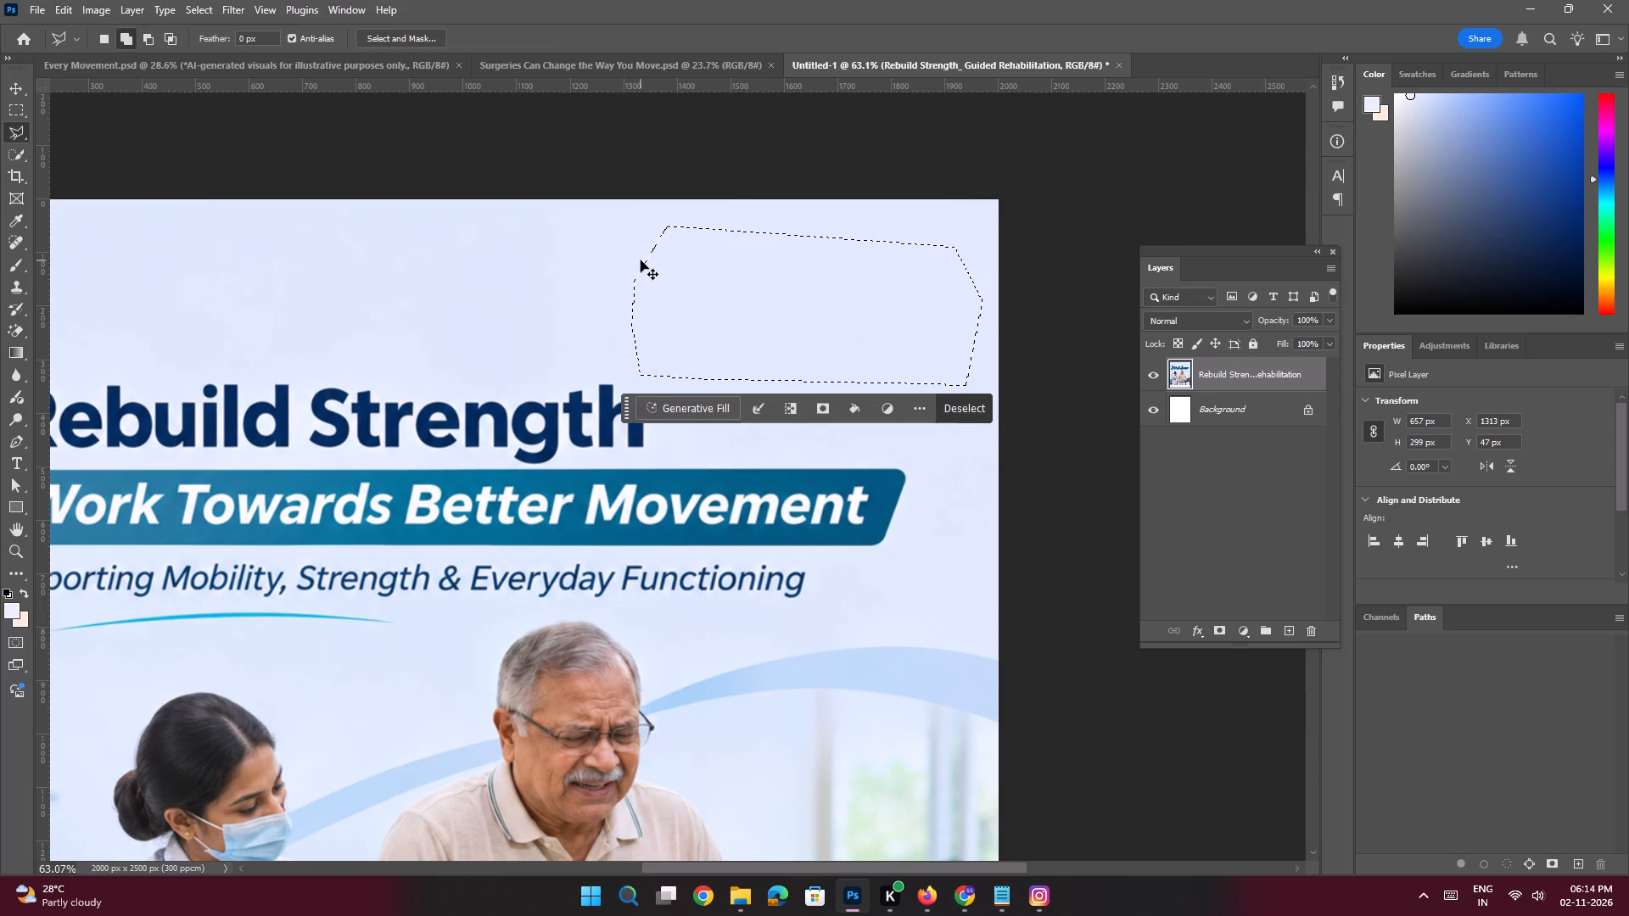
pyautogui.hotkey('ctrl', 'd')
# Outline the full-width contact footer with the Polygonal Lasso and run Generative Fill on it with the prompt "Remove this".
pyautogui.hotkey('ctrl', '0')
pyautogui.press('space')
pyautogui.press('space')
pyautogui.press('space')
pyautogui.press('space')
pyautogui.press('space')
pyautogui.press('space')
pyautogui.press('space')
pyautogui.press('space')
pyautogui.press('space')
pyautogui.press('space')
pyautogui.press('space')
pyautogui.press('space')
pyautogui.press('space')
pyautogui.press('space')
pyautogui.press('space')
pyautogui.moveTo(810, 629); pyautogui.dragTo(816, 438)
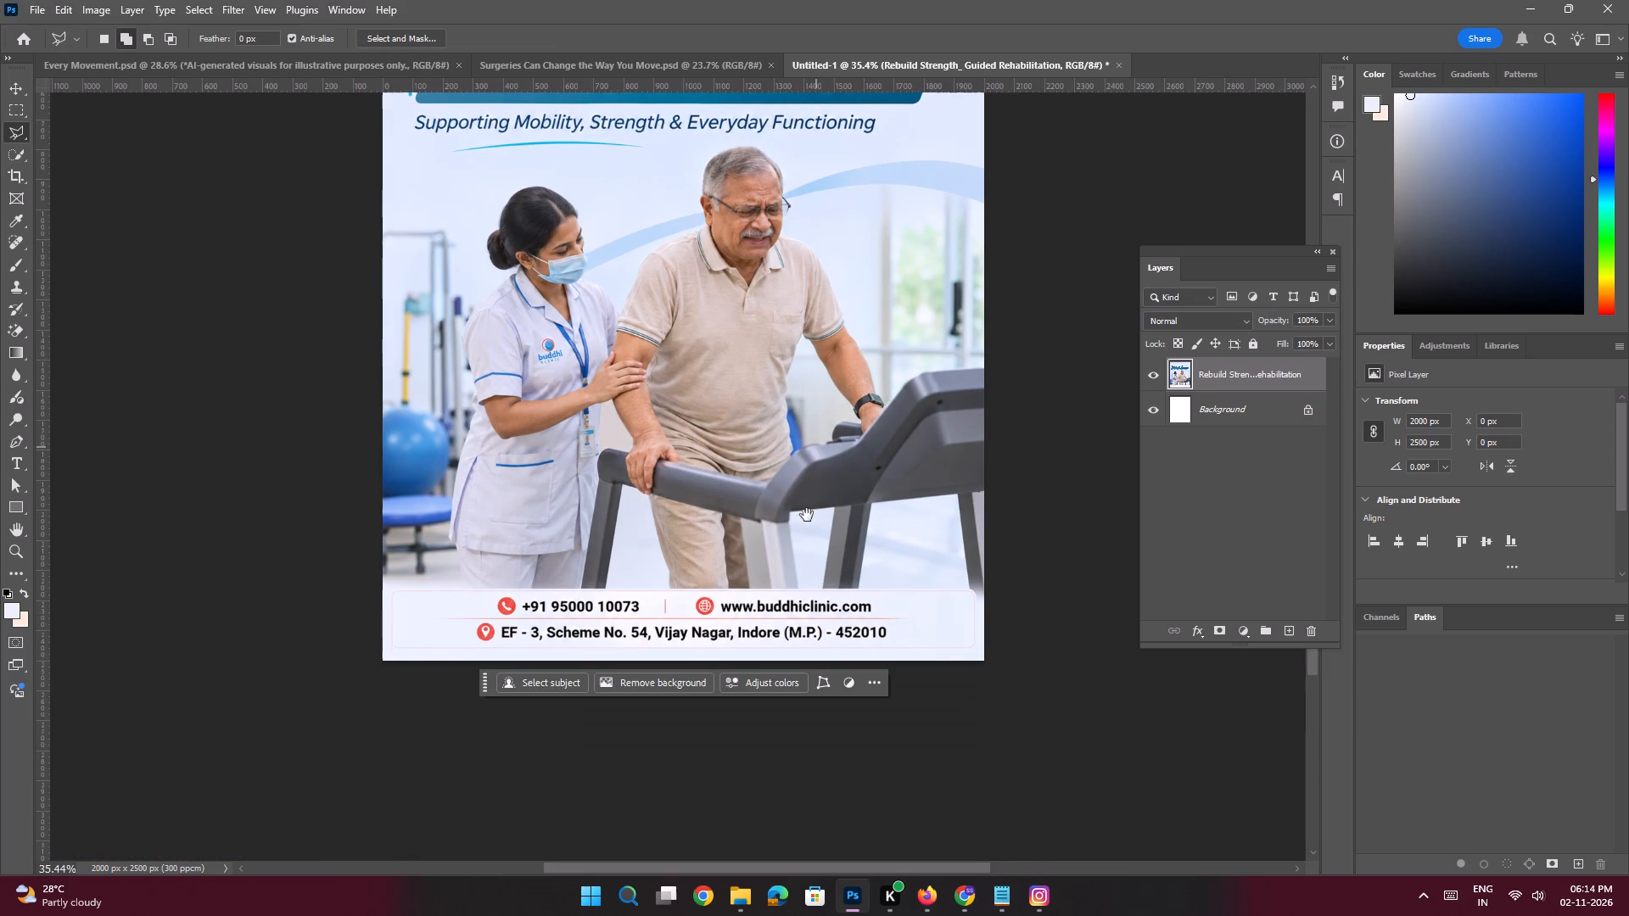
pyautogui.keyDown('ctrl'); pyautogui.moveTo(628, 556); pyautogui.dragTo(645, 568); pyautogui.keyUp('ctrl')
pyautogui.click(365, 580)
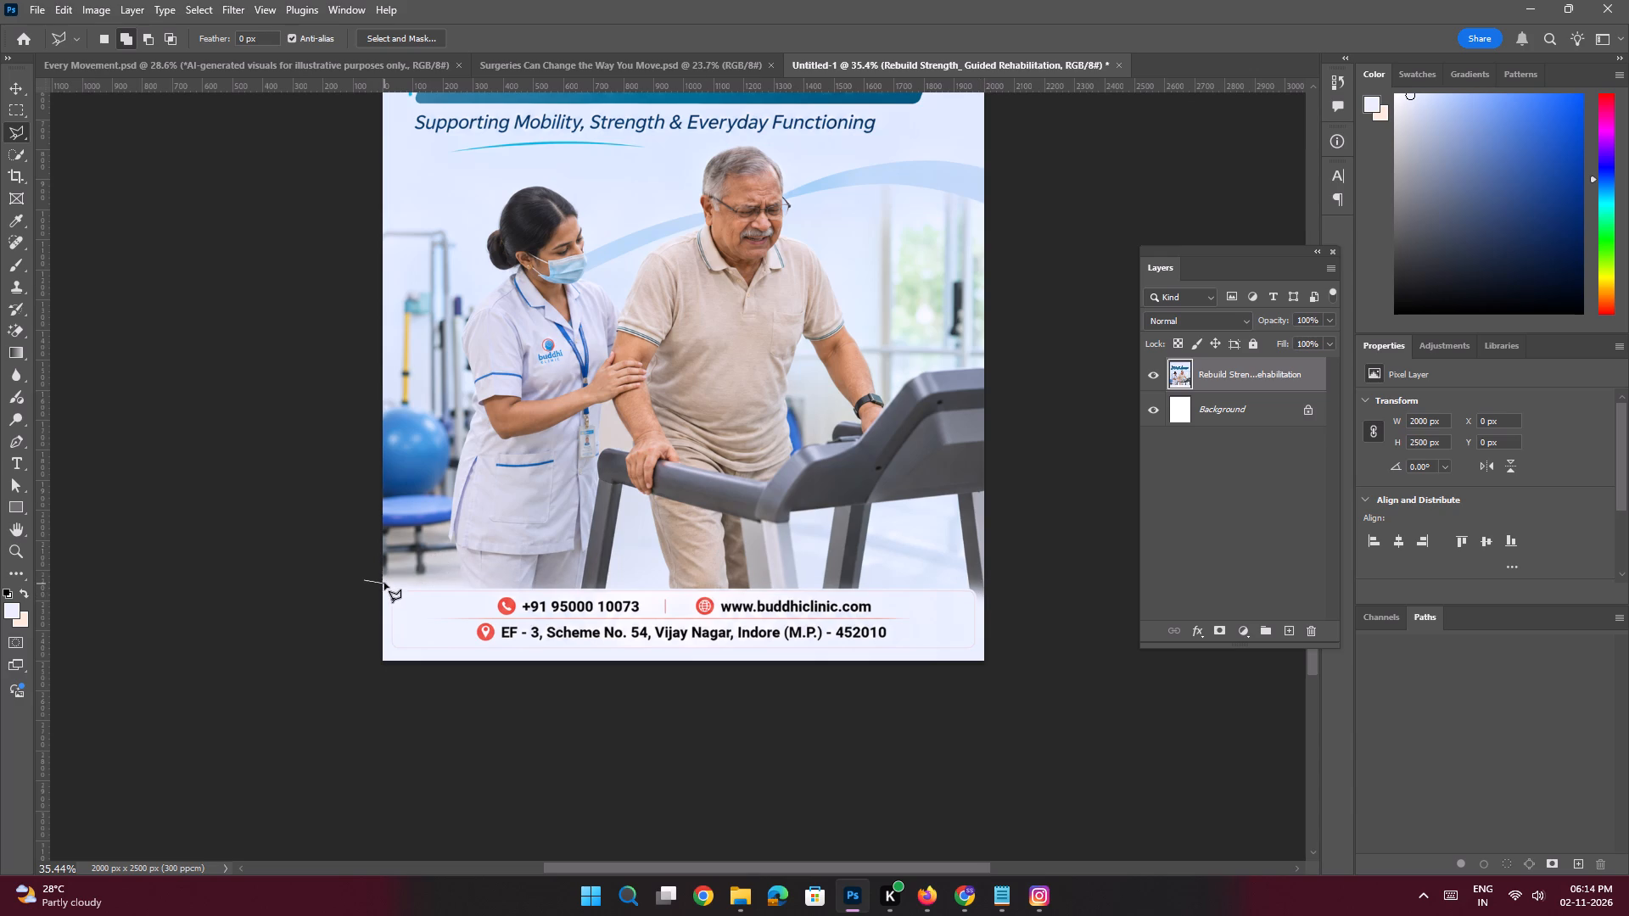
pyautogui.click(387, 583)
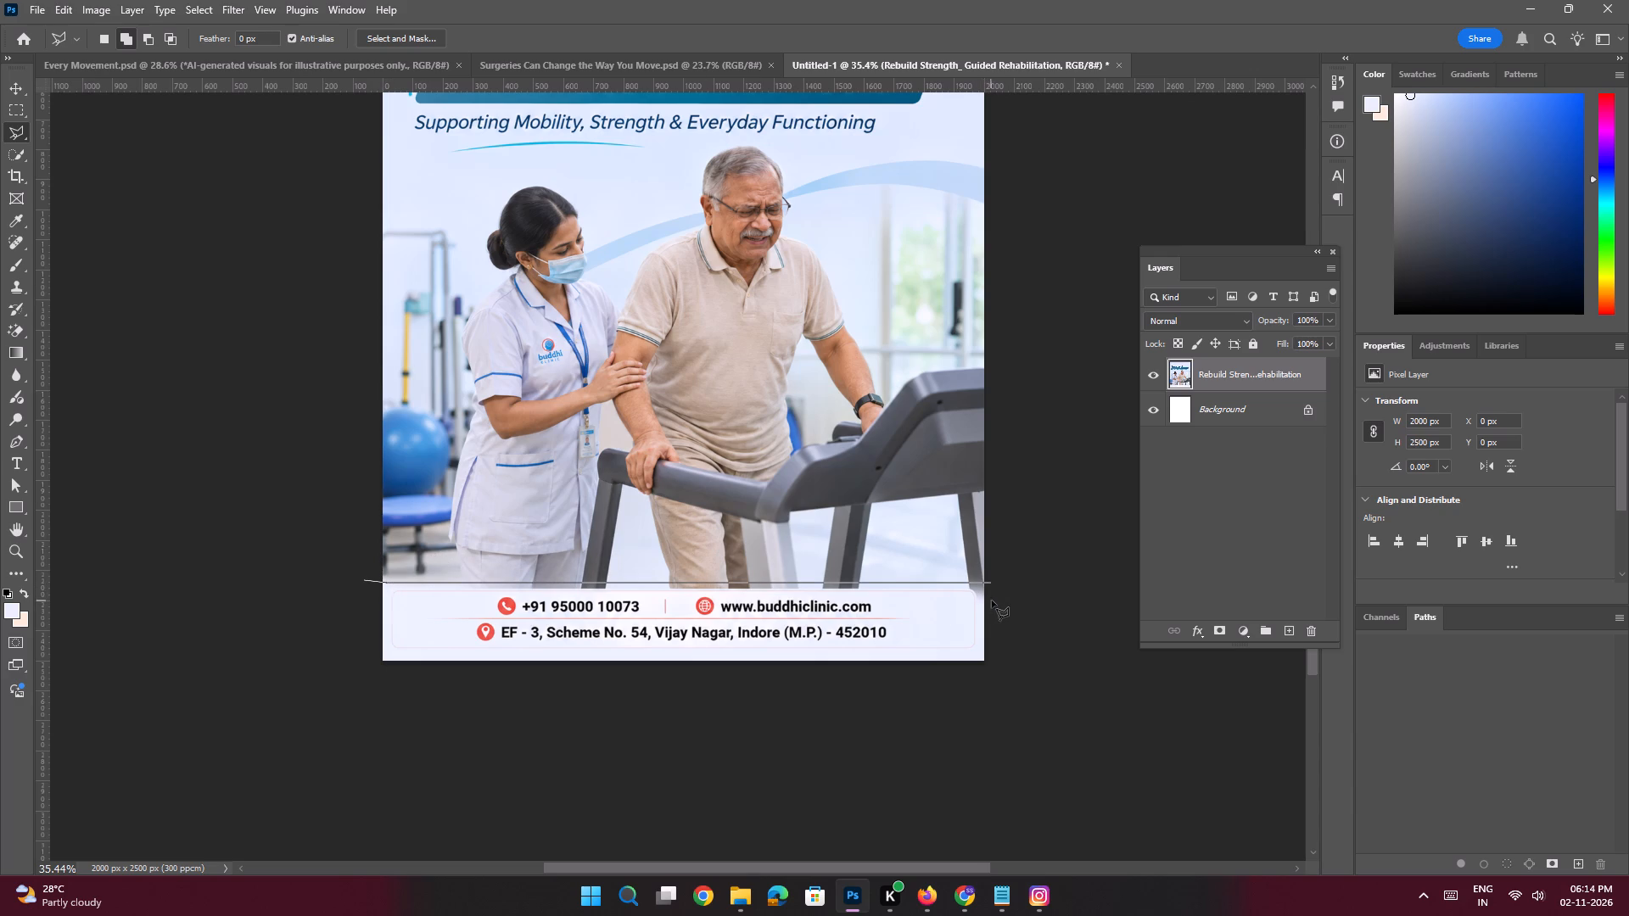
pyautogui.keyDown('shift'); pyautogui.click(992, 600); pyautogui.keyUp('shift')
pyautogui.keyDown('shift'); pyautogui.click(993, 671); pyautogui.keyUp('shift')
pyautogui.keyDown('shift'); pyautogui.click(379, 659); pyautogui.keyUp('shift')
pyautogui.click(359, 651)
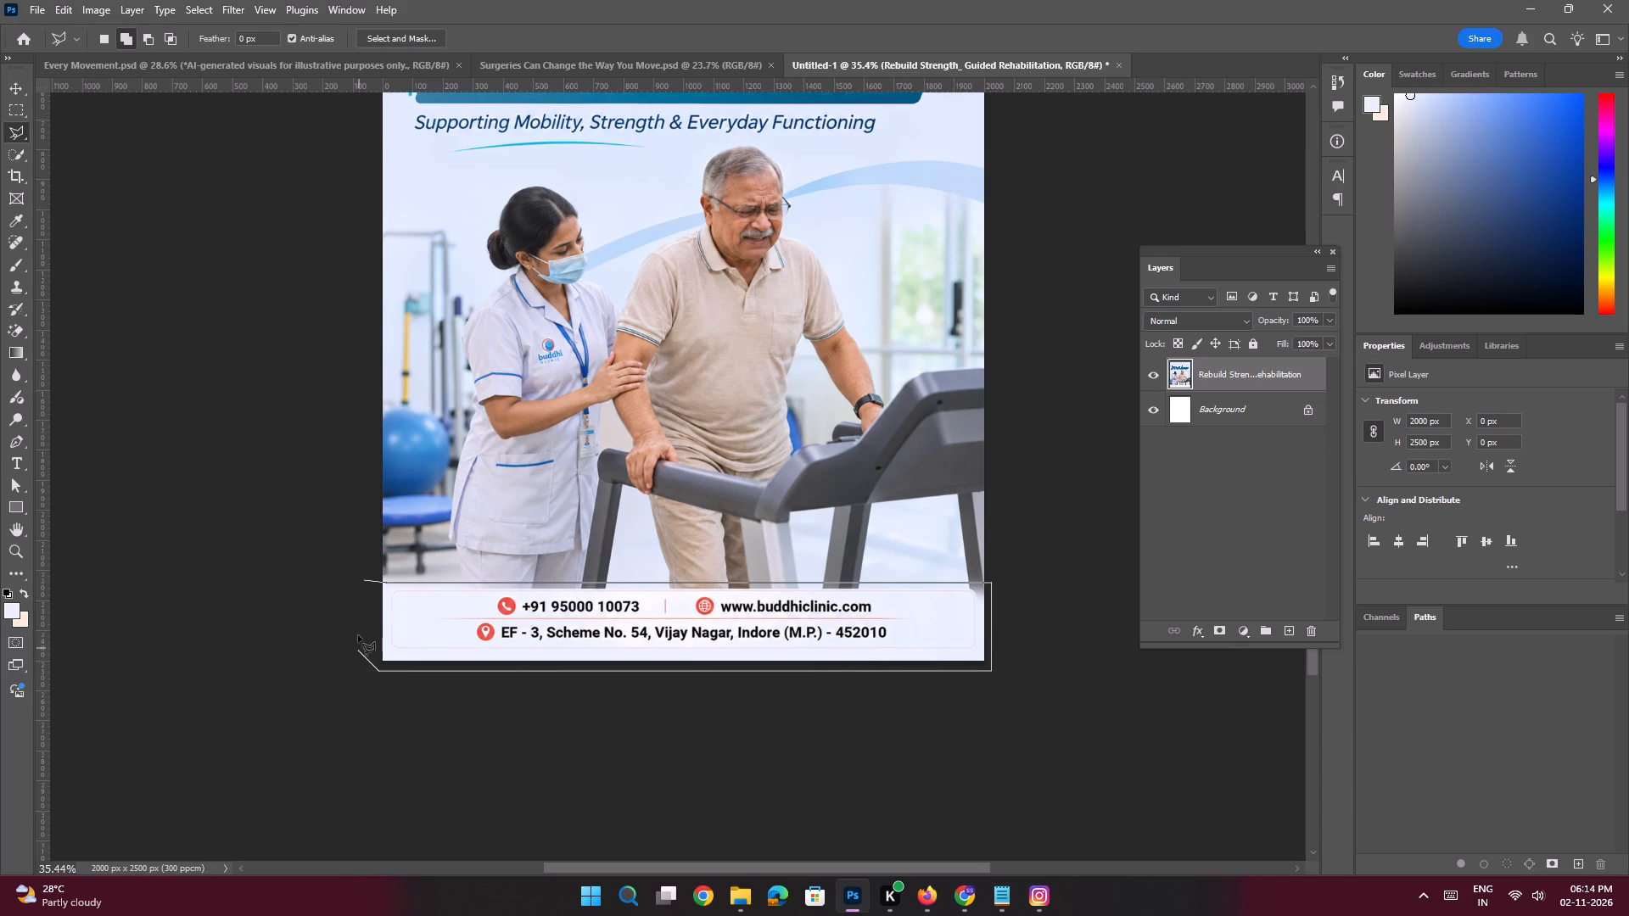
pyautogui.click(358, 612)
pyautogui.doubleClick(360, 580)
pyautogui.click(551, 696)
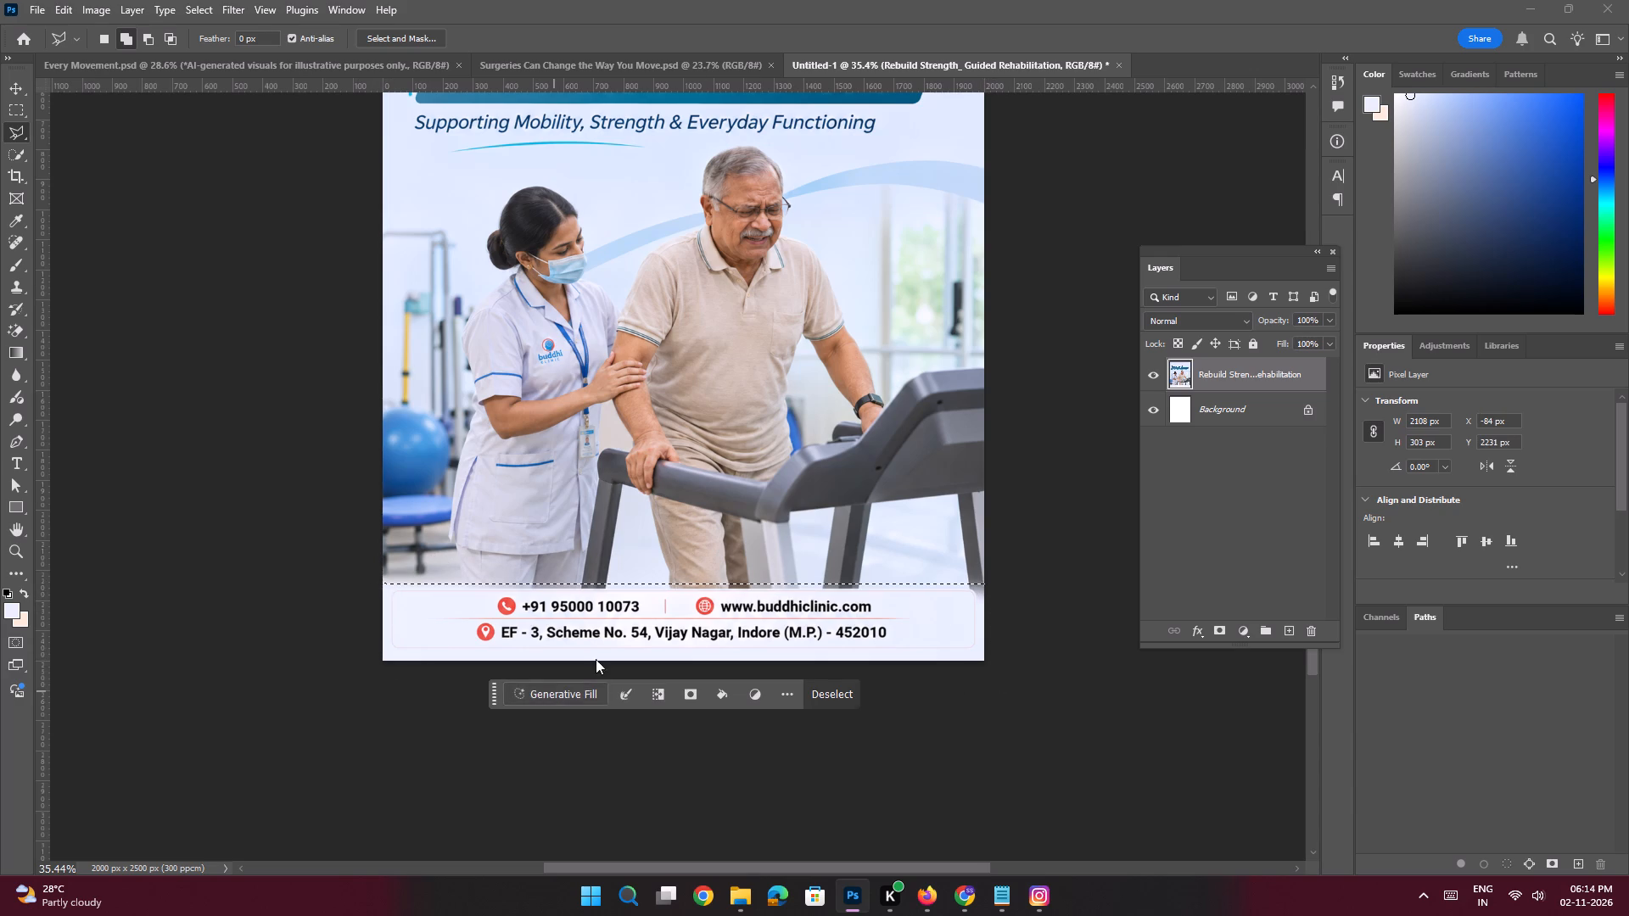
pyautogui.write('Remiove this')
pyautogui.press('space')
pyautogui.press('BackSpace')
pyautogui.press('BackSpace')
pyautogui.press('BackSpace')
pyautogui.press('BackSpace')
pyautogui.press('BackSpace')
pyautogui.press('BackSpace')
pyautogui.press('BackSpace')
pyautogui.press('BackSpace')
pyautogui.press('BackSpace')
pyautogui.press('BackSpace')
pyautogui.press('BackSpace')
pyautogui.press('BackSpace')
pyautogui.press('BackSpace')
pyautogui.press('BackSpace')
pyautogui.press('BackSpace')
pyautogui.press('BackSpace')
pyautogui.press('BackSpace')
pyautogui.press('BackSpace')
pyautogui.press('BackSpace')
pyautogui.press('BackSpace')
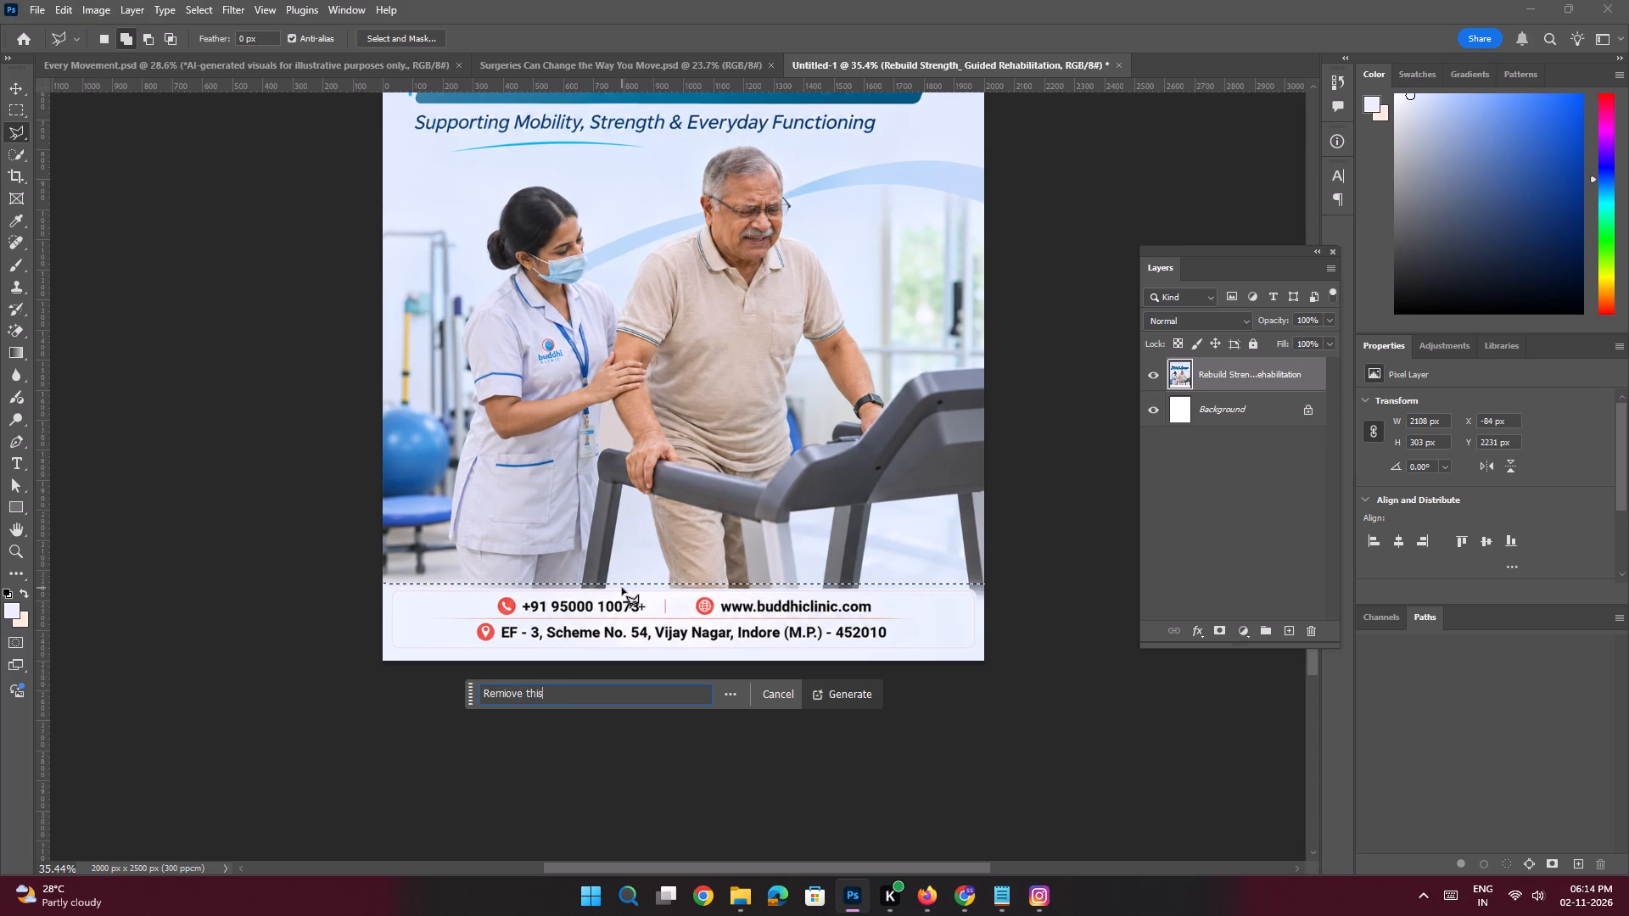
pyautogui.write('Remove this')
pyautogui.press('space')
pyautogui.press('Return')
pyautogui.press('.')
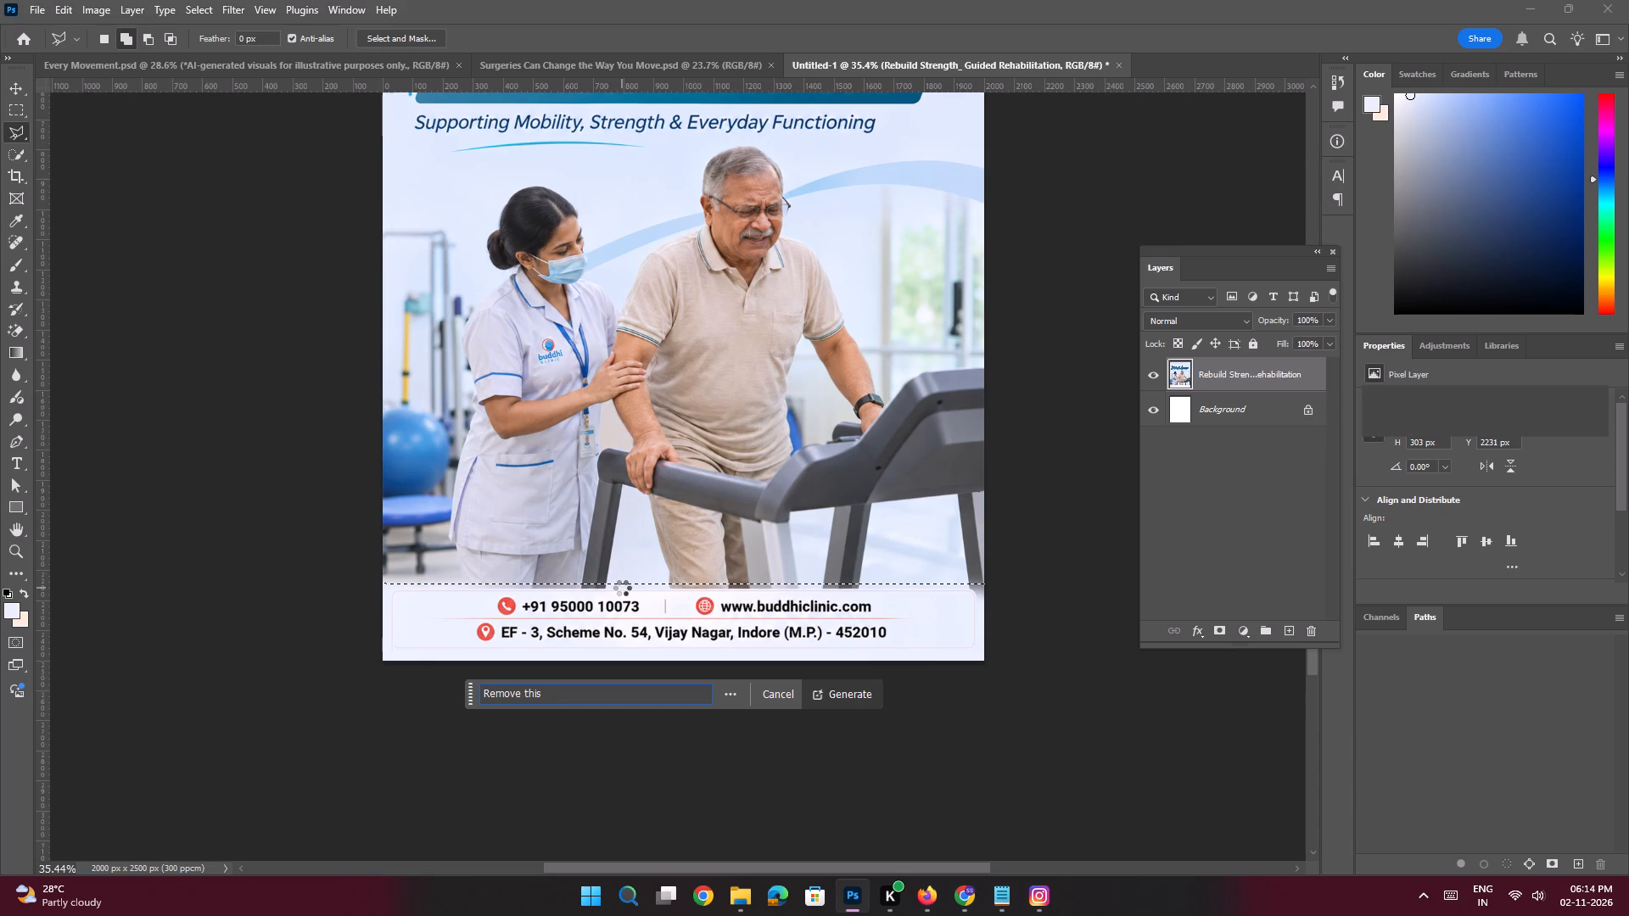
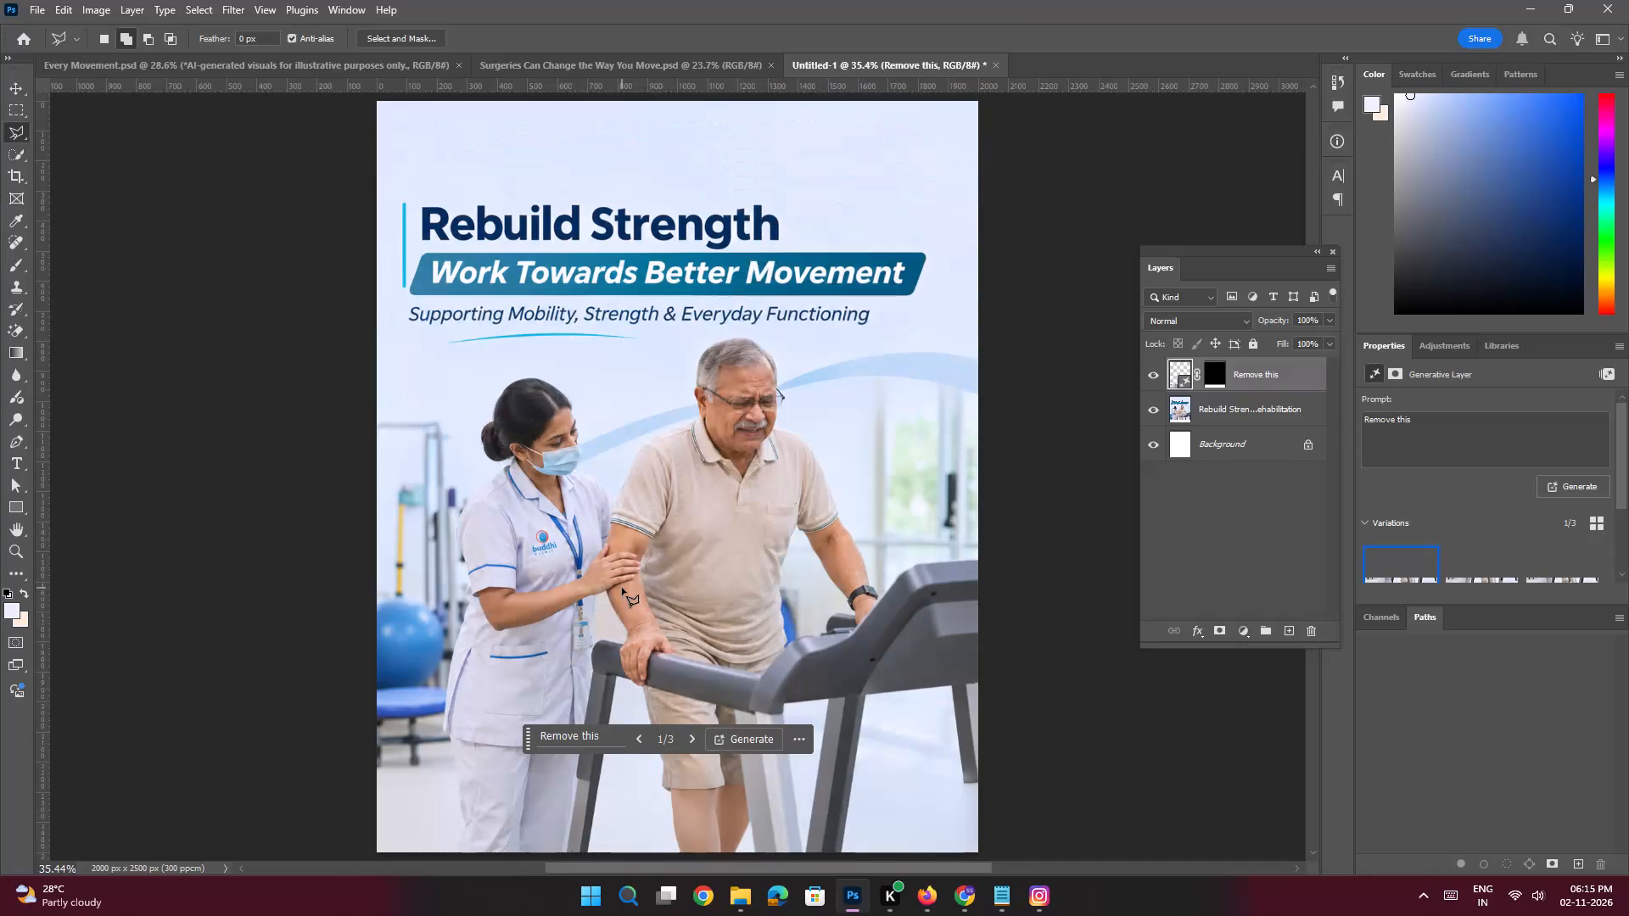
# Copy the contact strip from Surgeries Can Change the Way You Move.psd into the lower part of the untitled Rebuild Strength poster.
pyautogui.press('space')
pyautogui.press('space')
pyautogui.press('space')
pyautogui.press('space')
pyautogui.press('space')
pyautogui.press('space')
pyautogui.press('space')
pyautogui.moveTo(755, 482); pyautogui.dragTo(770, 445)
pyautogui.click(18, 93)
pyautogui.click(148, 246)
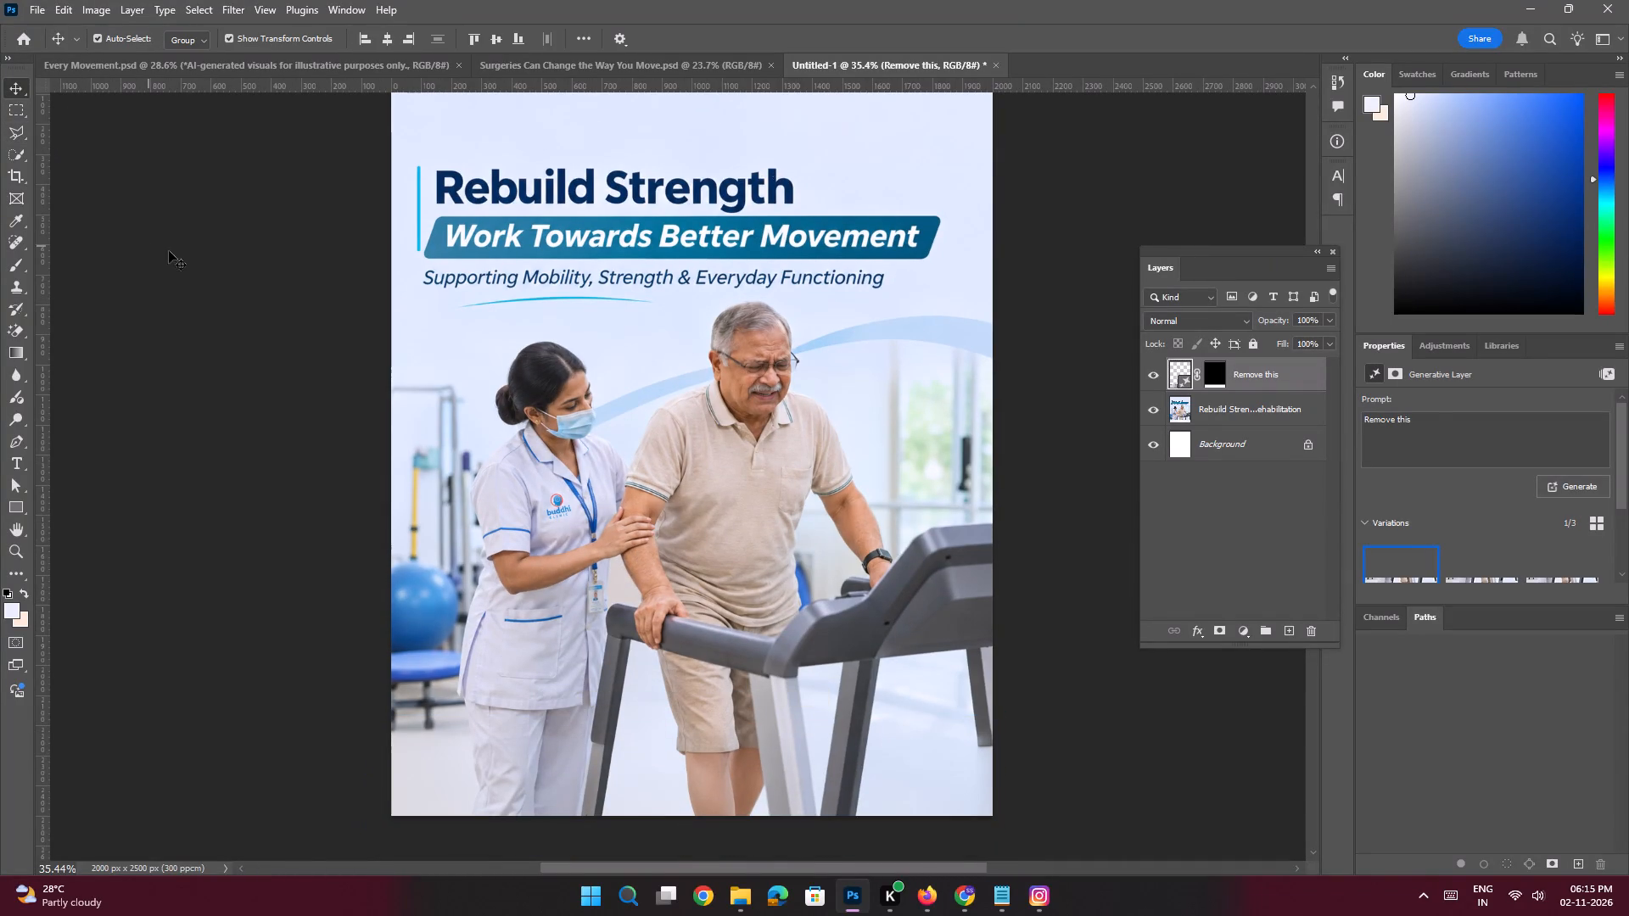
pyautogui.click(618, 68)
pyautogui.press('space')
pyautogui.press('space')
pyautogui.press('space')
pyautogui.press('space')
pyautogui.press('space')
pyautogui.moveTo(745, 510); pyautogui.dragTo(759, 479)
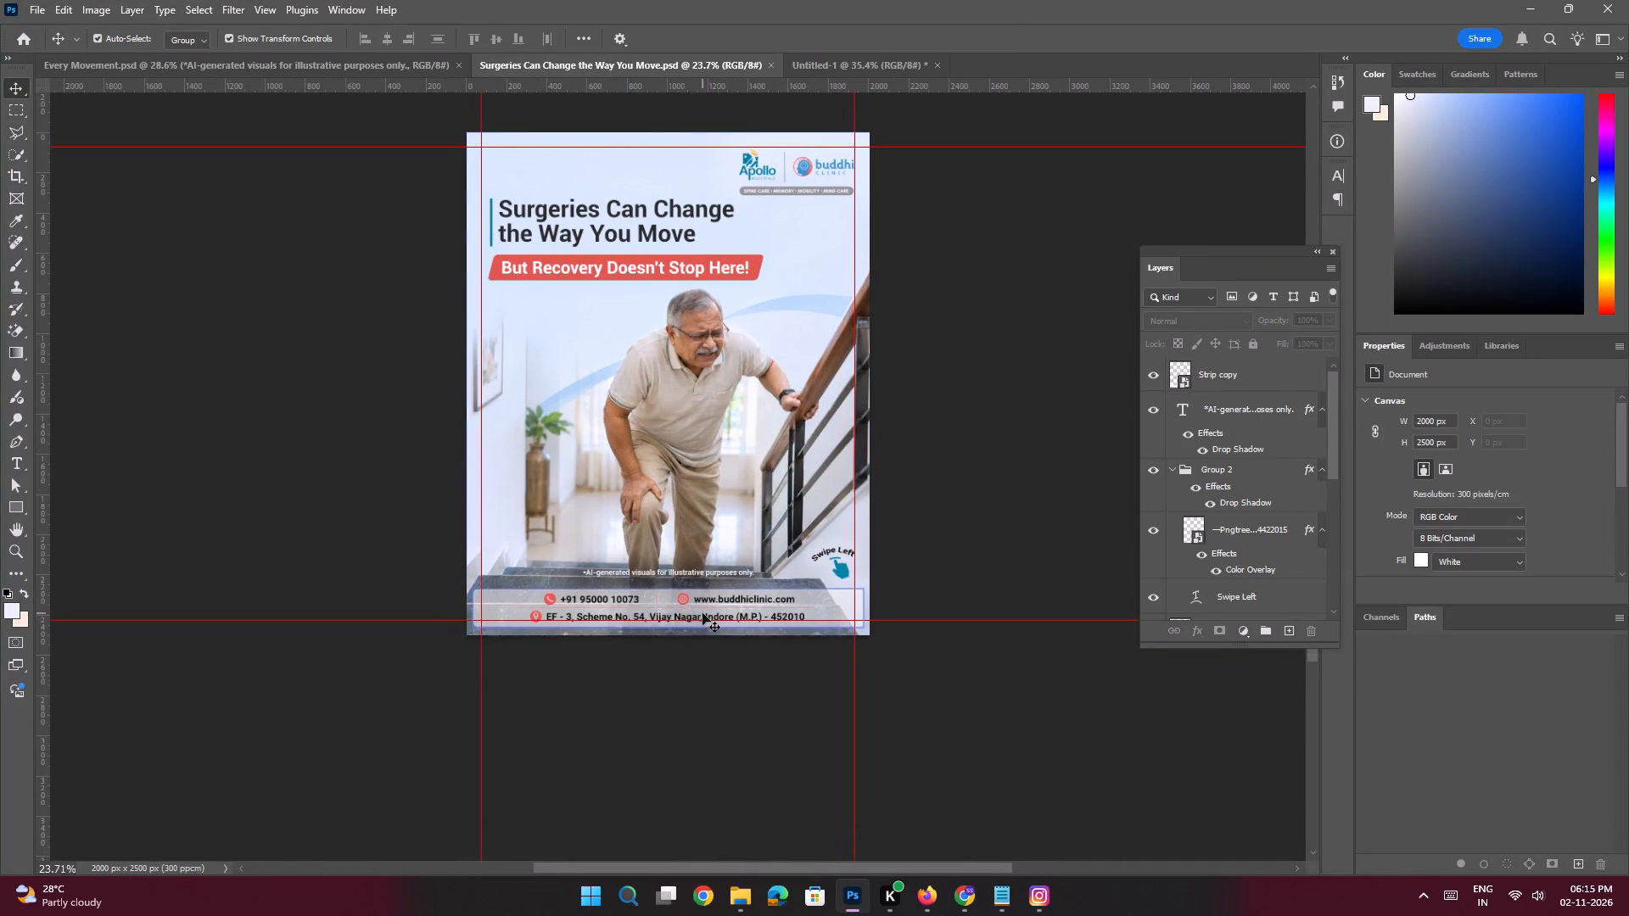
pyautogui.click(703, 613)
pyautogui.moveTo(1218, 369); pyautogui.dragTo(904, 155)
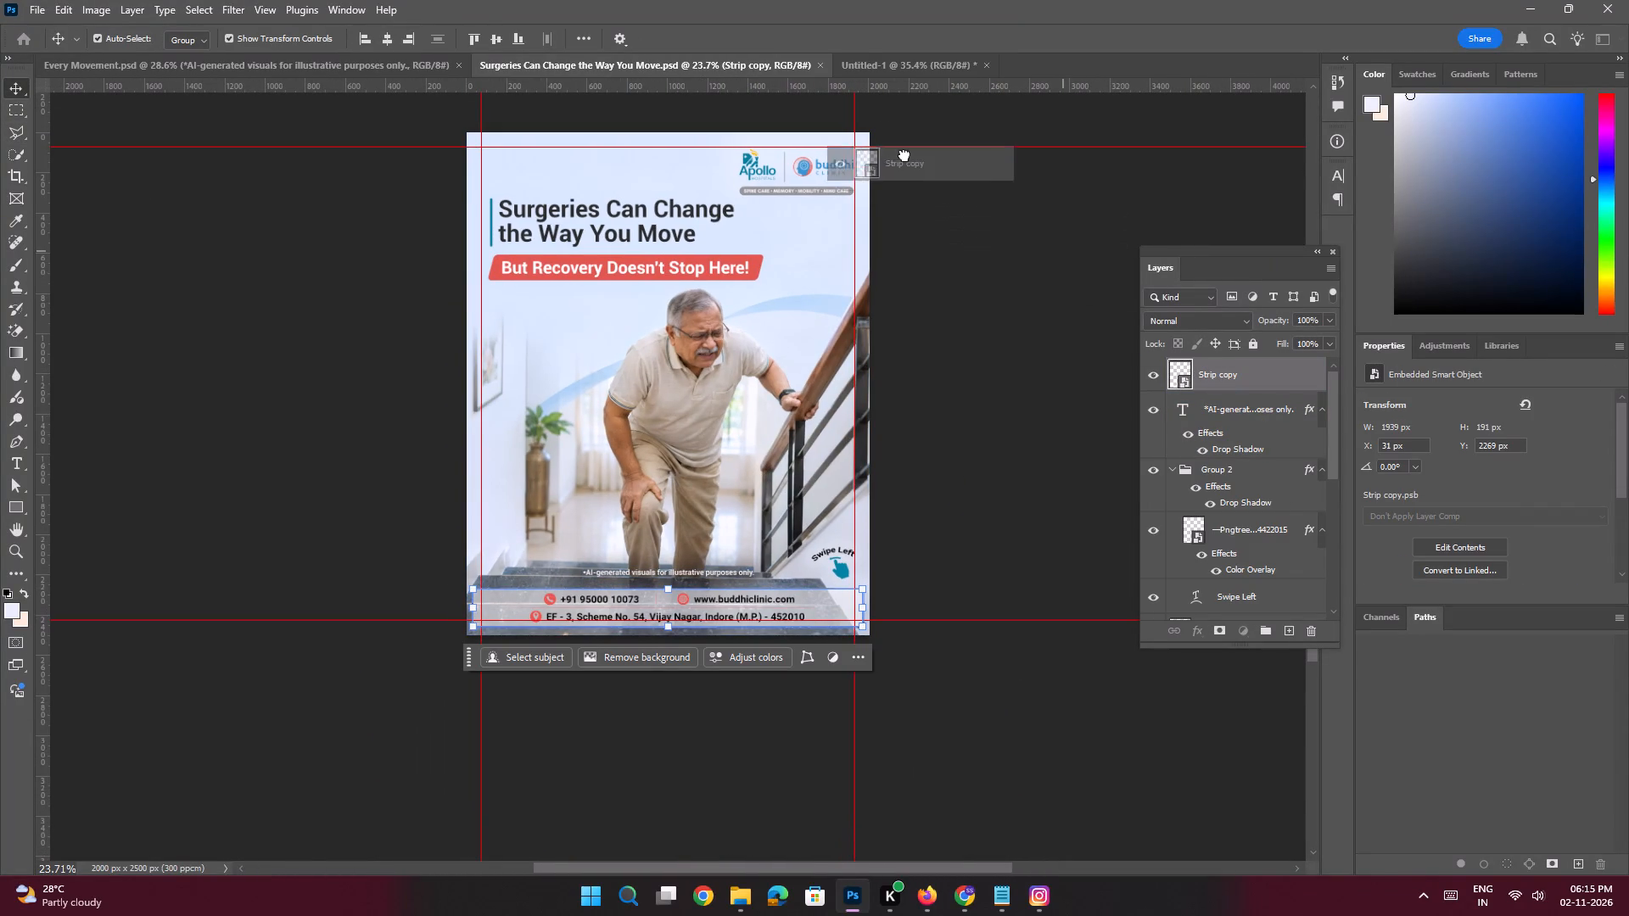
pyautogui.moveTo(904, 155); pyautogui.dragTo(880, 108)
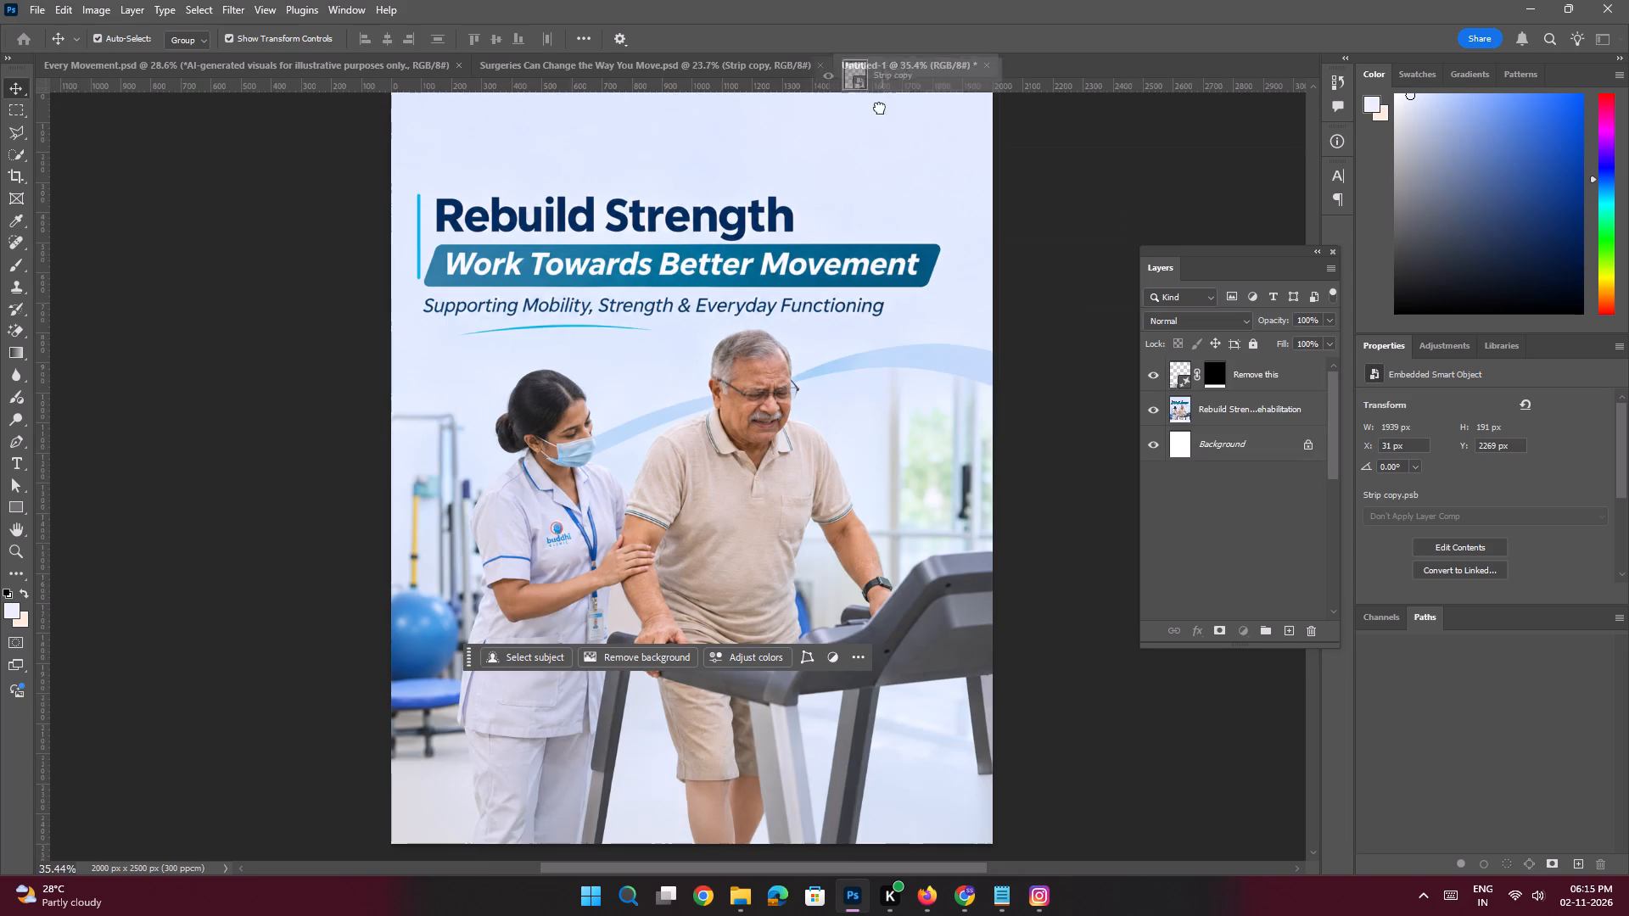
pyautogui.moveTo(880, 108); pyautogui.dragTo(725, 777)
pyautogui.press('space')
pyautogui.press('space')
pyautogui.press('space')
pyautogui.press('space')
pyautogui.press('space')
pyautogui.press('space')
pyautogui.press('space')
pyautogui.press('space')
pyautogui.press('space')
pyautogui.press('space')
pyautogui.press('space')
pyautogui.press('space')
pyautogui.press('space')
pyautogui.press('space')
pyautogui.moveTo(804, 580); pyautogui.dragTo(813, 535)
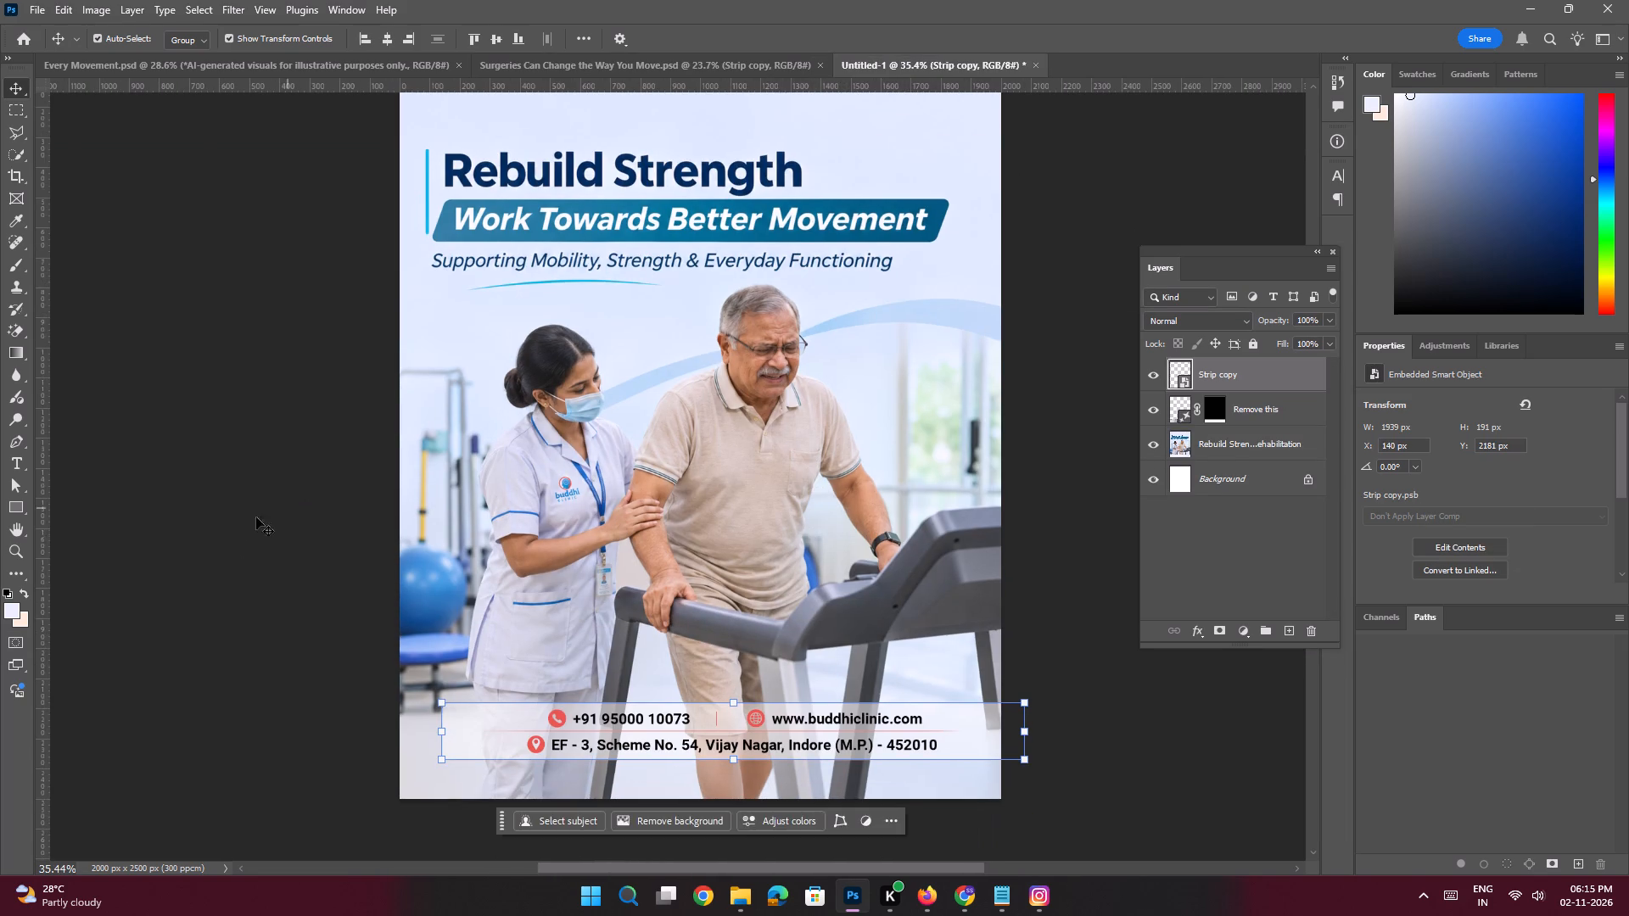
pyautogui.click(227, 538)
# Add a red guide layout to the poster with 75 px margins on all four sides.
pyautogui.press('space')
pyautogui.keyDown('ctrl'); pyautogui.moveTo(496, 556); pyautogui.dragTo(456, 546); pyautogui.keyUp('ctrl')
pyautogui.keyDown('ctrl'); pyautogui.moveTo(544, 548); pyautogui.dragTo(509, 538); pyautogui.keyUp('ctrl')
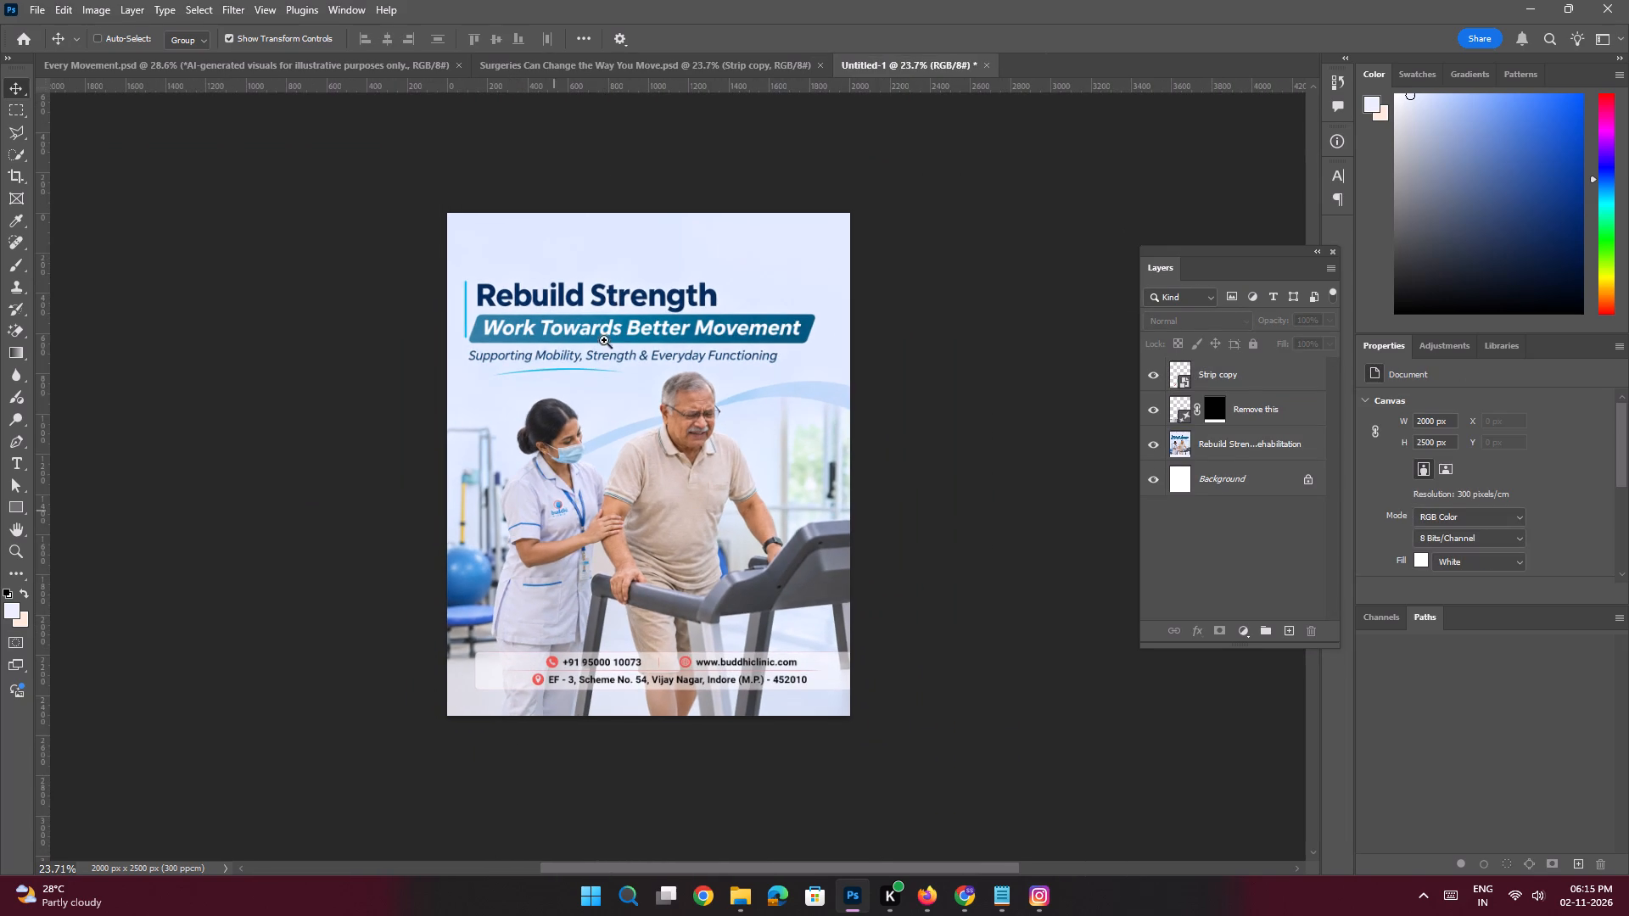
pyautogui.click(257, 9)
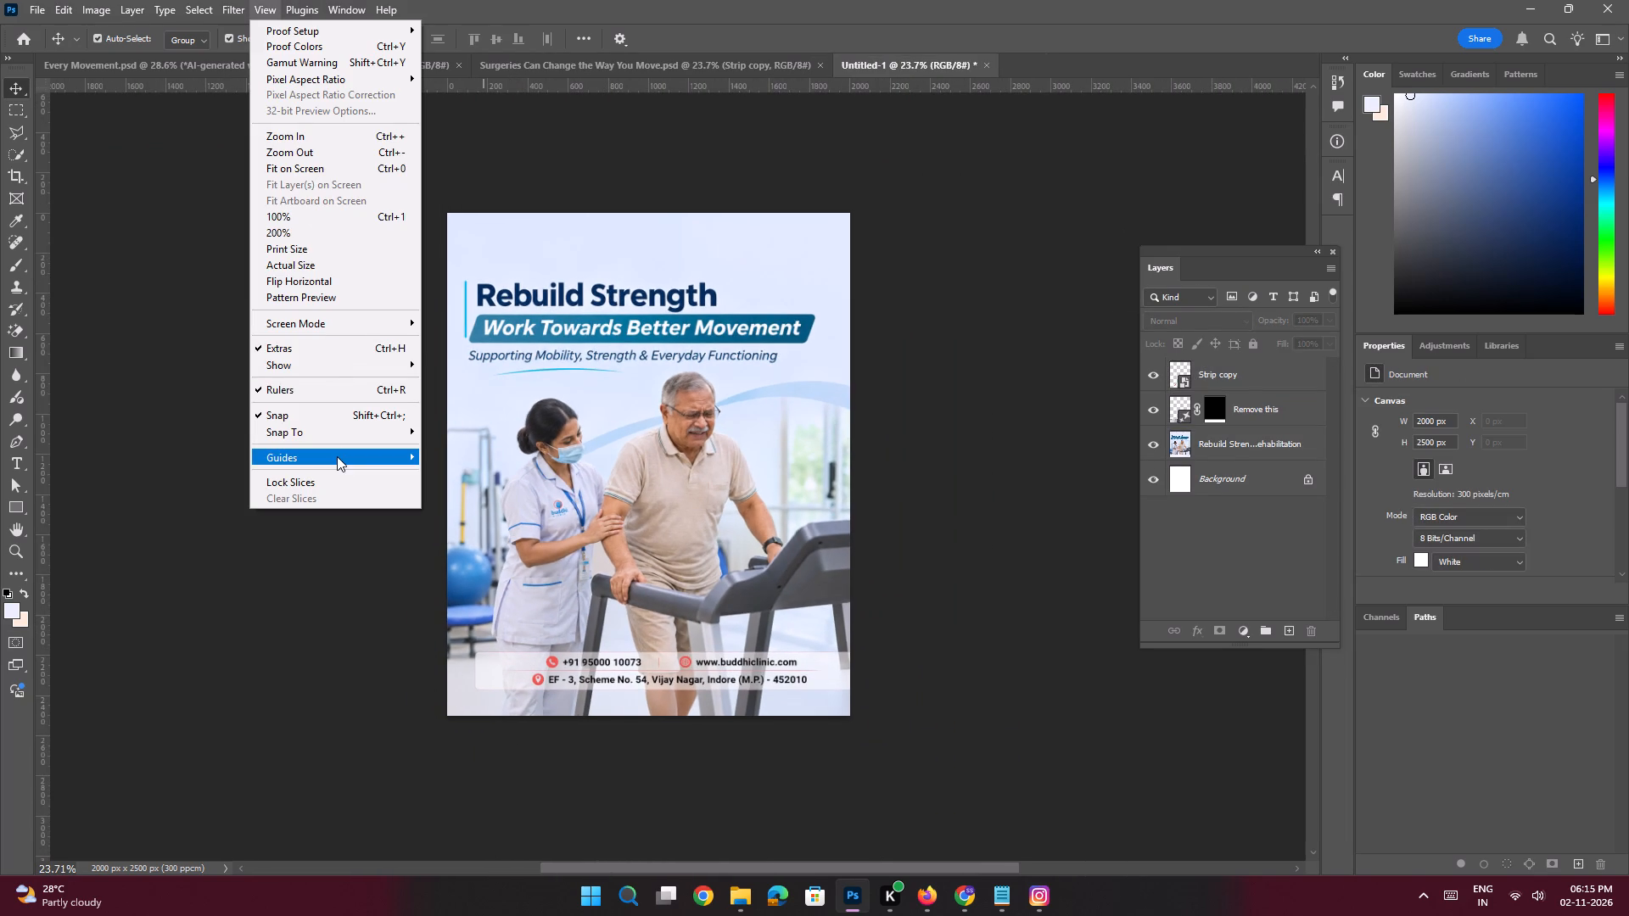
pyautogui.click(498, 572)
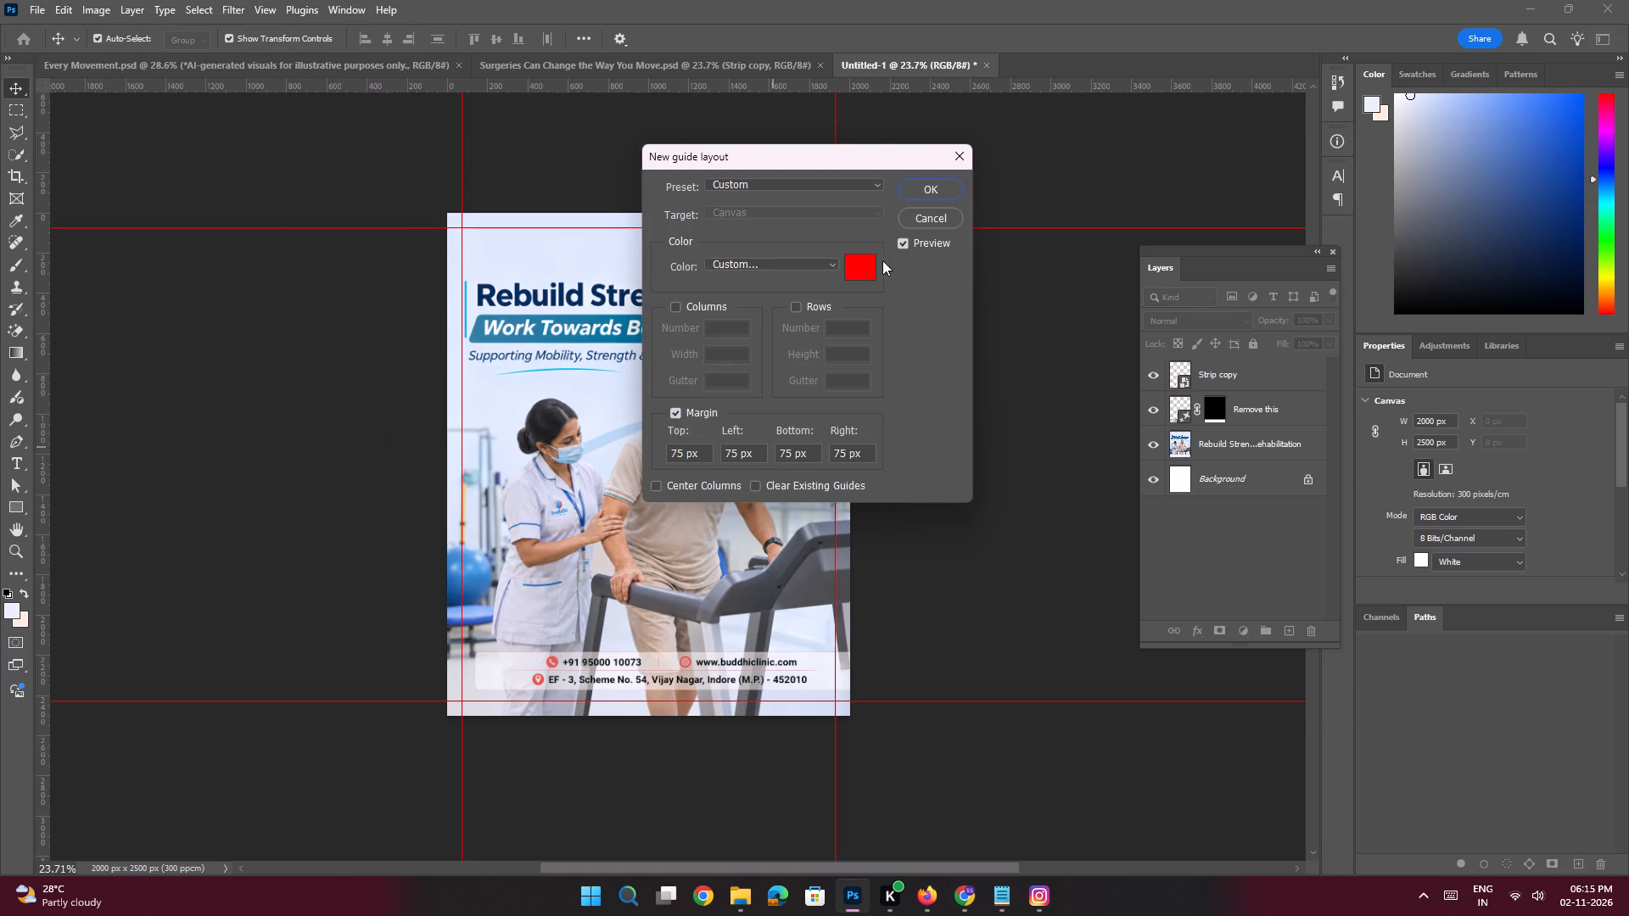
pyautogui.click(916, 187)
# Centre the contact strip horizontally on the poster and move it down near the bottom edge, to about Y 2271 px.
pyautogui.press('space')
pyautogui.keyDown('ctrl'); pyautogui.moveTo(616, 668); pyautogui.dragTo(647, 690); pyautogui.keyUp('ctrl')
pyautogui.click(640, 667)
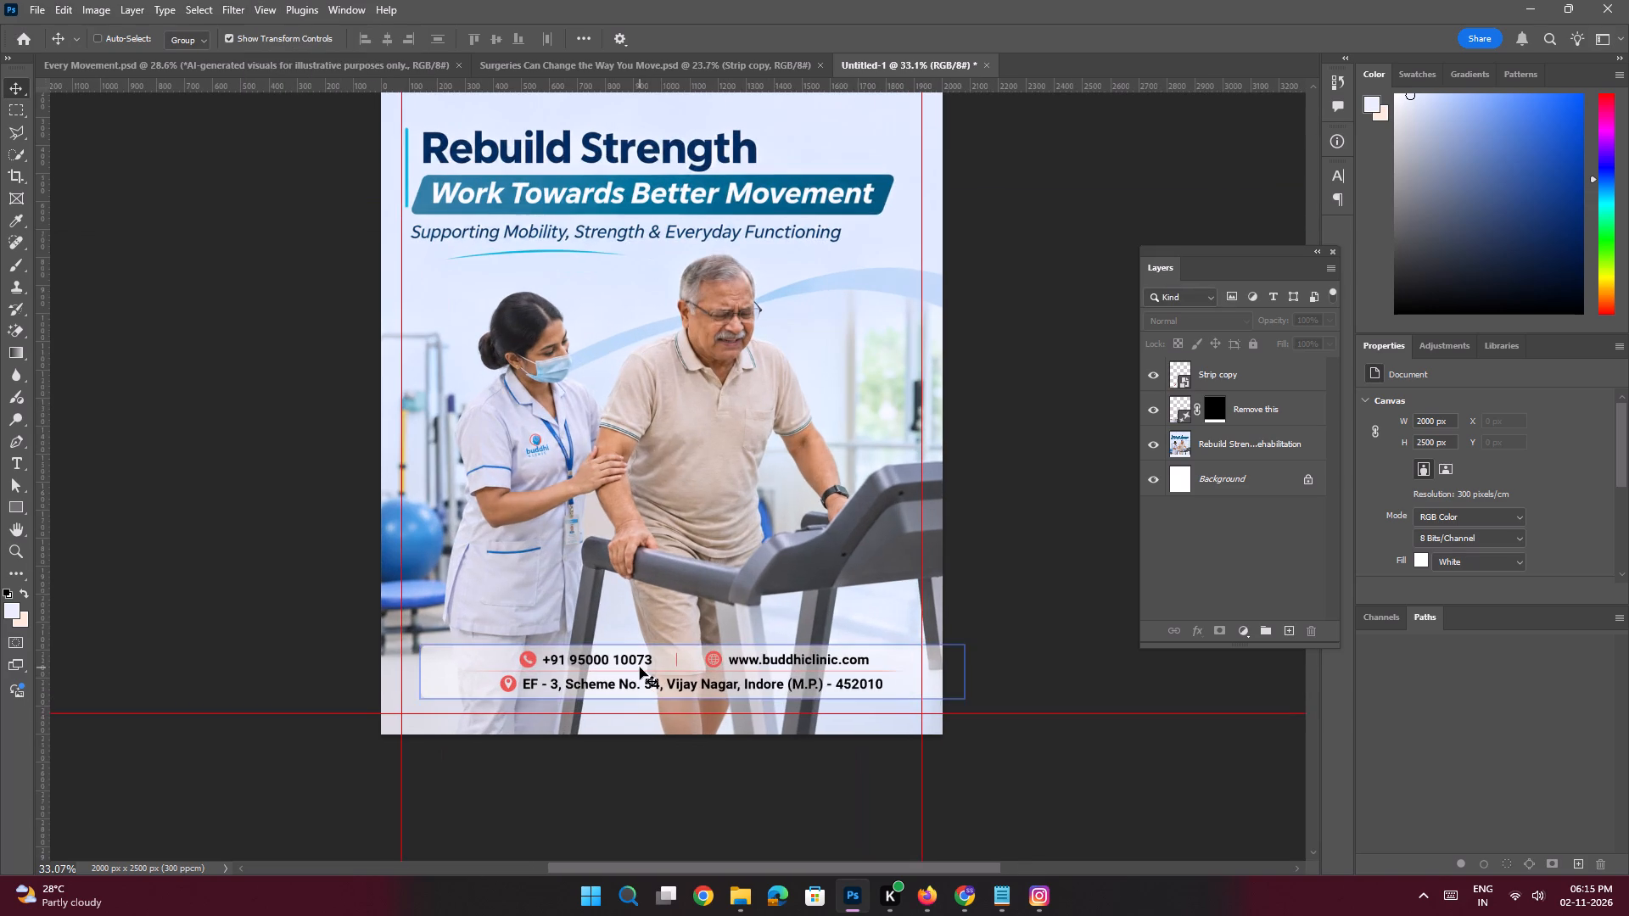
pyautogui.doubleClick(388, 39)
pyautogui.press('space')
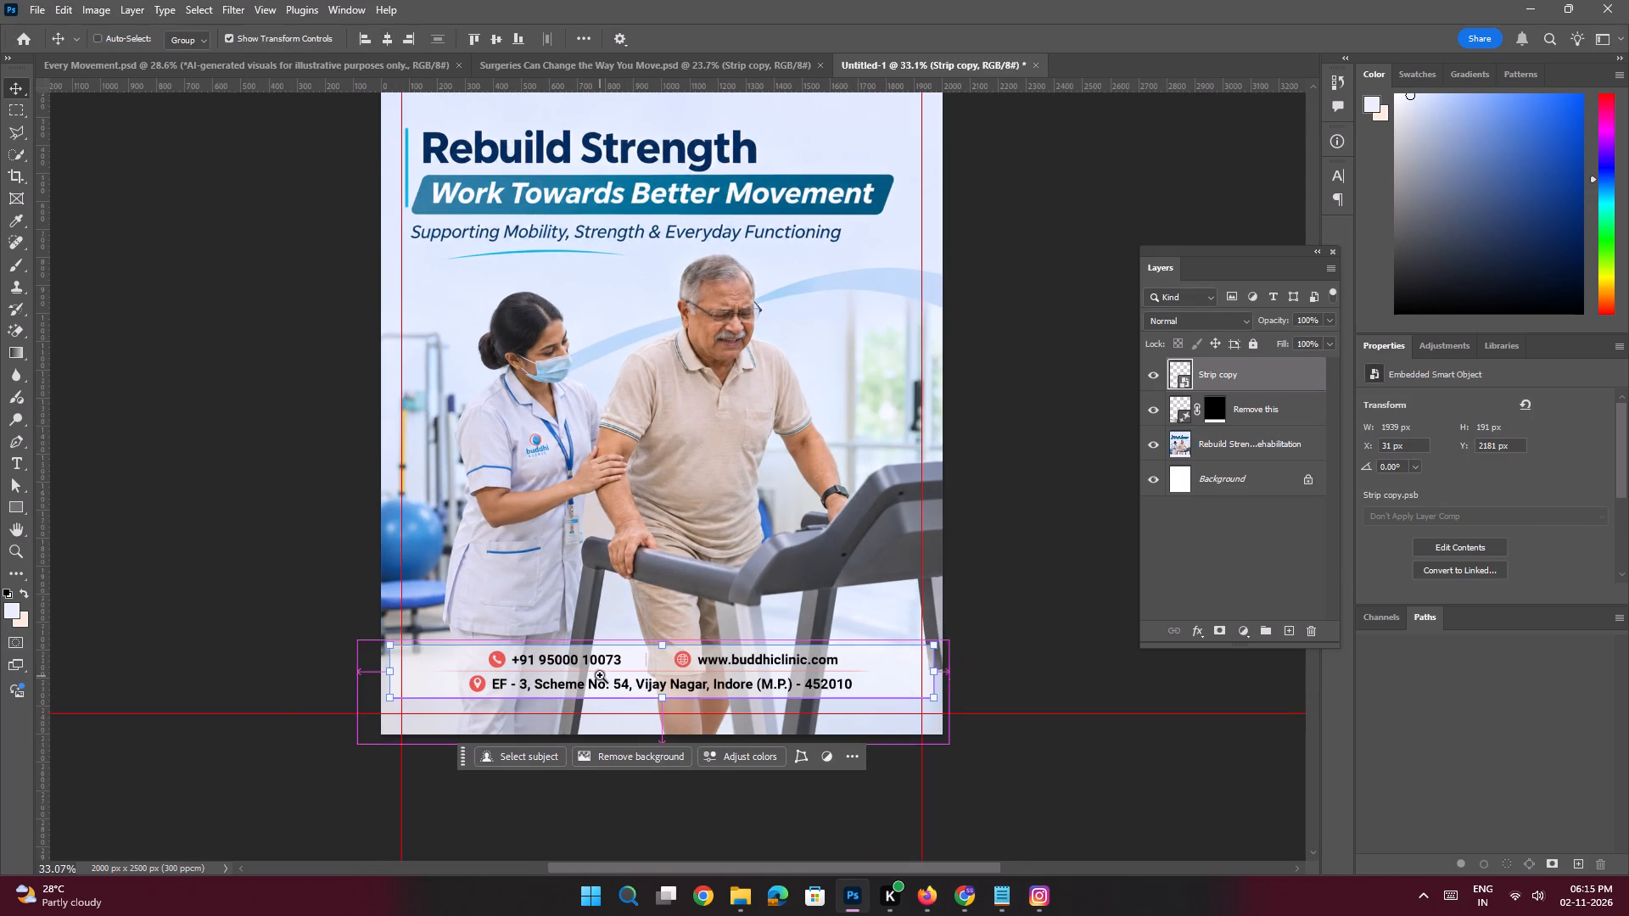
pyautogui.keyDown('ctrl'); pyautogui.moveTo(600, 675); pyautogui.dragTo(640, 726); pyautogui.keyUp('ctrl')
pyautogui.keyDown('shift'); pyautogui.moveTo(637, 673); pyautogui.dragTo(638, 714); pyautogui.keyUp('shift')
pyautogui.hotkey('ctrl', '0')
pyautogui.hotkey('ctrl', '0')
pyautogui.click(314, 559)
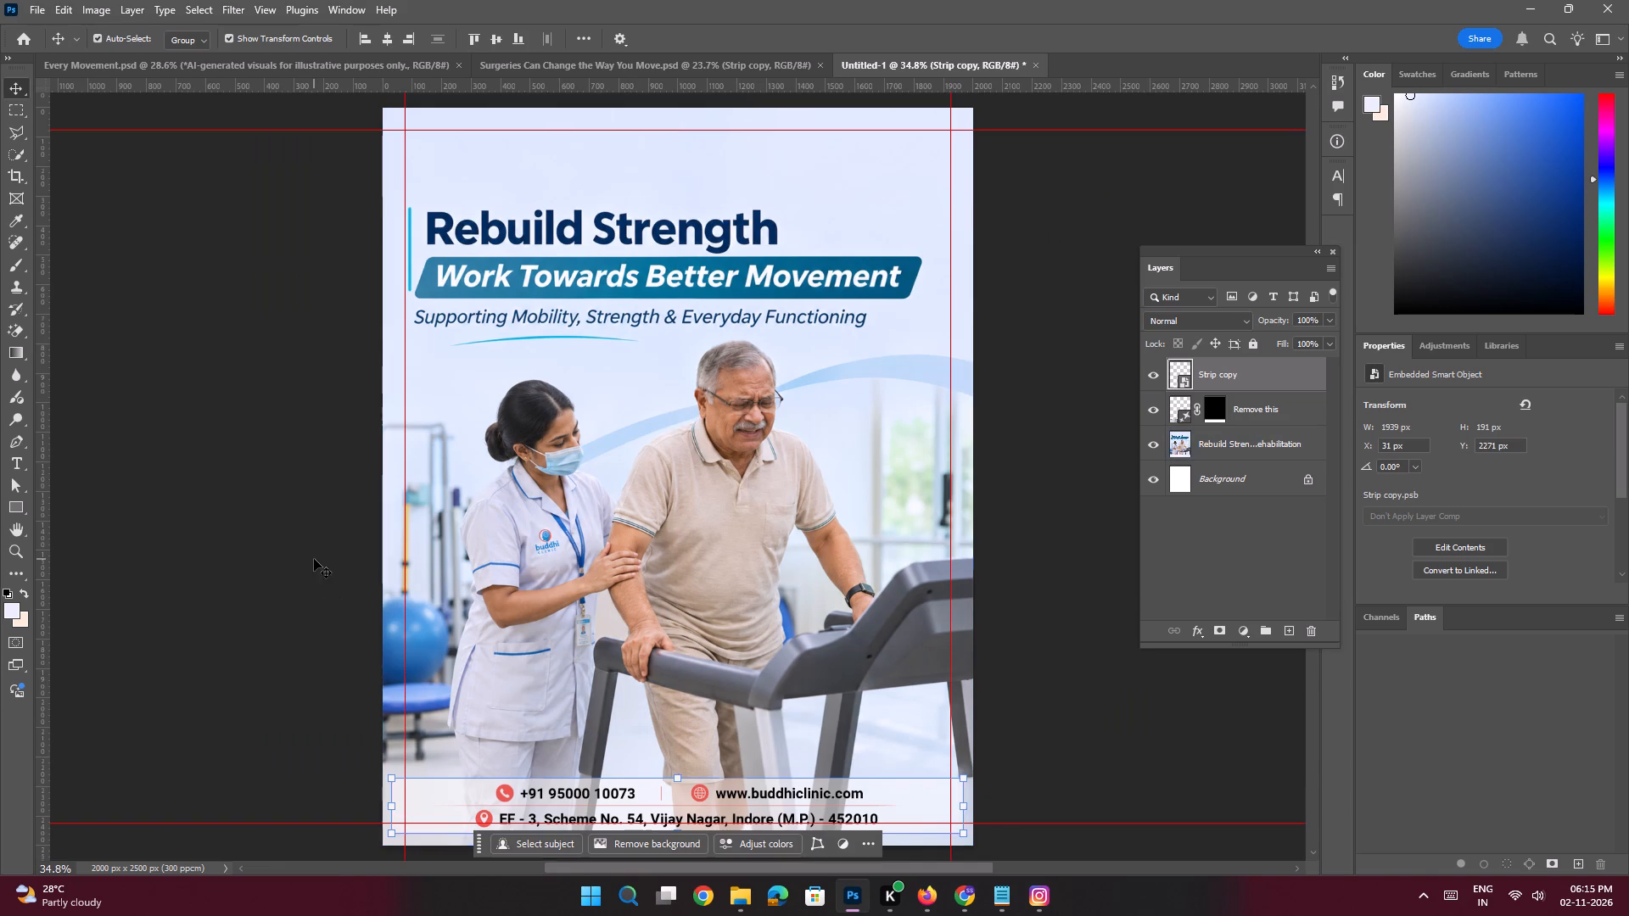
# Copy the Apollo and Buddhi Clinic logo layer from the Surgeries document into the poster, snapped to its upper-right margin guides at X 1352, Y 75 px.
pyautogui.click(740, 68)
pyautogui.press('space')
pyautogui.keyDown('ctrl'); pyautogui.moveTo(788, 160); pyautogui.dragTo(816, 209); pyautogui.keyUp('ctrl')
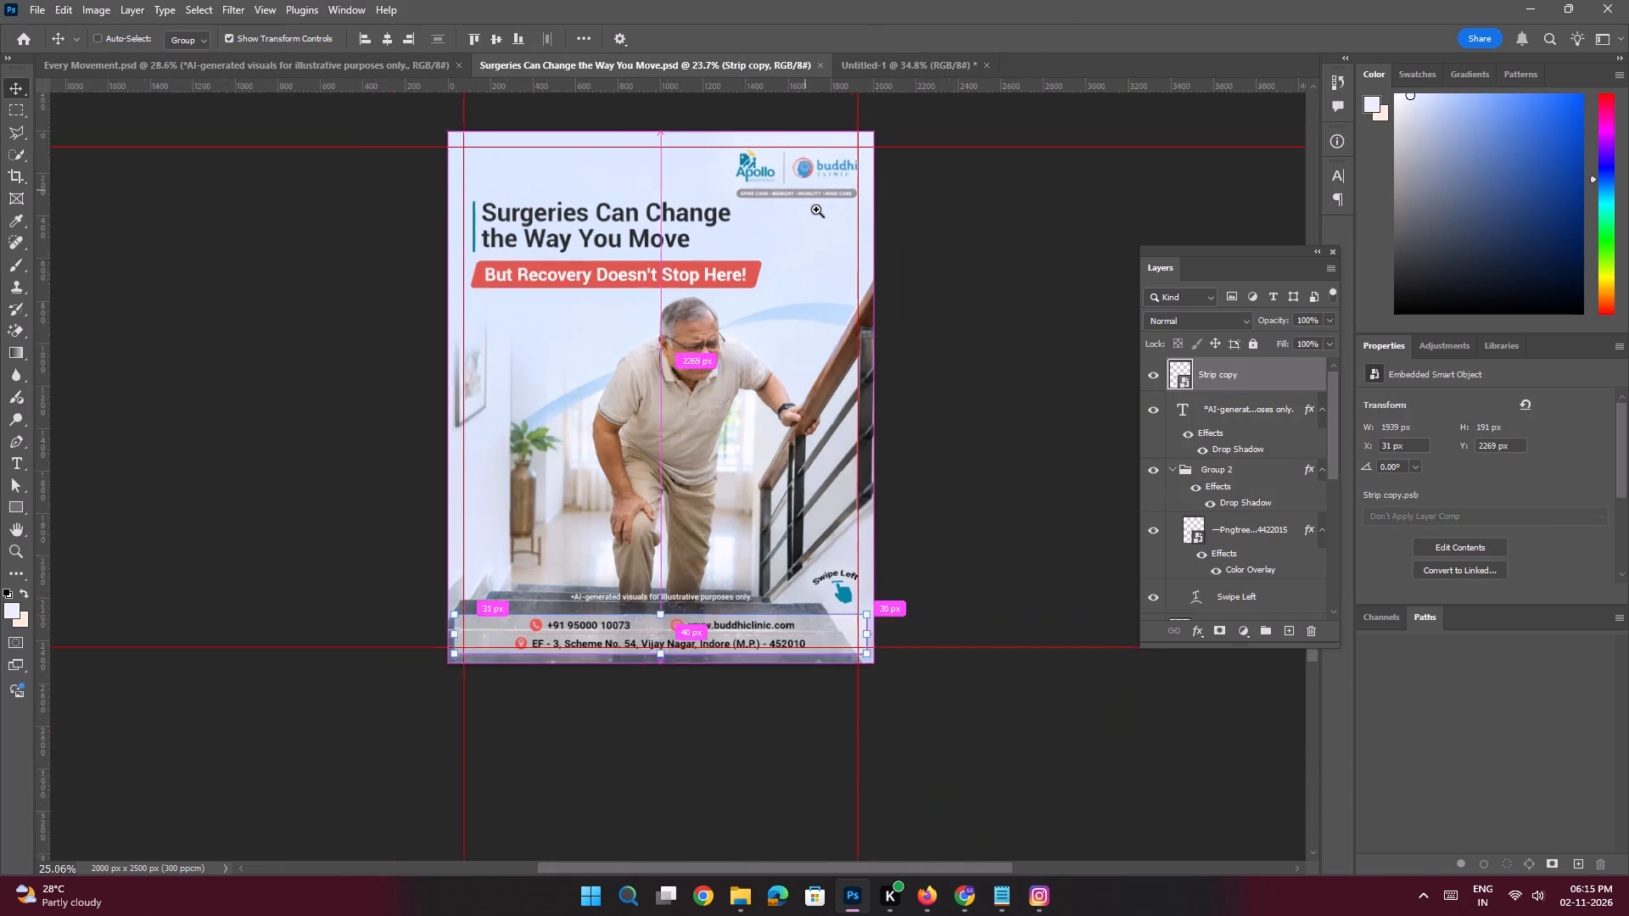
pyautogui.keyDown('ctrl'); pyautogui.moveTo(816, 209); pyautogui.dragTo(823, 221); pyautogui.keyUp('ctrl')
pyautogui.click(805, 171)
pyautogui.moveTo(1240, 594); pyautogui.dragTo(1251, 569)
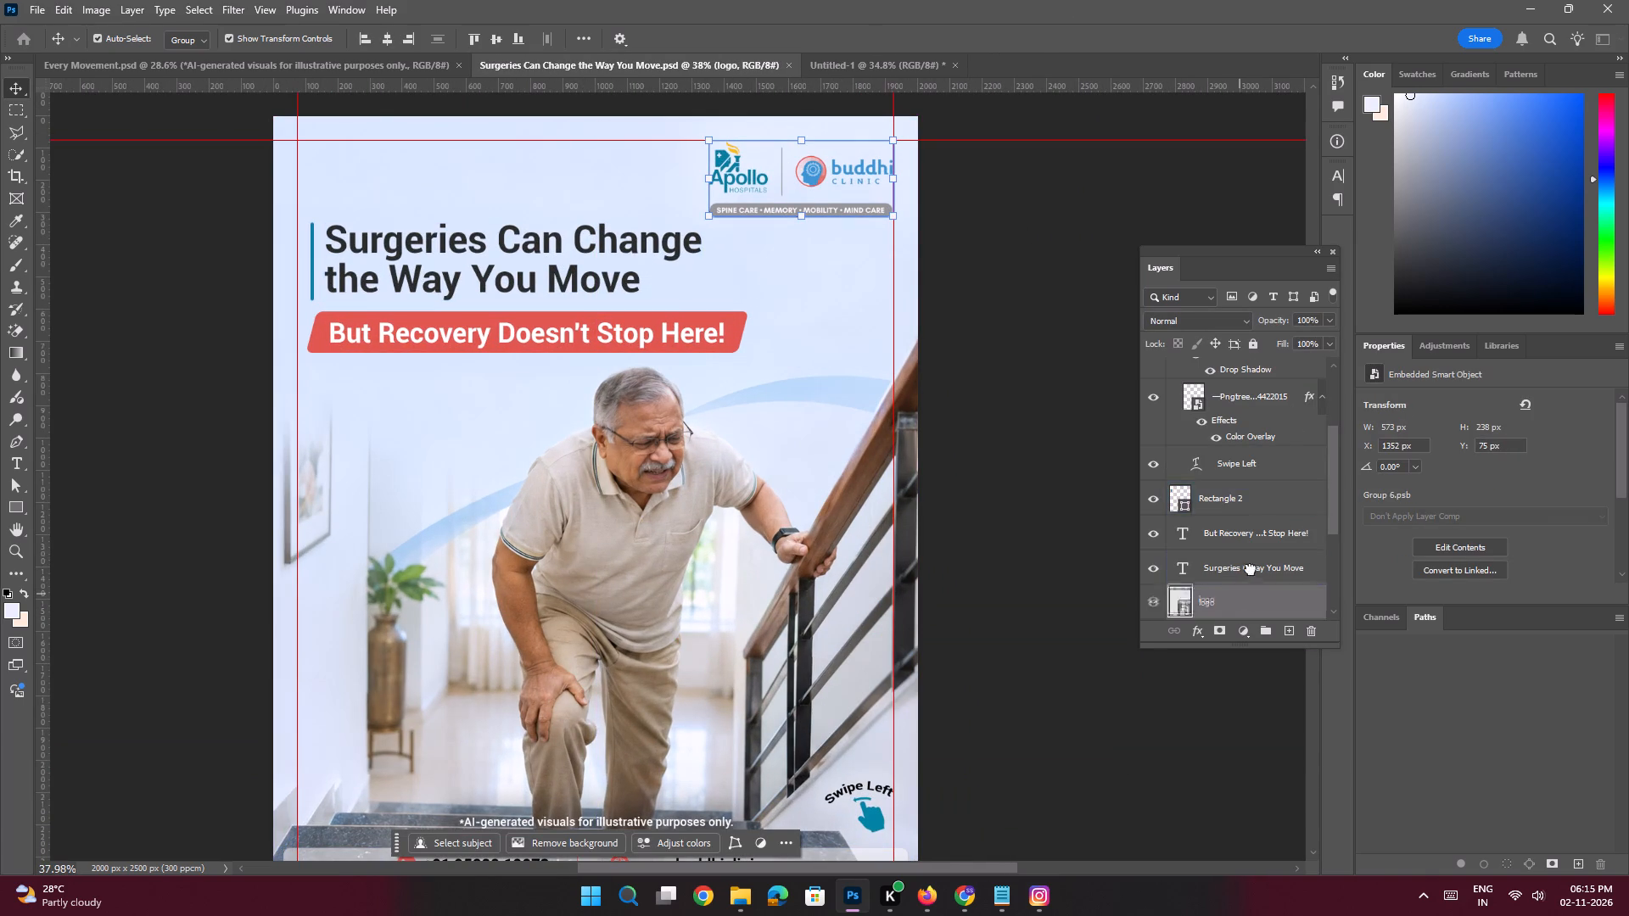
pyautogui.moveTo(1251, 569); pyautogui.dragTo(877, 166)
pyautogui.press('space')
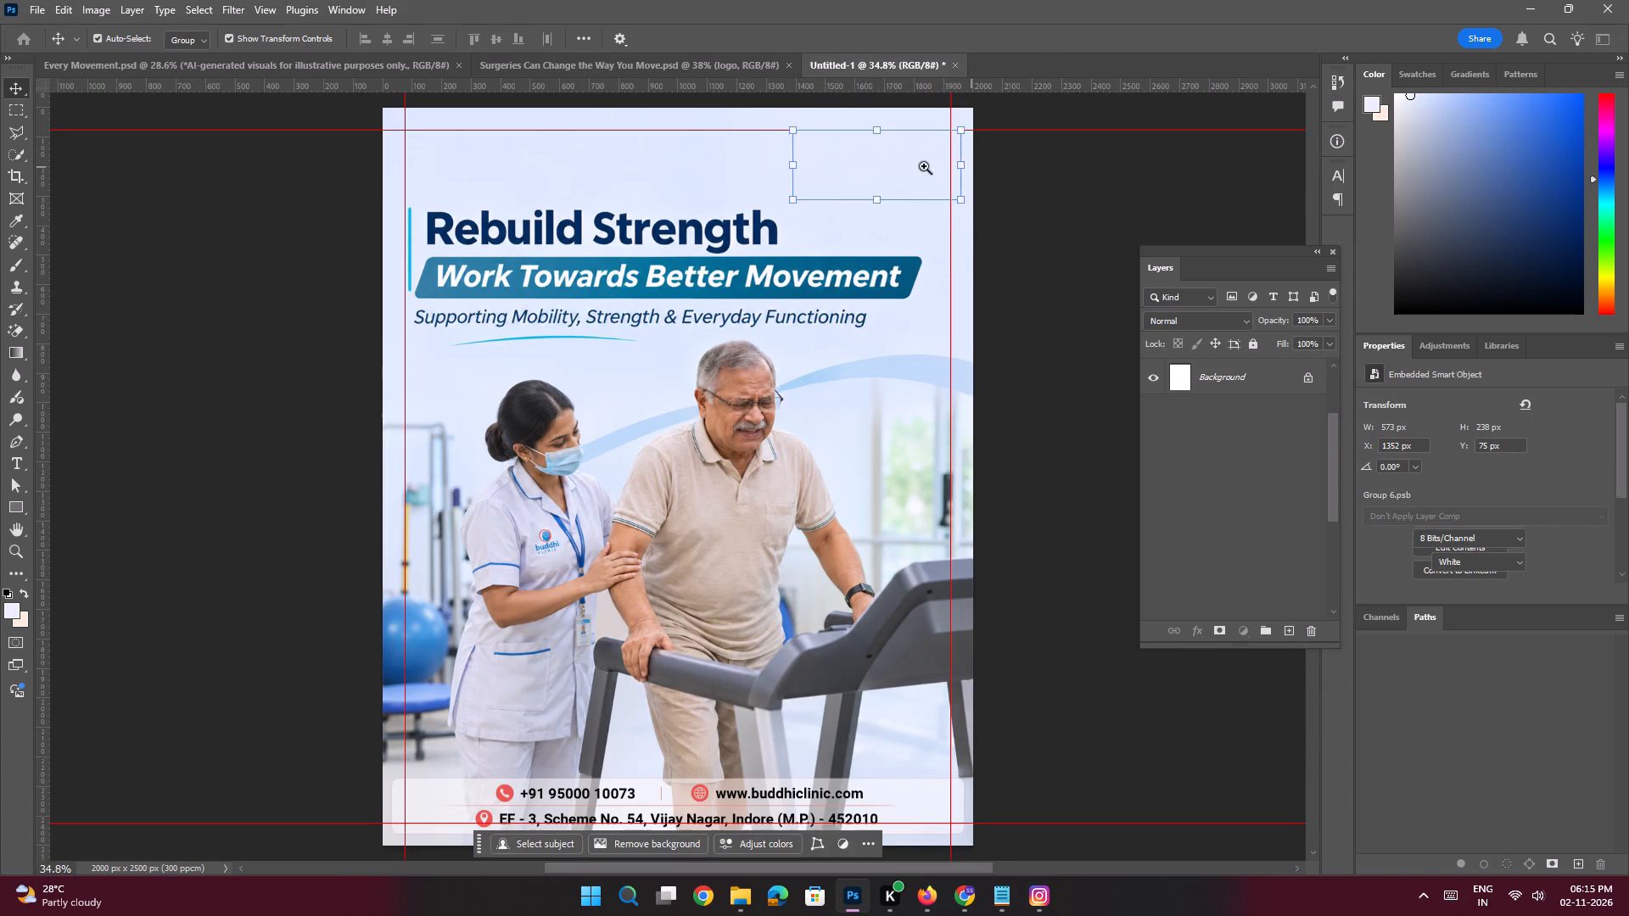
pyautogui.keyDown('ctrl'); pyautogui.moveTo(904, 156); pyautogui.dragTo(966, 252); pyautogui.keyUp('ctrl')
pyautogui.moveTo(932, 176); pyautogui.dragTo(938, 216)
pyautogui.keyDown('ctrl'); pyautogui.moveTo(877, 191); pyautogui.dragTo(923, 250); pyautogui.keyUp('ctrl')
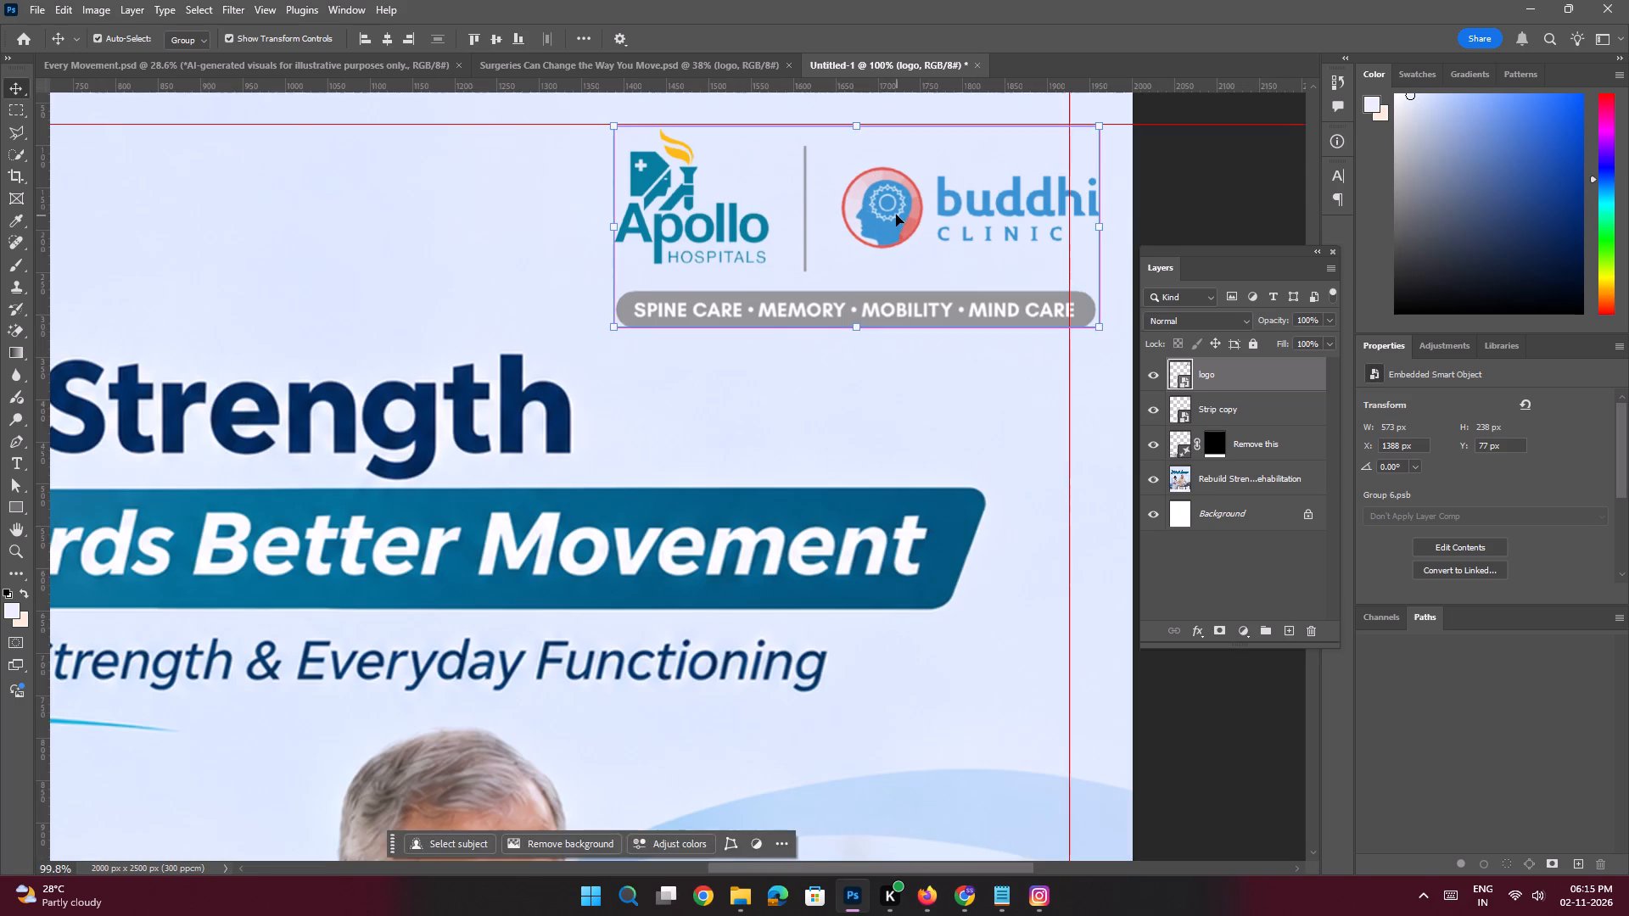
pyautogui.moveTo(896, 215); pyautogui.dragTo(869, 215)
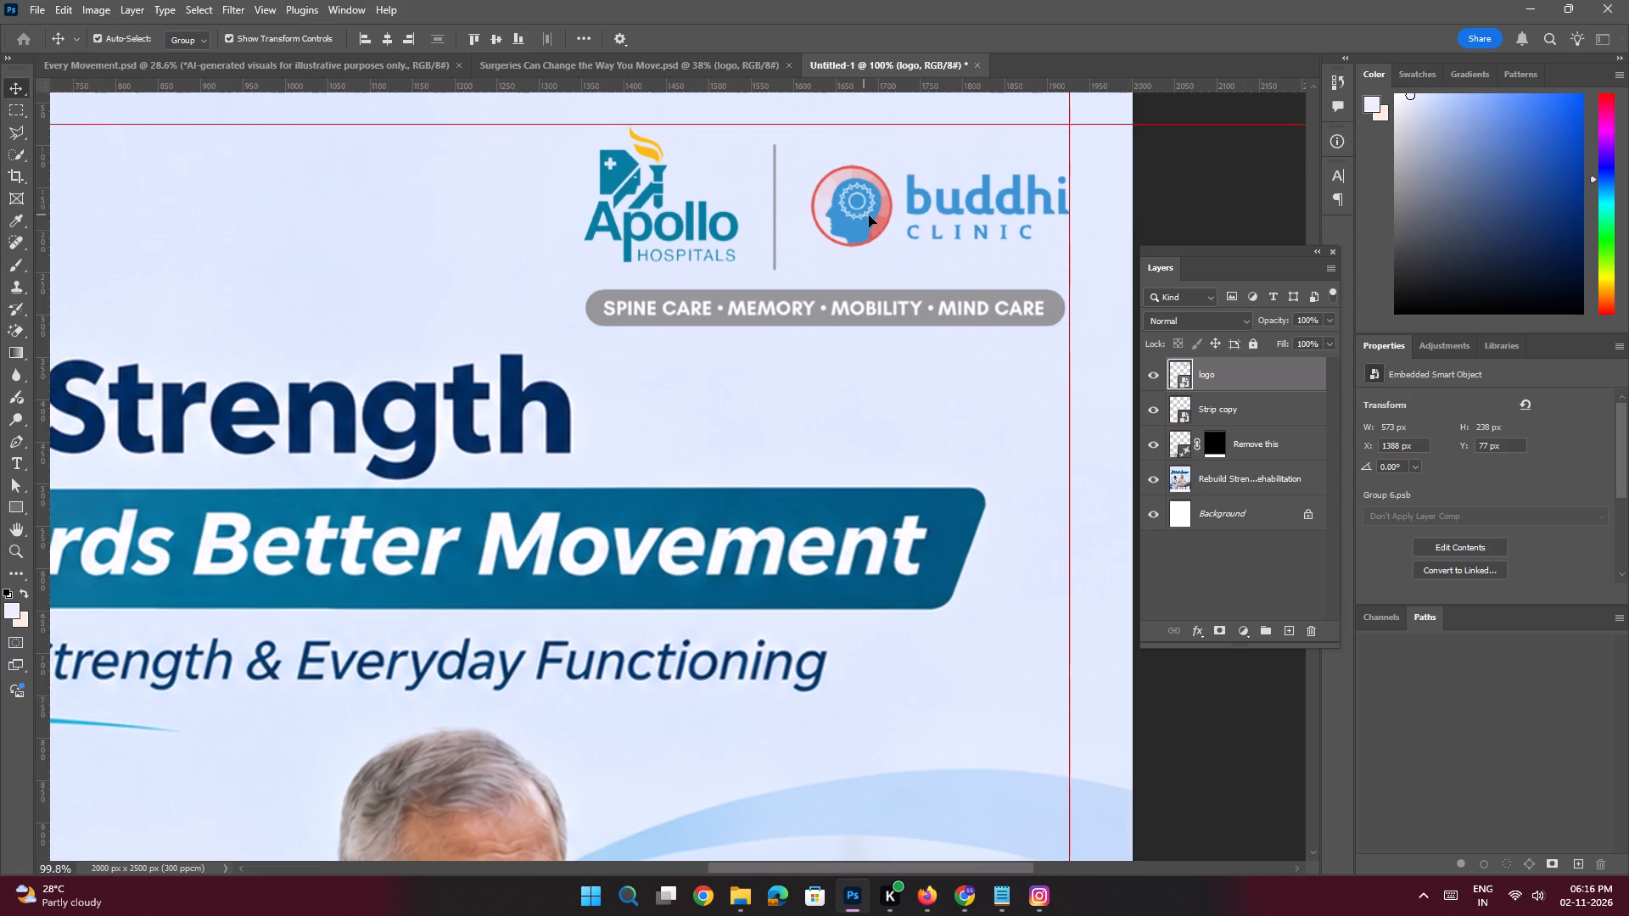
pyautogui.moveTo(869, 215); pyautogui.dragTo(864, 215)
pyautogui.press('space')
pyautogui.keyDown('ctrl'); pyautogui.moveTo(889, 235); pyautogui.dragTo(800, 214); pyautogui.keyUp('ctrl')
pyautogui.moveTo(787, 266); pyautogui.dragTo(792, 226)
pyautogui.keyDown('ctrl'); pyautogui.moveTo(697, 265); pyautogui.dragTo(716, 289); pyautogui.keyUp('ctrl')
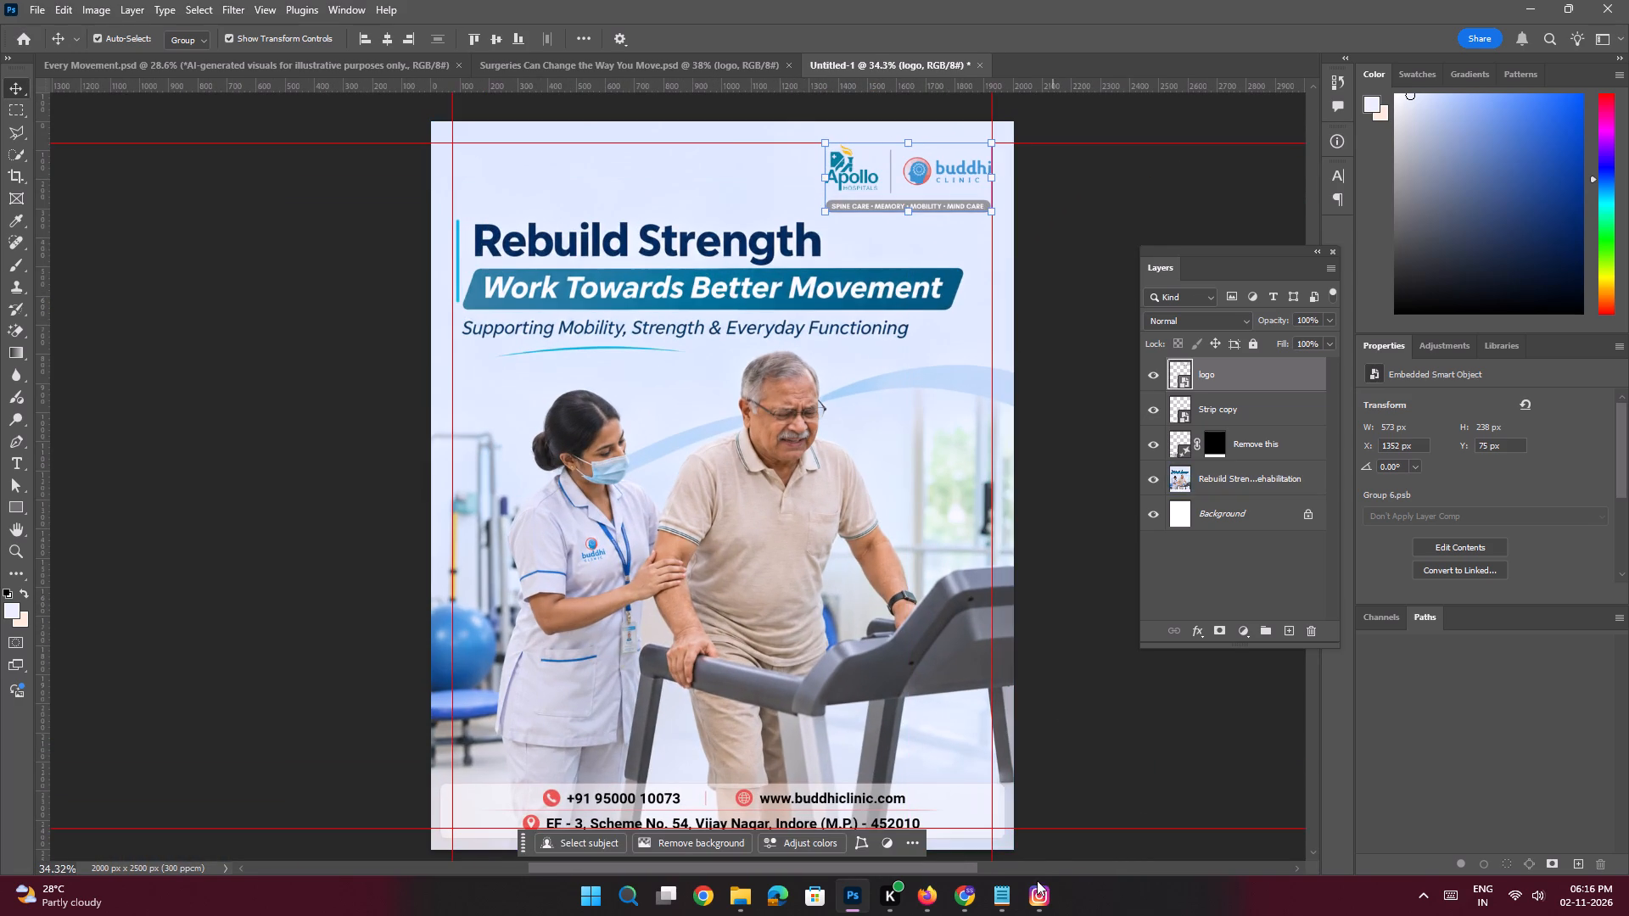
# Copy the Slide 2 heading "Rebuild Strength" from the Notepad copy and save the poster under that name as a PSD.
pyautogui.click(993, 908)
pyautogui.scroll(-5, 1134, 515)
pyautogui.click(1134, 512)
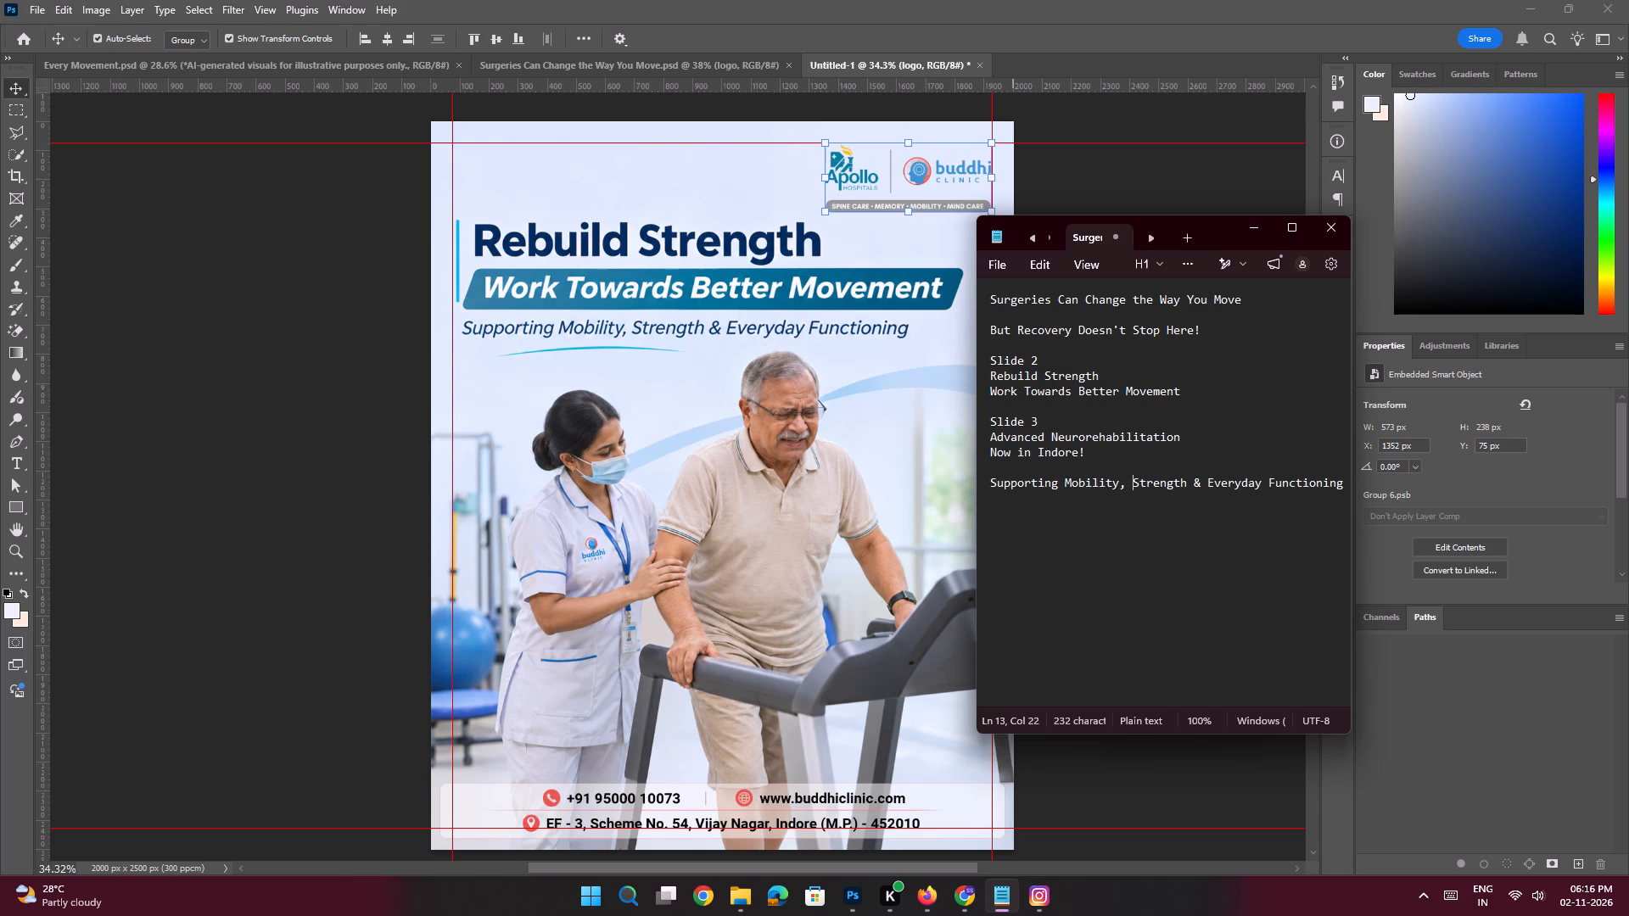
pyautogui.moveTo(1121, 377); pyautogui.dragTo(764, 369)
pyautogui.hotkey('ctrl', 'c')
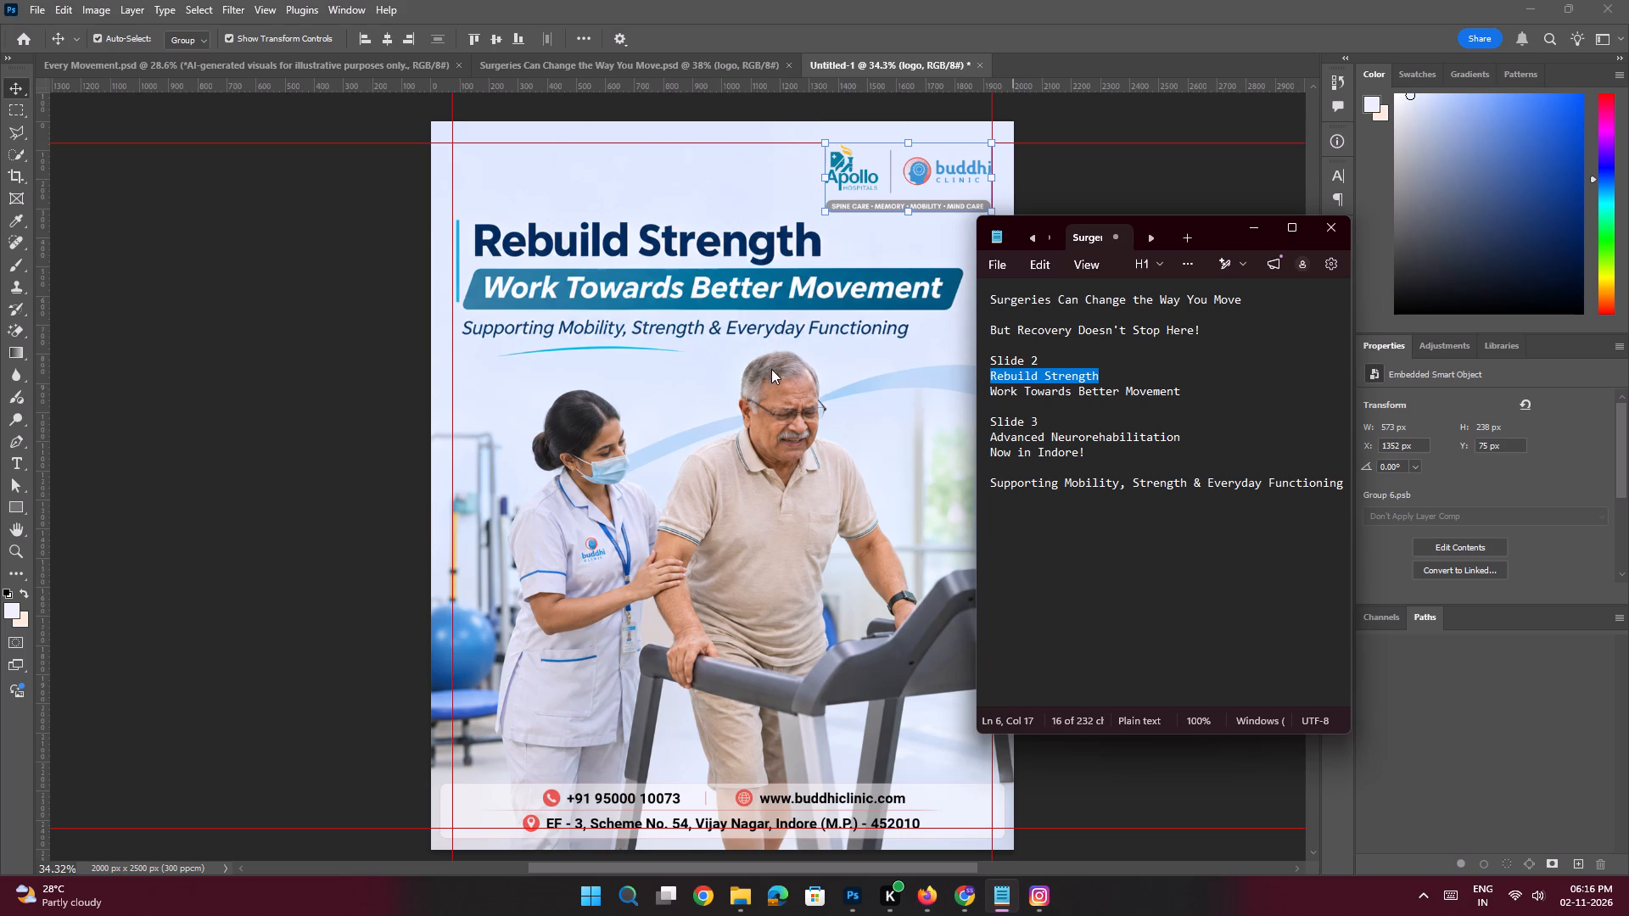
pyautogui.hotkey('ctrl', 'c')
pyautogui.hotkey('ctrl', 'c')
pyautogui.click(1250, 231)
pyautogui.hotkey('ctrl', 's')
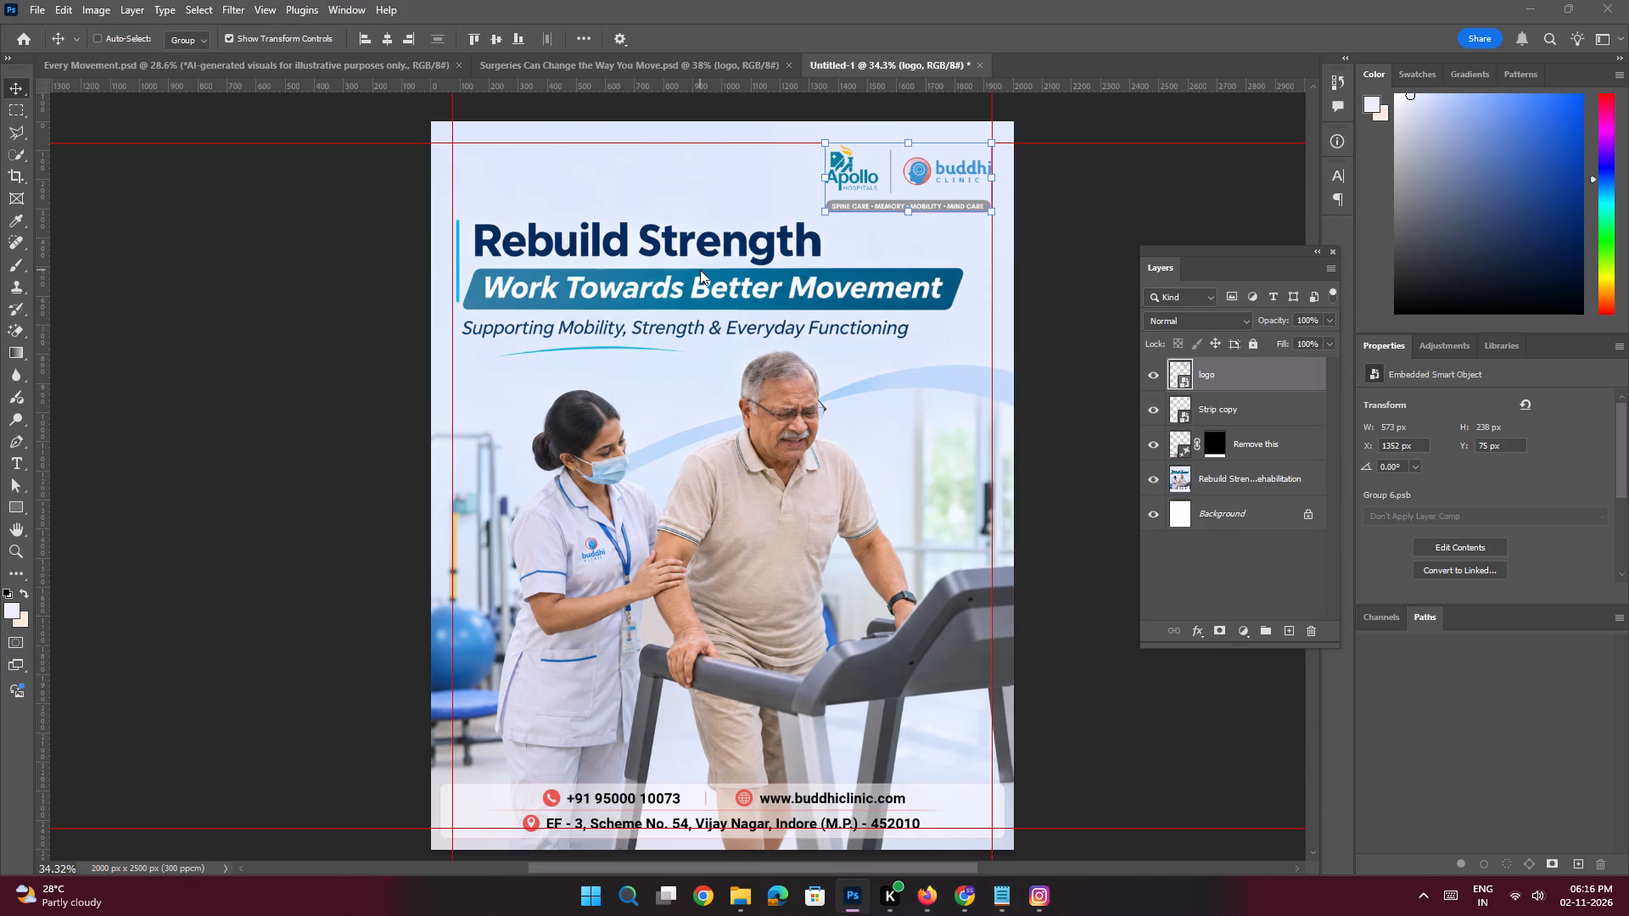
pyautogui.hotkey('ctrl', 'v')
pyautogui.press('Return')
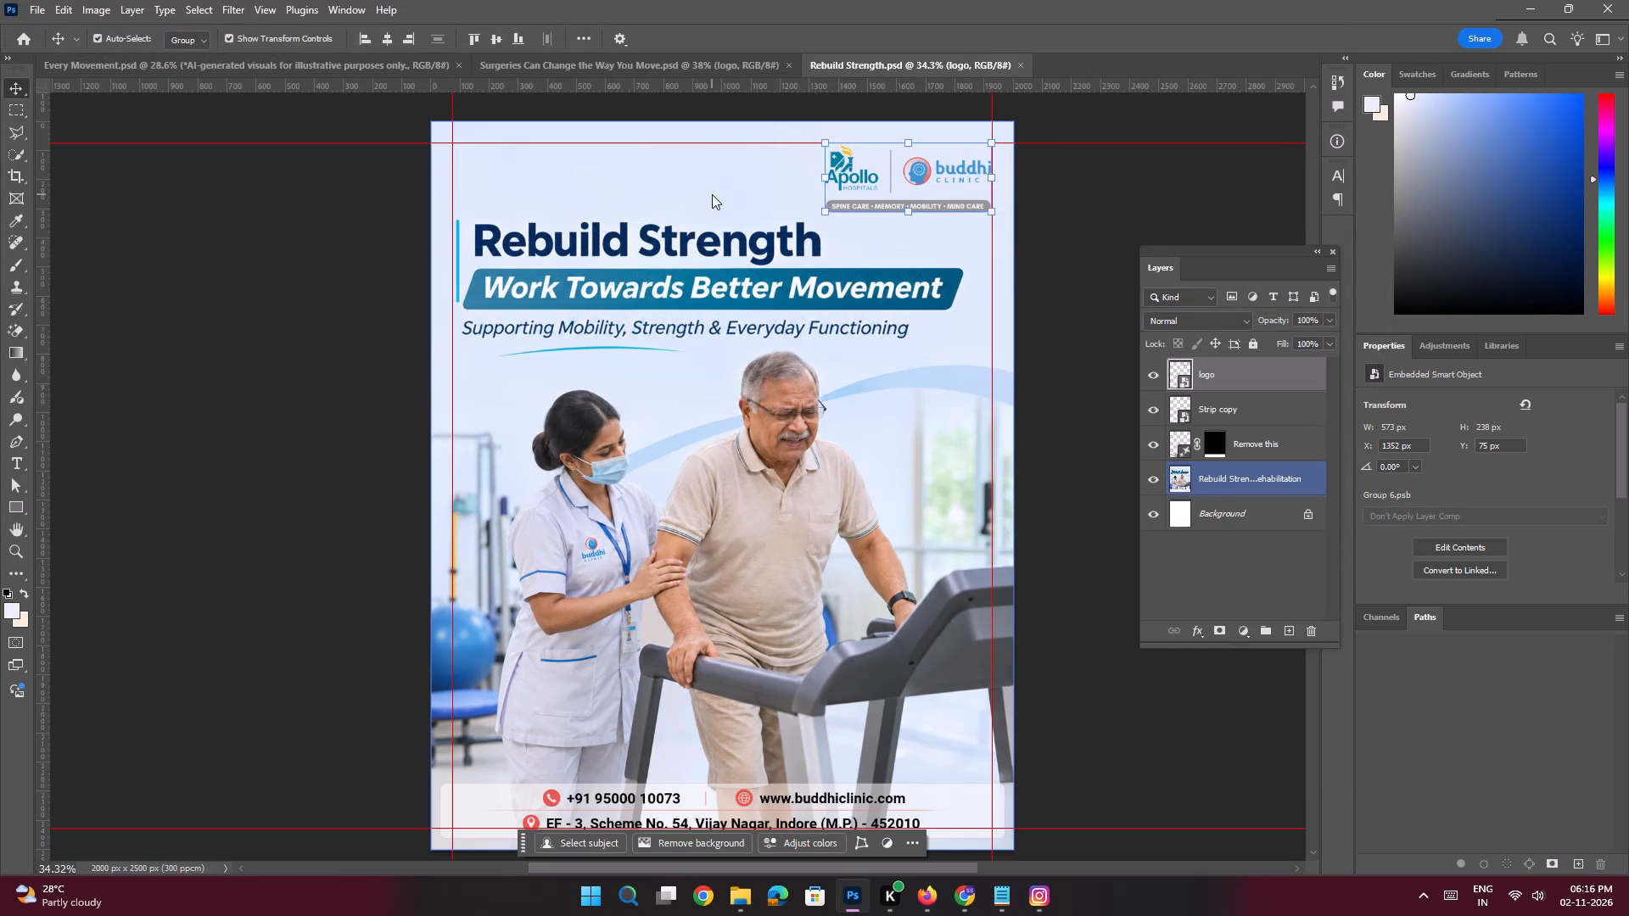
# In the Surgeries document, recolour the headline word "Surgeries" to the Apollo logo's teal, #067d9e.
pyautogui.click(644, 70)
pyautogui.press('space')
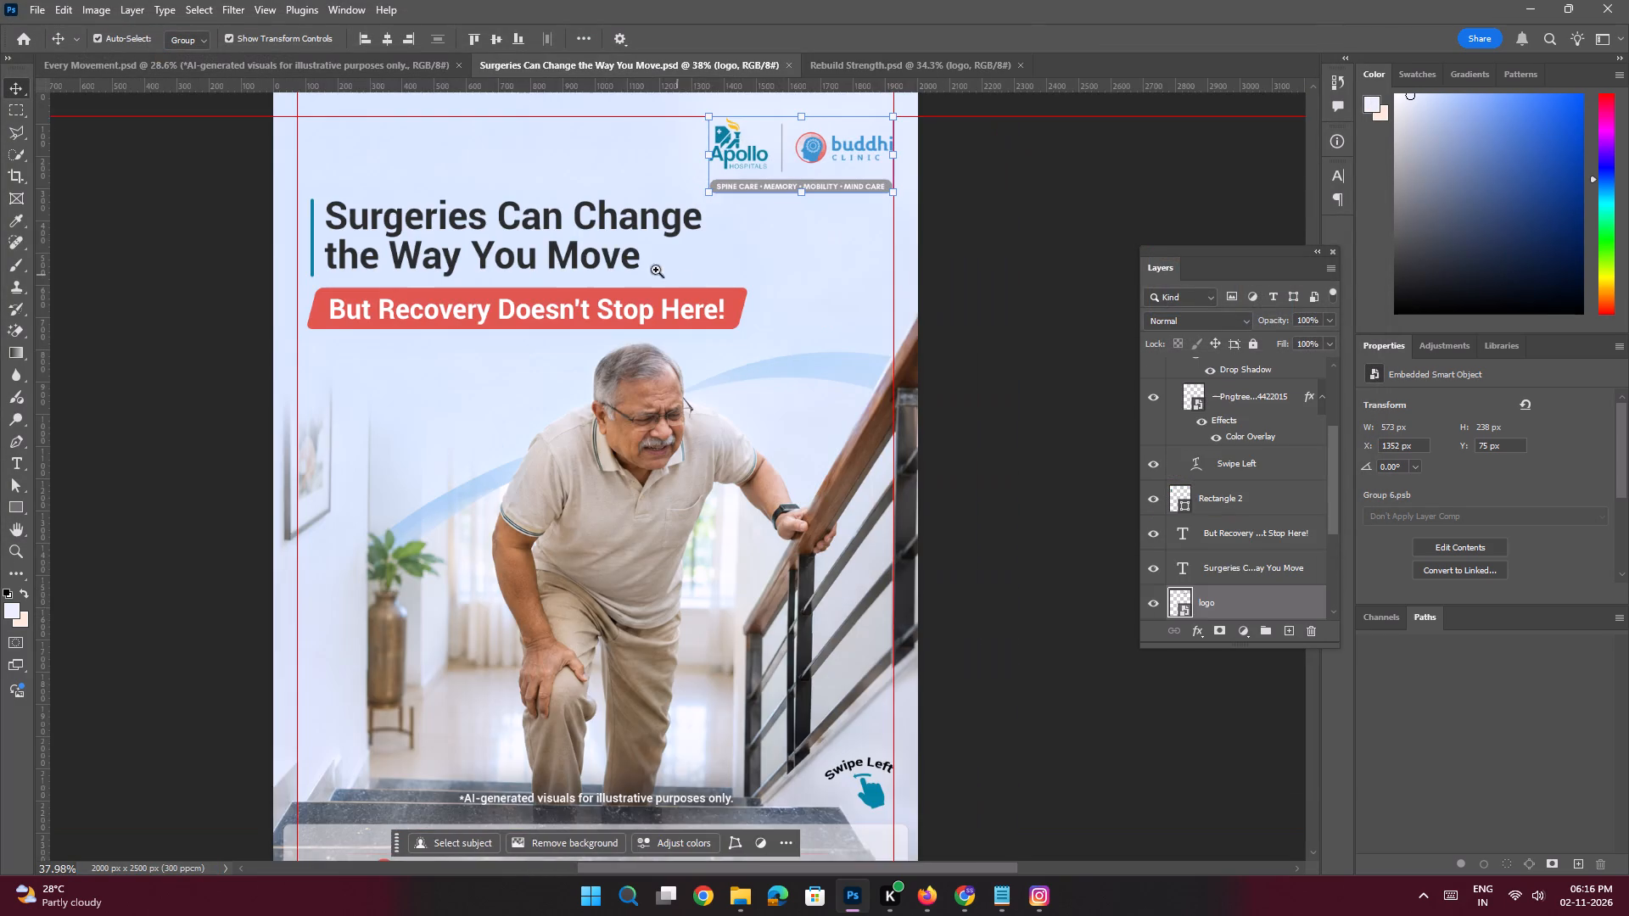
pyautogui.keyDown('ctrl'); pyautogui.moveTo(528, 224); pyautogui.dragTo(561, 259); pyautogui.keyUp('ctrl')
pyautogui.moveTo(556, 259); pyautogui.dragTo(689, 328)
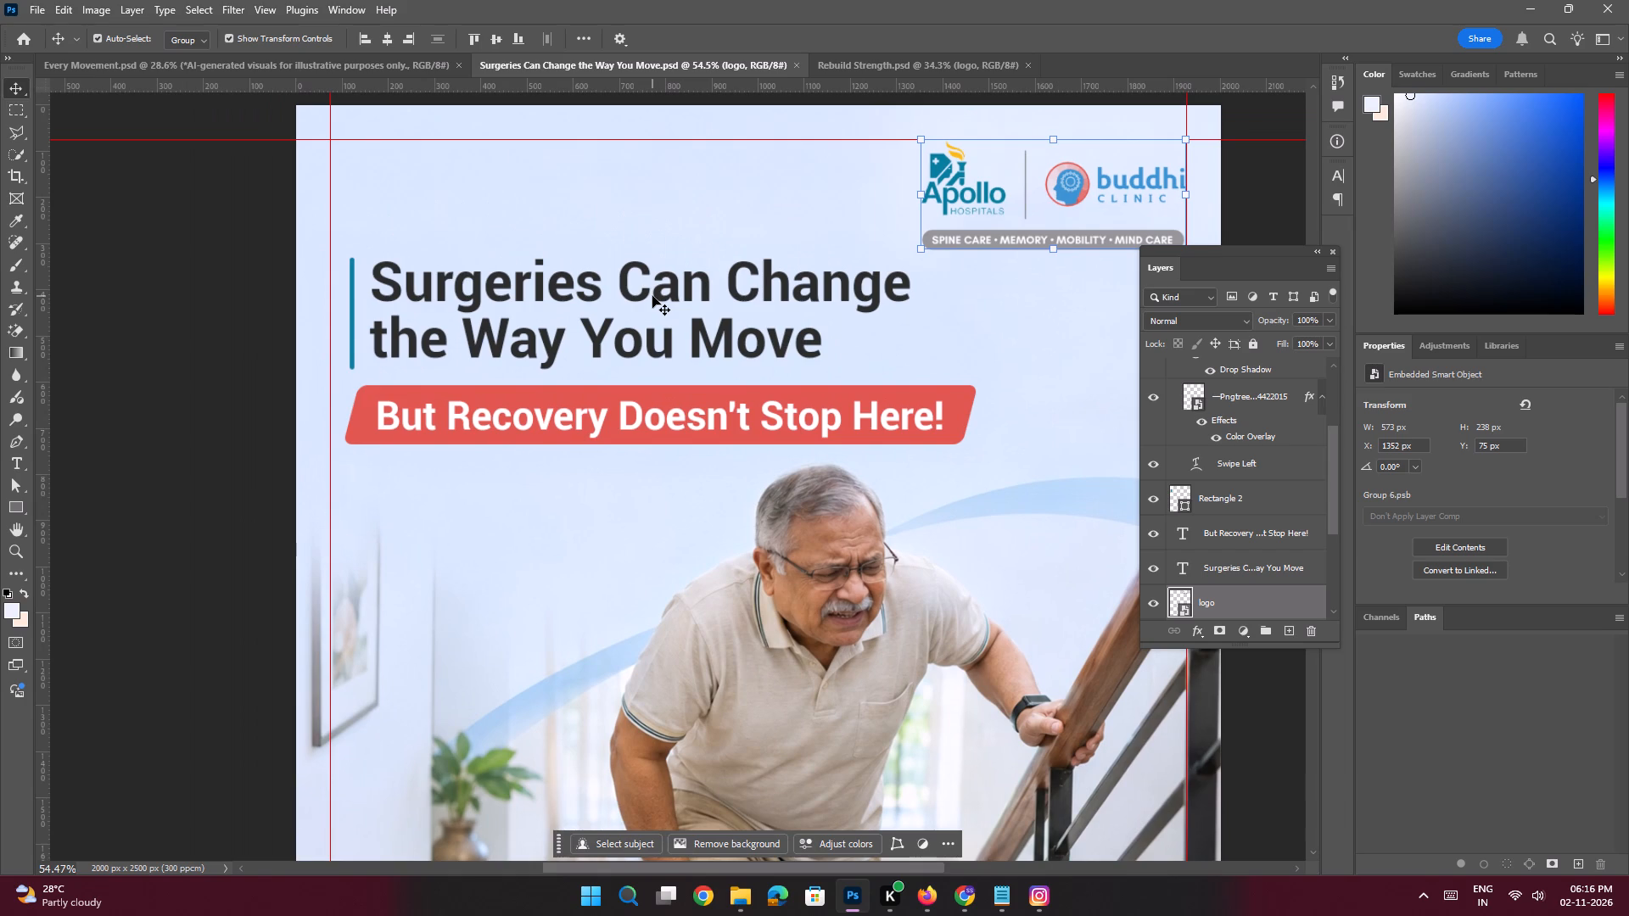
pyautogui.doubleClick(652, 296)
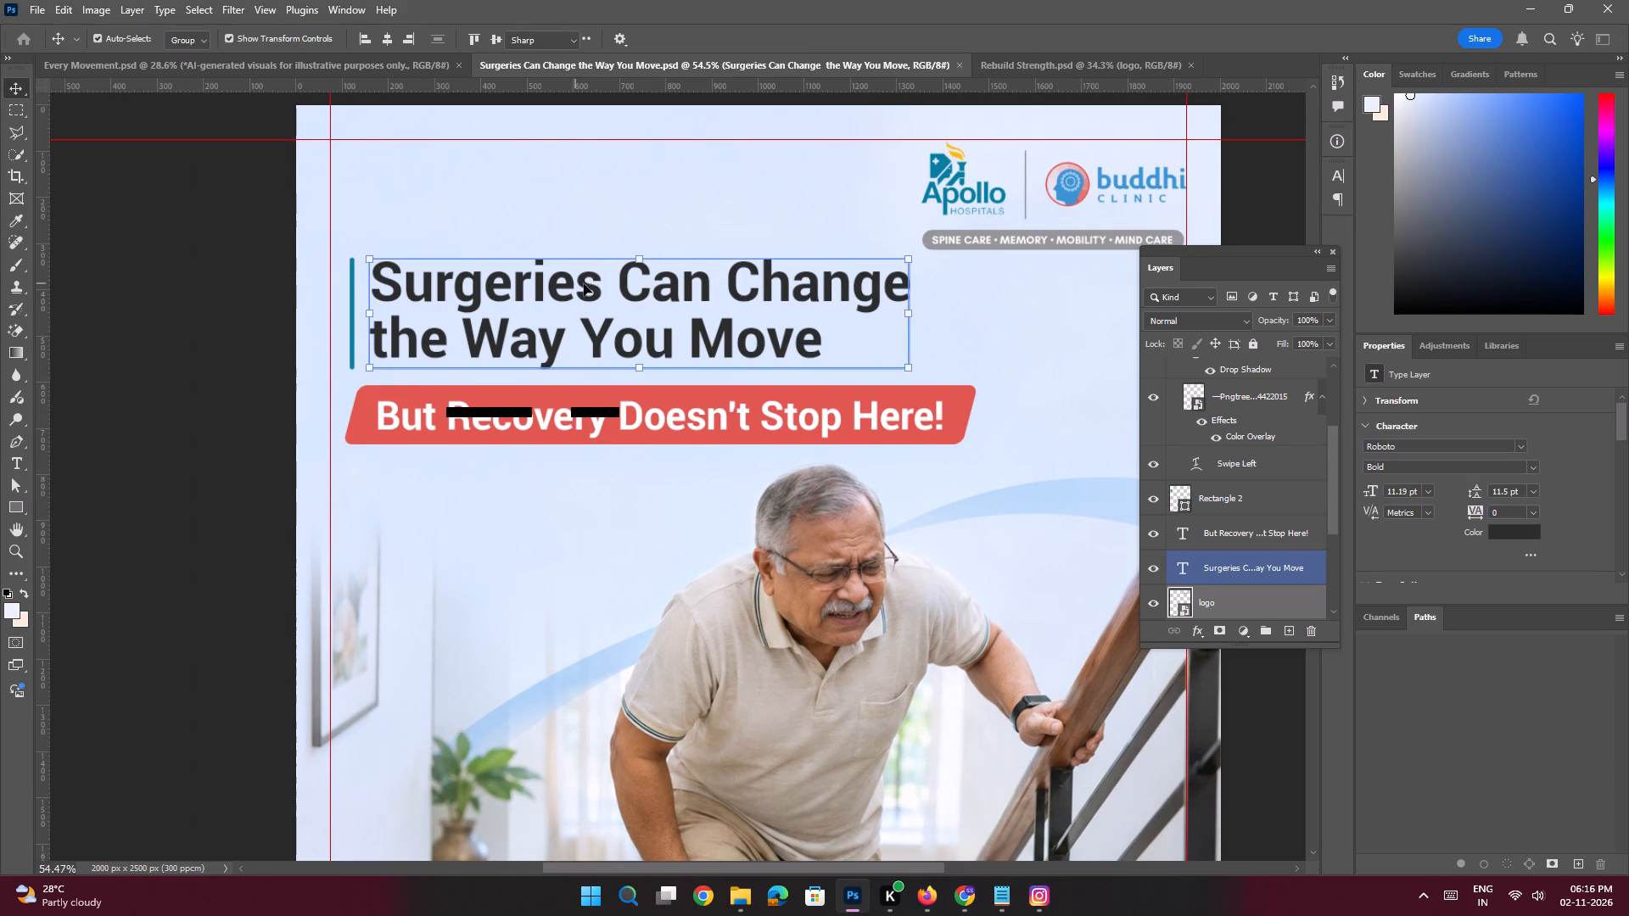
pyautogui.click(588, 289)
pyautogui.moveTo(603, 282); pyautogui.dragTo(334, 280)
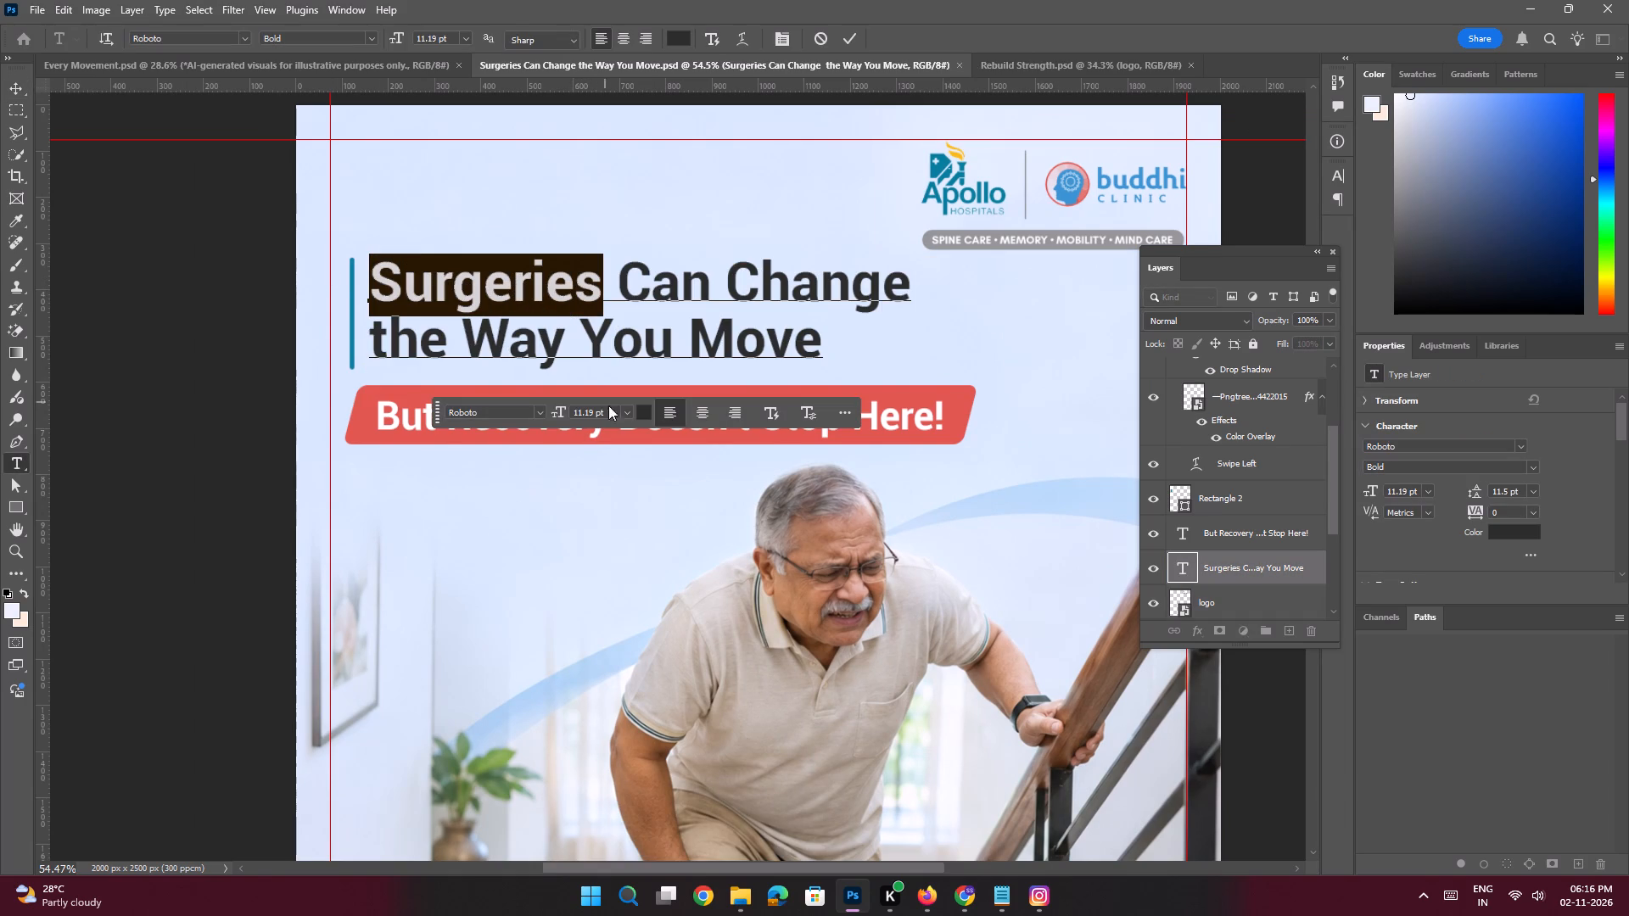
pyautogui.click(645, 413)
pyautogui.click(944, 162)
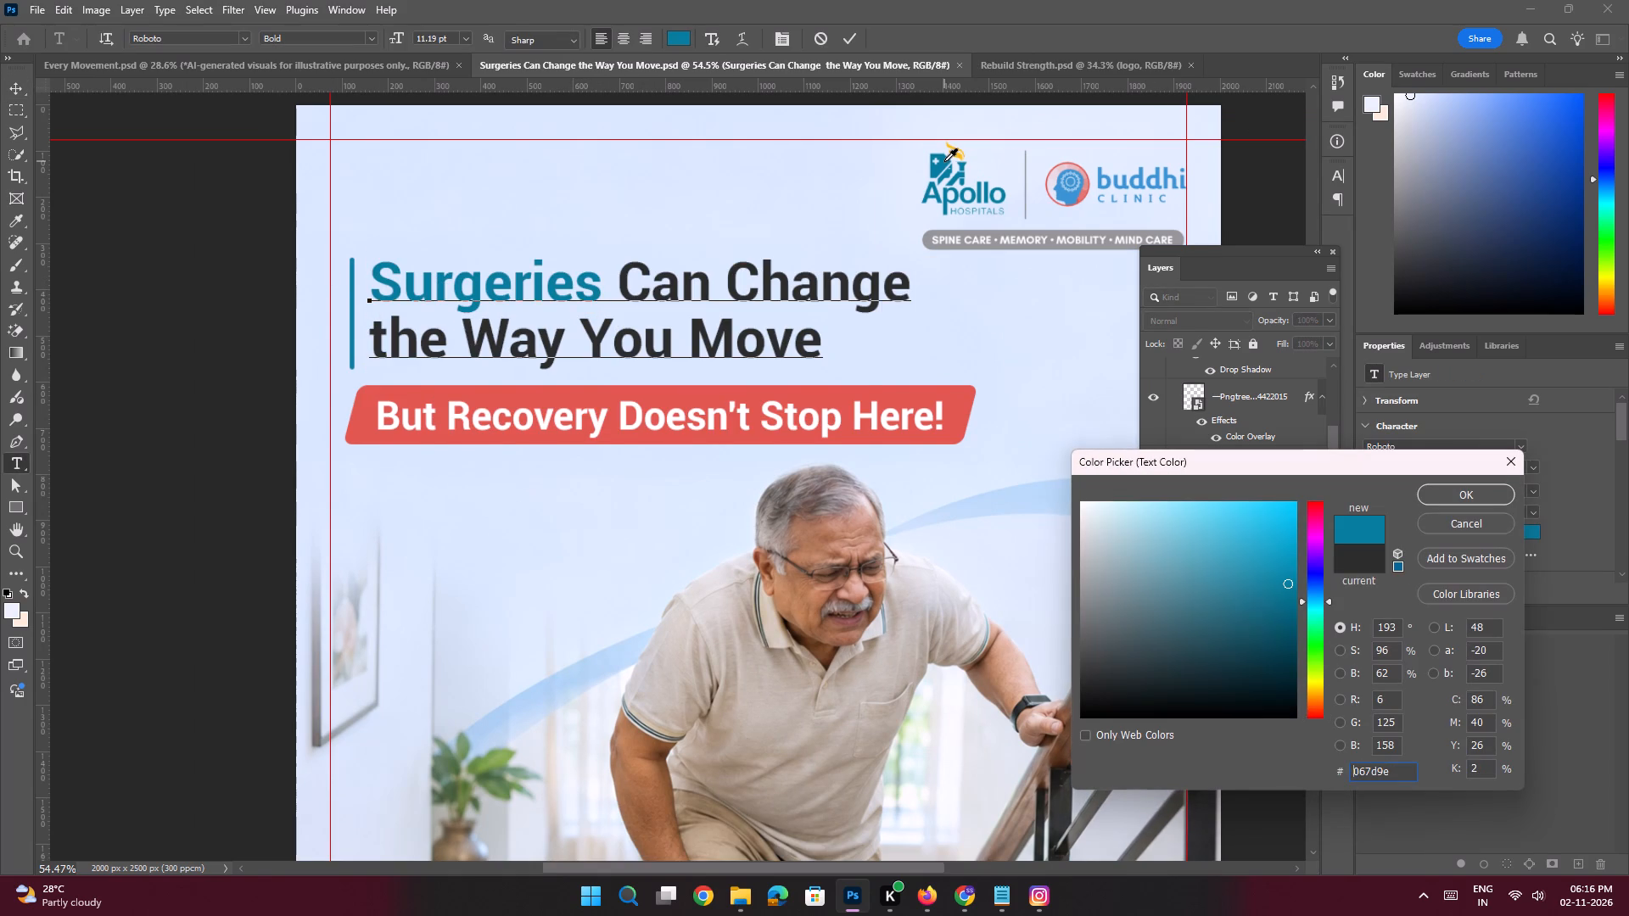
pyautogui.press('Return')
pyautogui.press('Return')
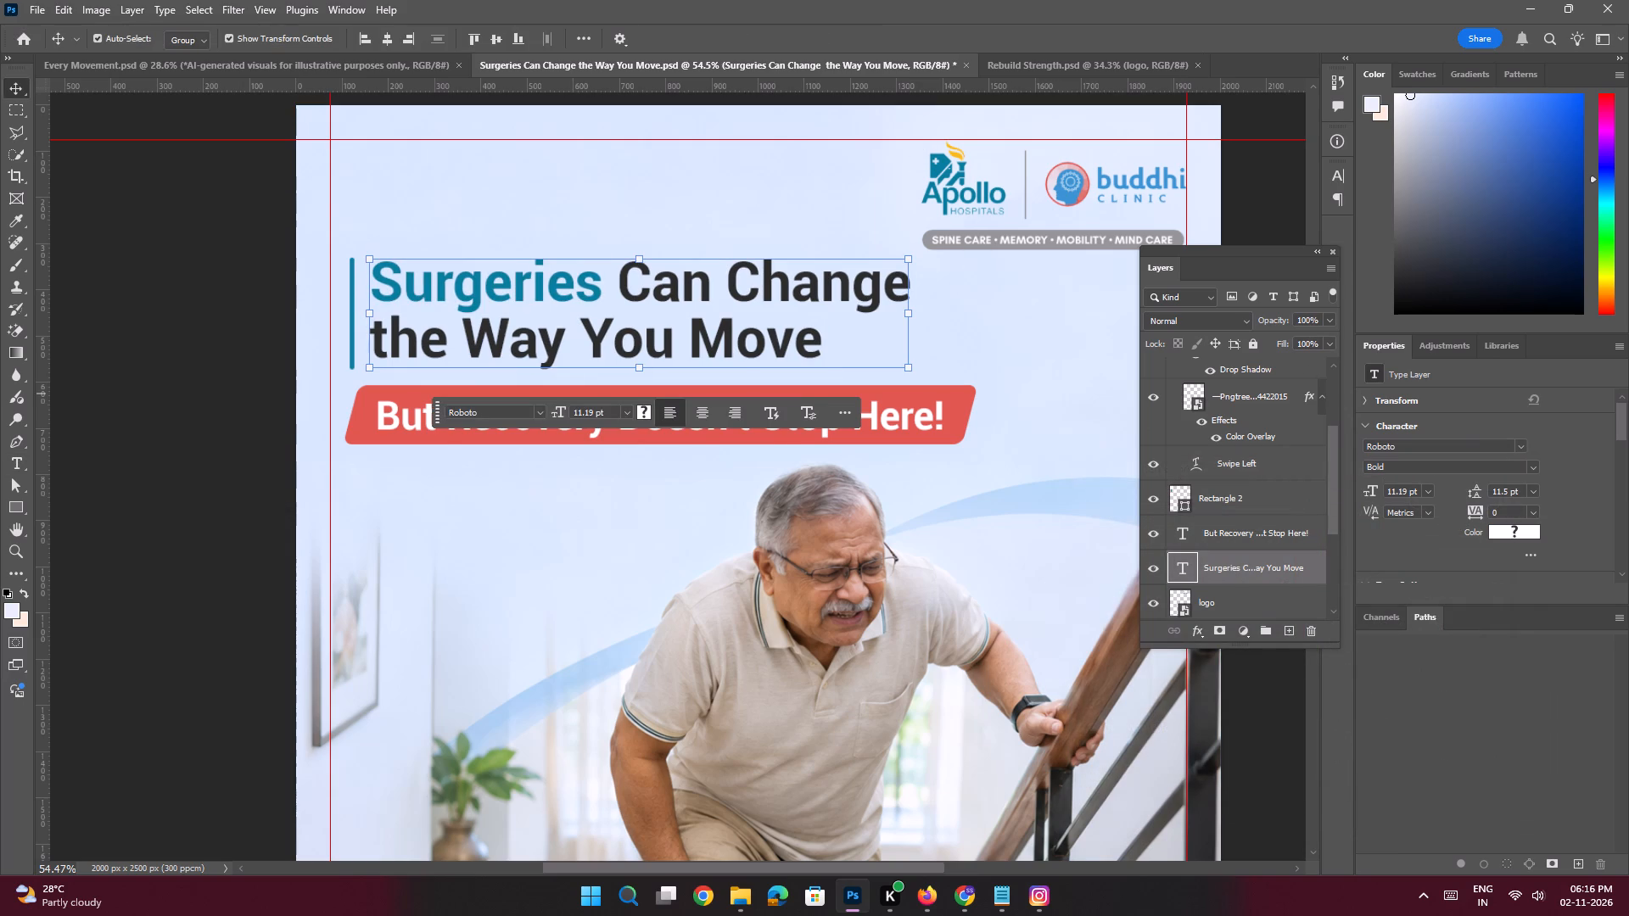
# Set the leading of the "Surgeries Can Change the Way You Move" headline to 12 pt.
pyautogui.moveTo(1509, 489); pyautogui.dragTo(1445, 465)
pyautogui.write('12')
pyautogui.press('Return')
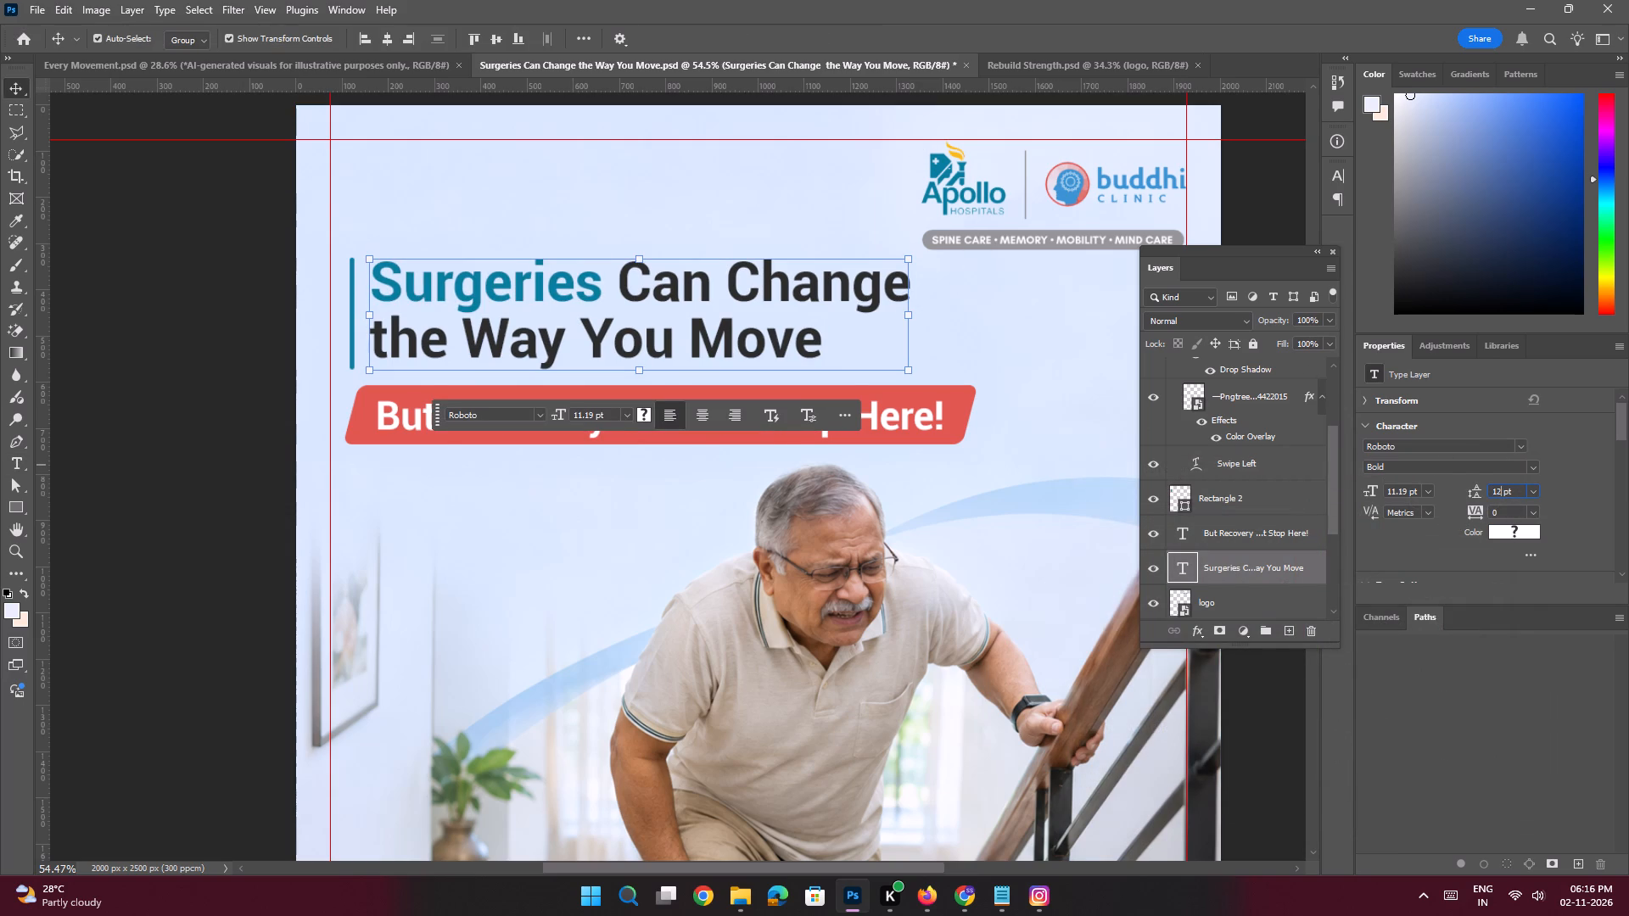
# Move the thin teal vertical bar beside the headline slightly up against the two text lines, and deselect it.
pyautogui.press('space')
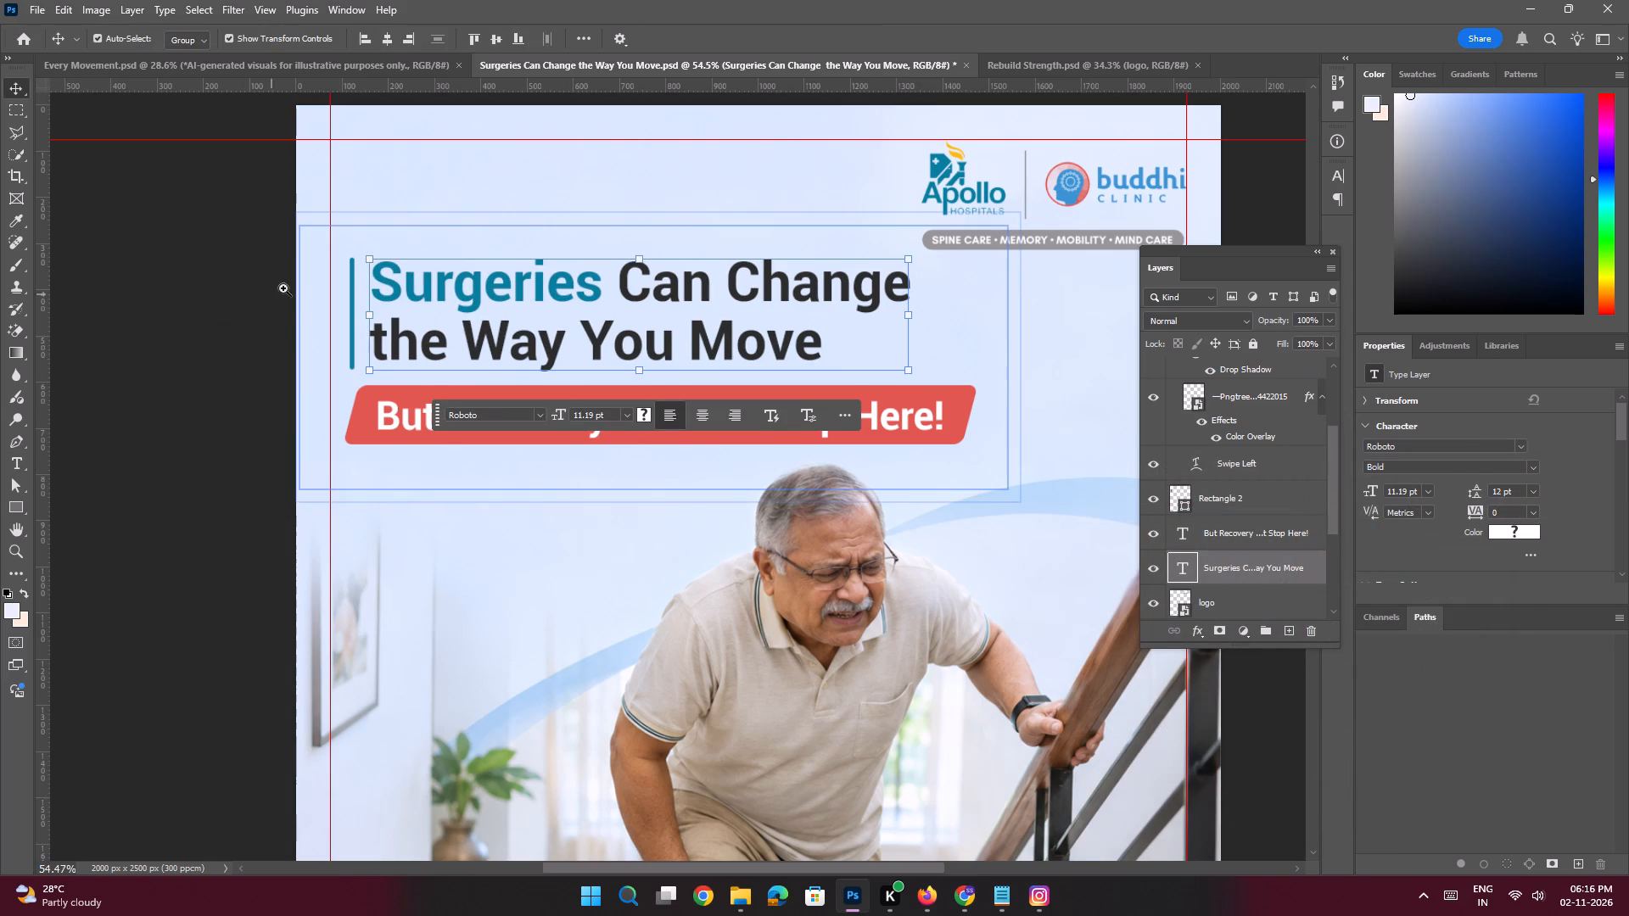
pyautogui.keyDown('ctrl'); pyautogui.moveTo(304, 280); pyautogui.dragTo(378, 358); pyautogui.keyUp('ctrl')
pyautogui.click(439, 354)
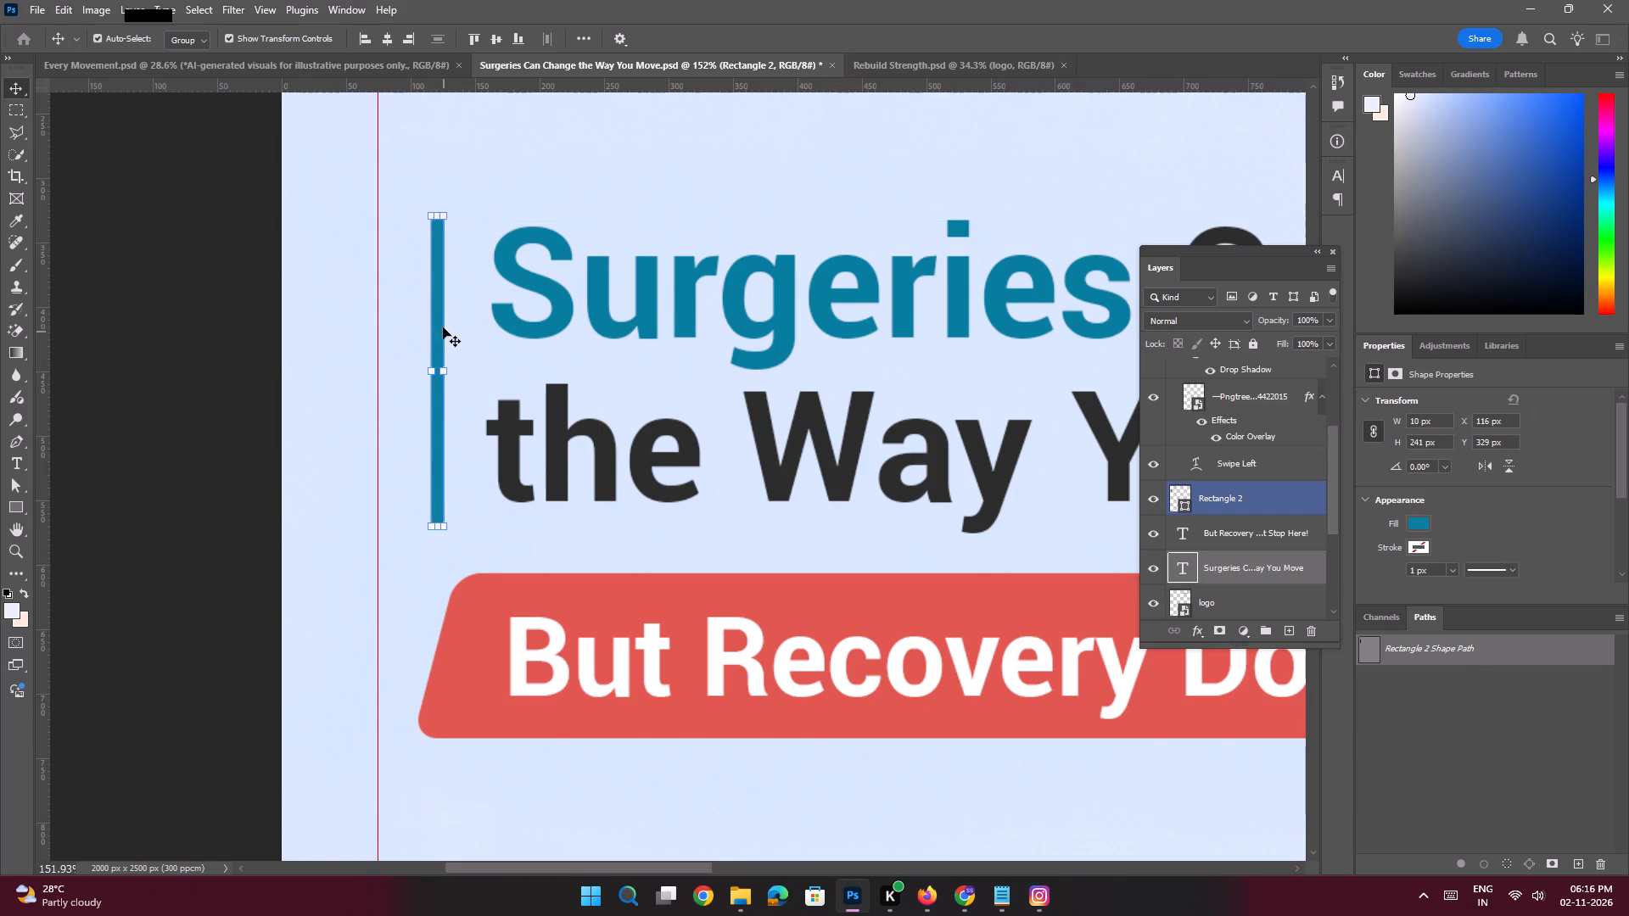
pyautogui.keyDown('shift'); pyautogui.moveTo(439, 321); pyautogui.dragTo(439, 311); pyautogui.keyUp('shift')
pyautogui.press('space')
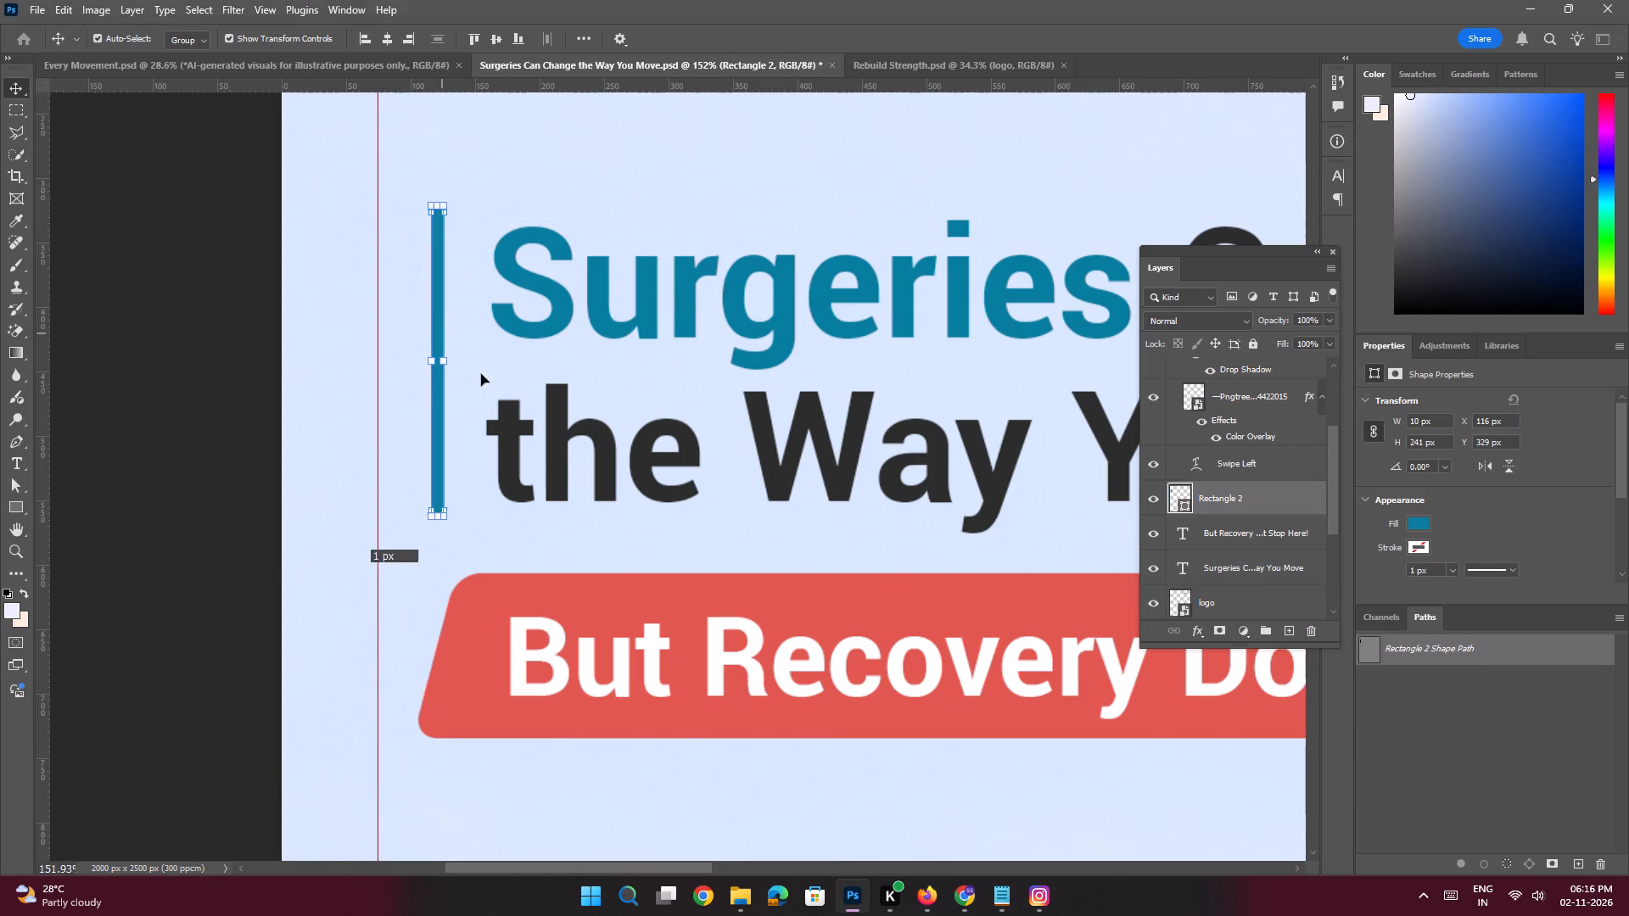
pyautogui.keyDown('ctrl'); pyautogui.moveTo(535, 392); pyautogui.dragTo(397, 349); pyautogui.keyUp('ctrl')
pyautogui.click(345, 368)
# Set the font size of the "Surgeries Can Change the Way You Move" headline to 10 pt.
pyautogui.press('space')
pyautogui.keyDown('ctrl'); pyautogui.moveTo(658, 381); pyautogui.dragTo(708, 462); pyautogui.keyUp('ctrl')
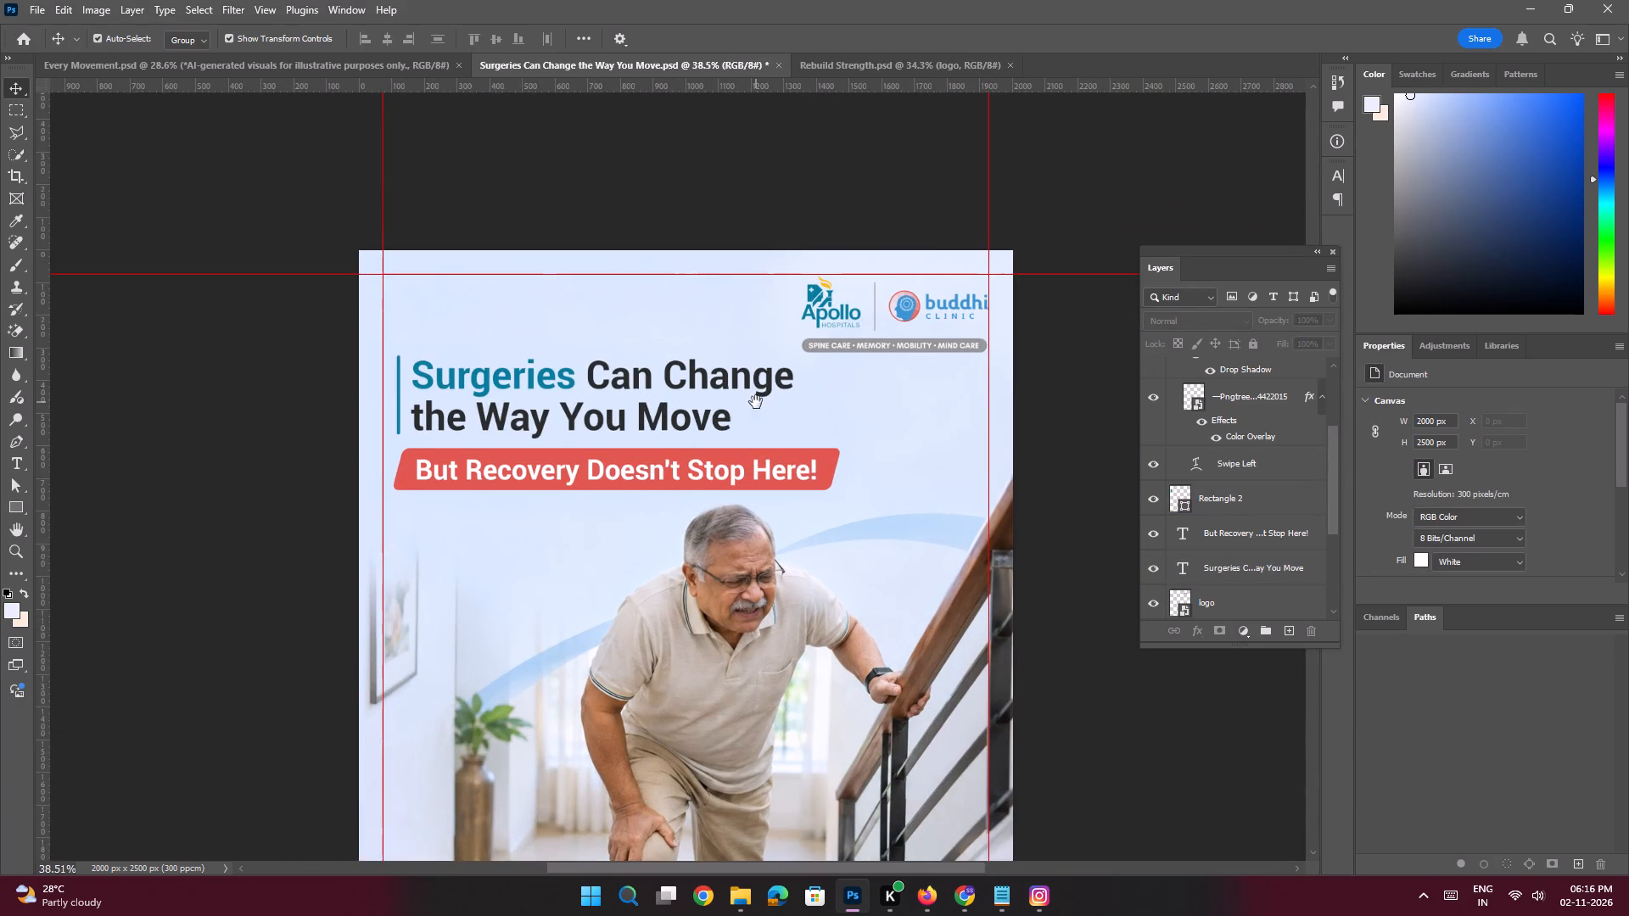
pyautogui.moveTo(756, 402); pyautogui.dragTo(748, 419)
pyautogui.keyDown('ctrl'); pyautogui.moveTo(563, 395); pyautogui.dragTo(592, 440); pyautogui.keyUp('ctrl')
pyautogui.click(584, 400)
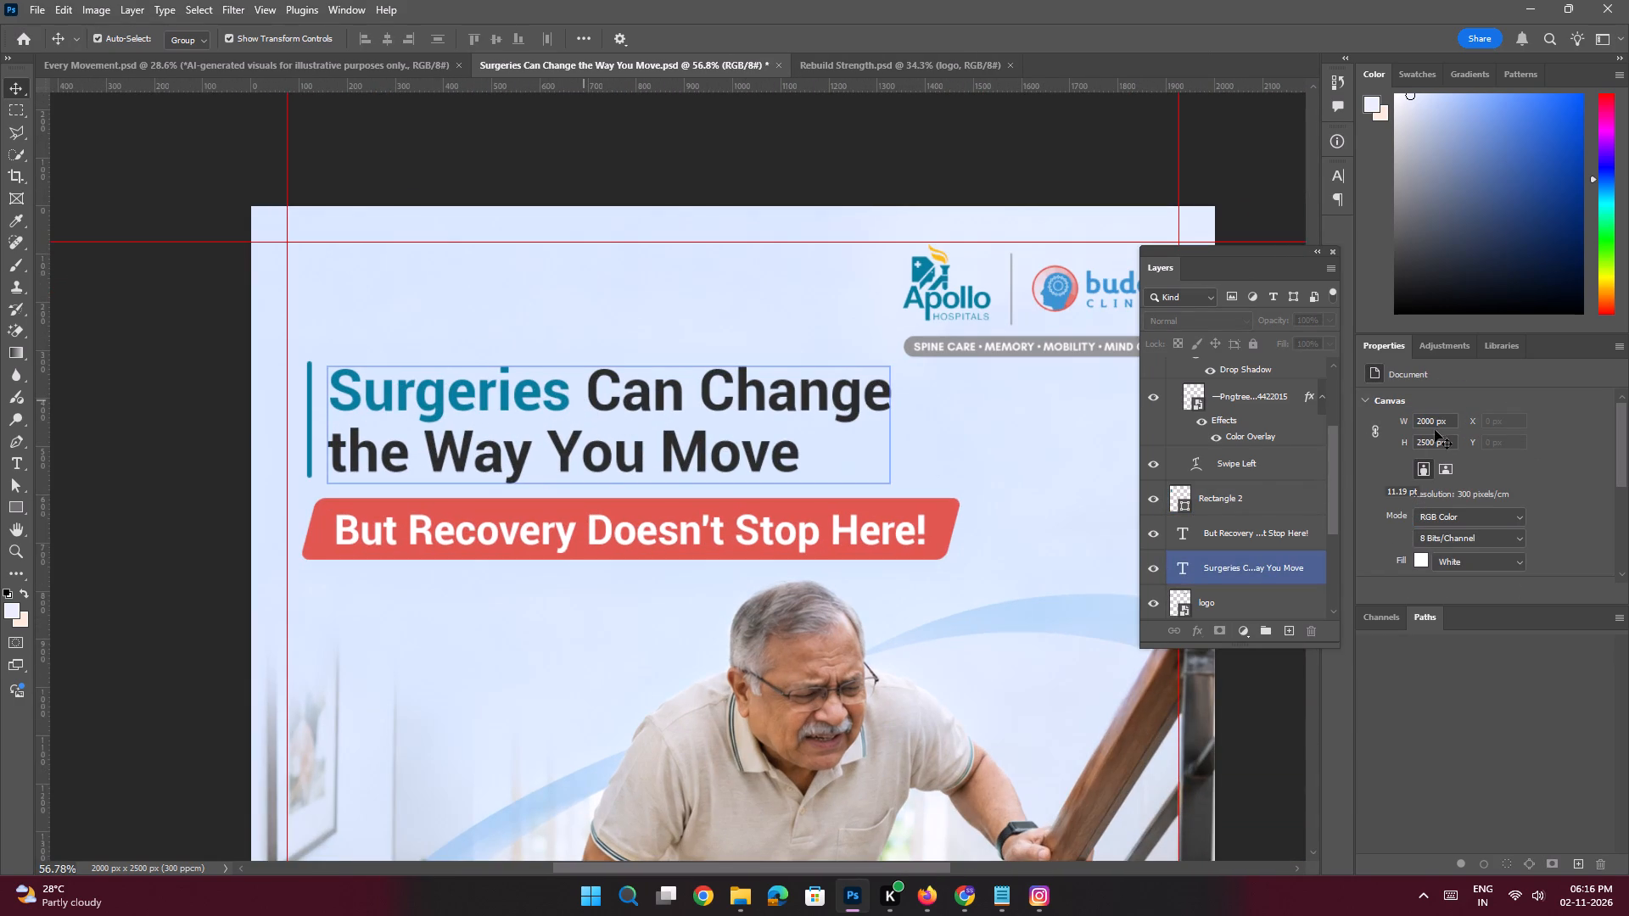
pyautogui.moveTo(1408, 491); pyautogui.dragTo(1344, 466)
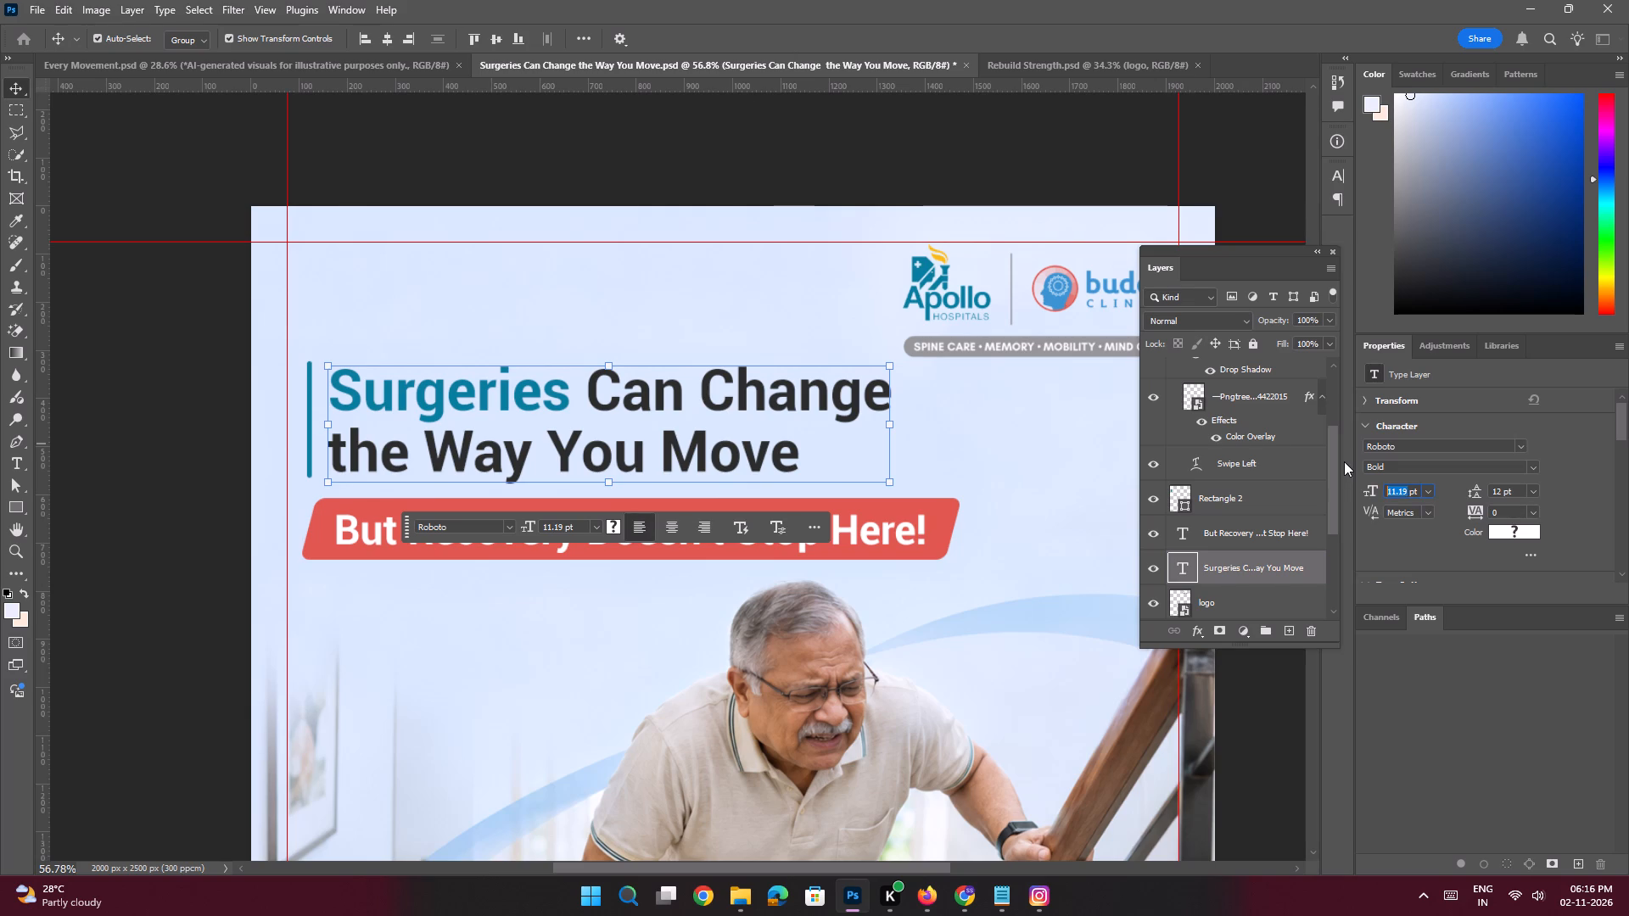
pyautogui.write('10')
pyautogui.press('Return')
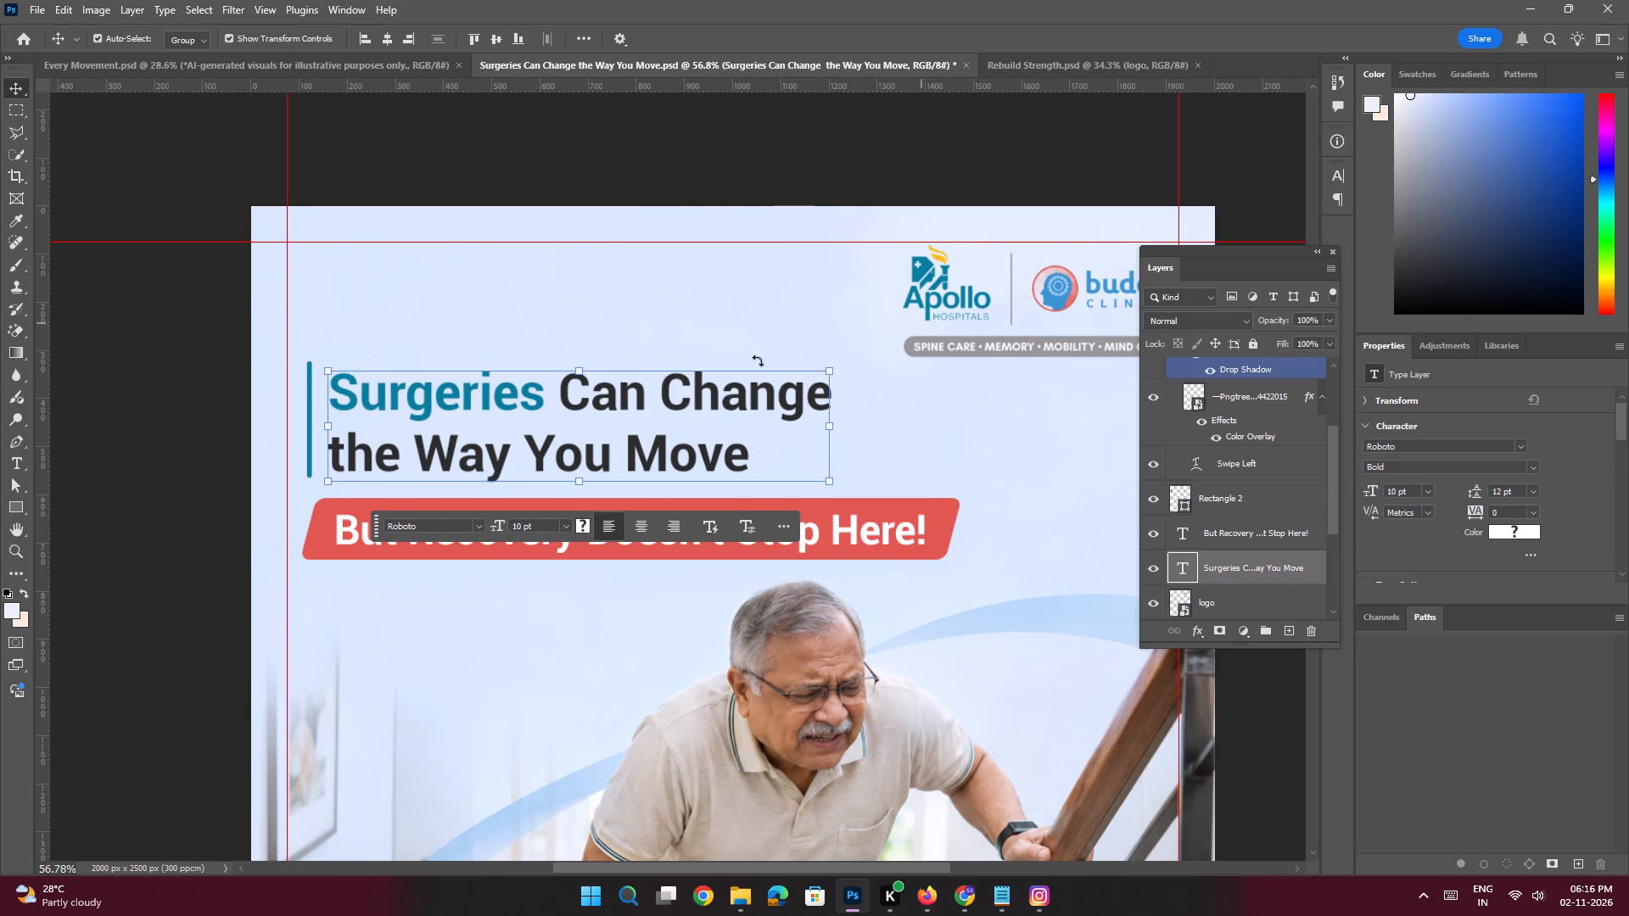
# Set the font size of only the teal word "Surgeries" in the headline to 12 pt.
pyautogui.doubleClick(607, 408)
pyautogui.click(528, 389)
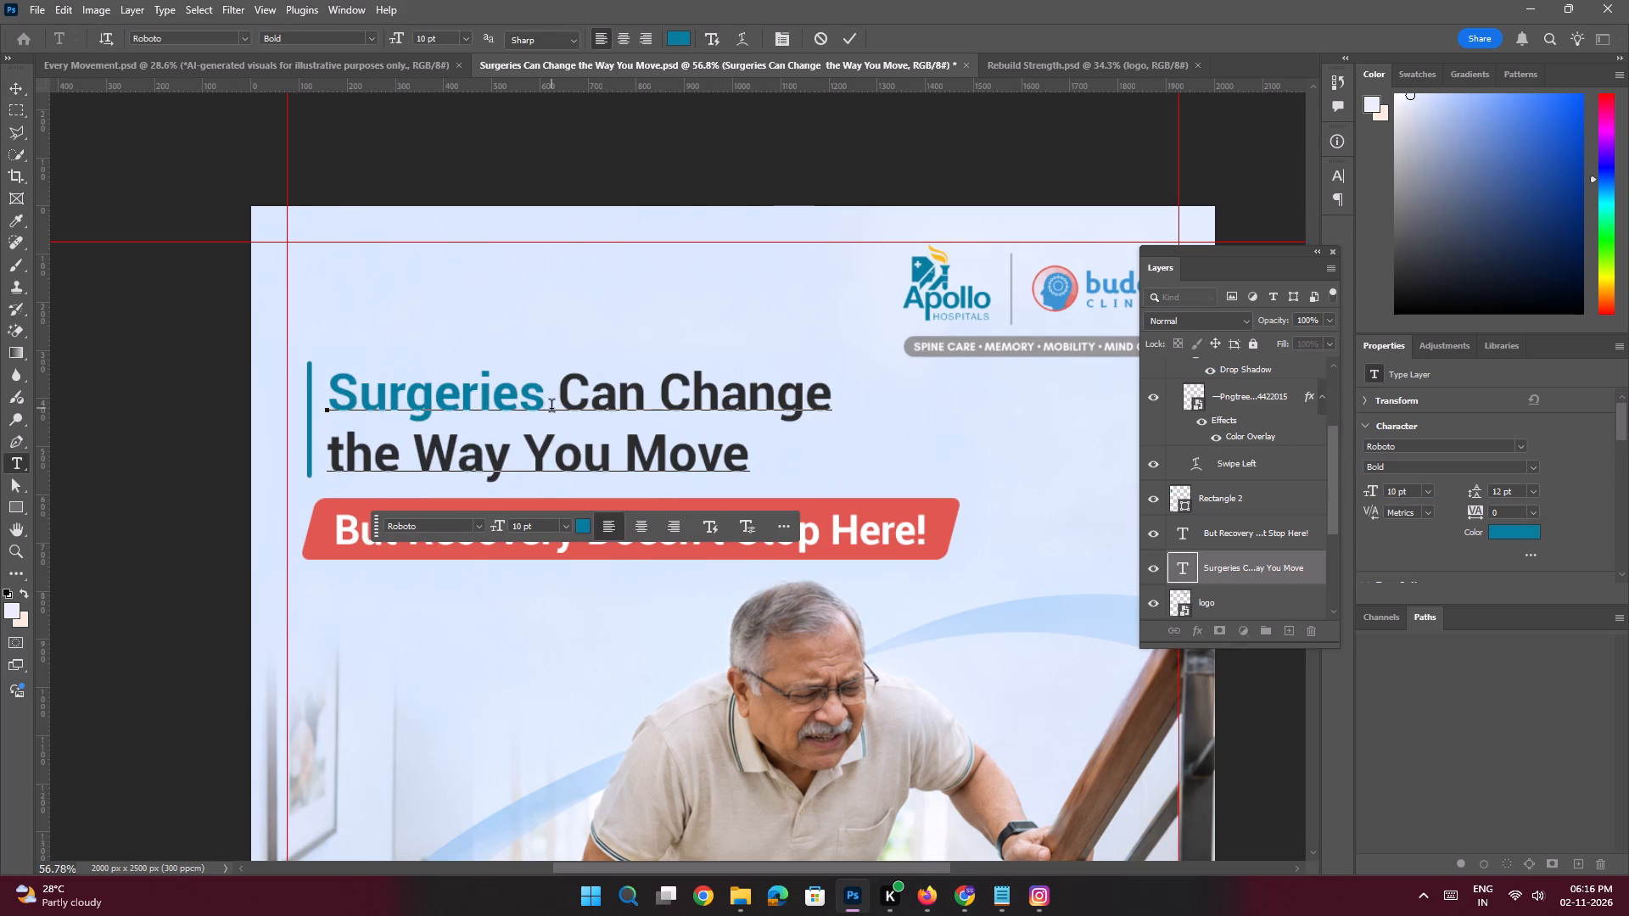
pyautogui.moveTo(545, 399); pyautogui.dragTo(325, 394)
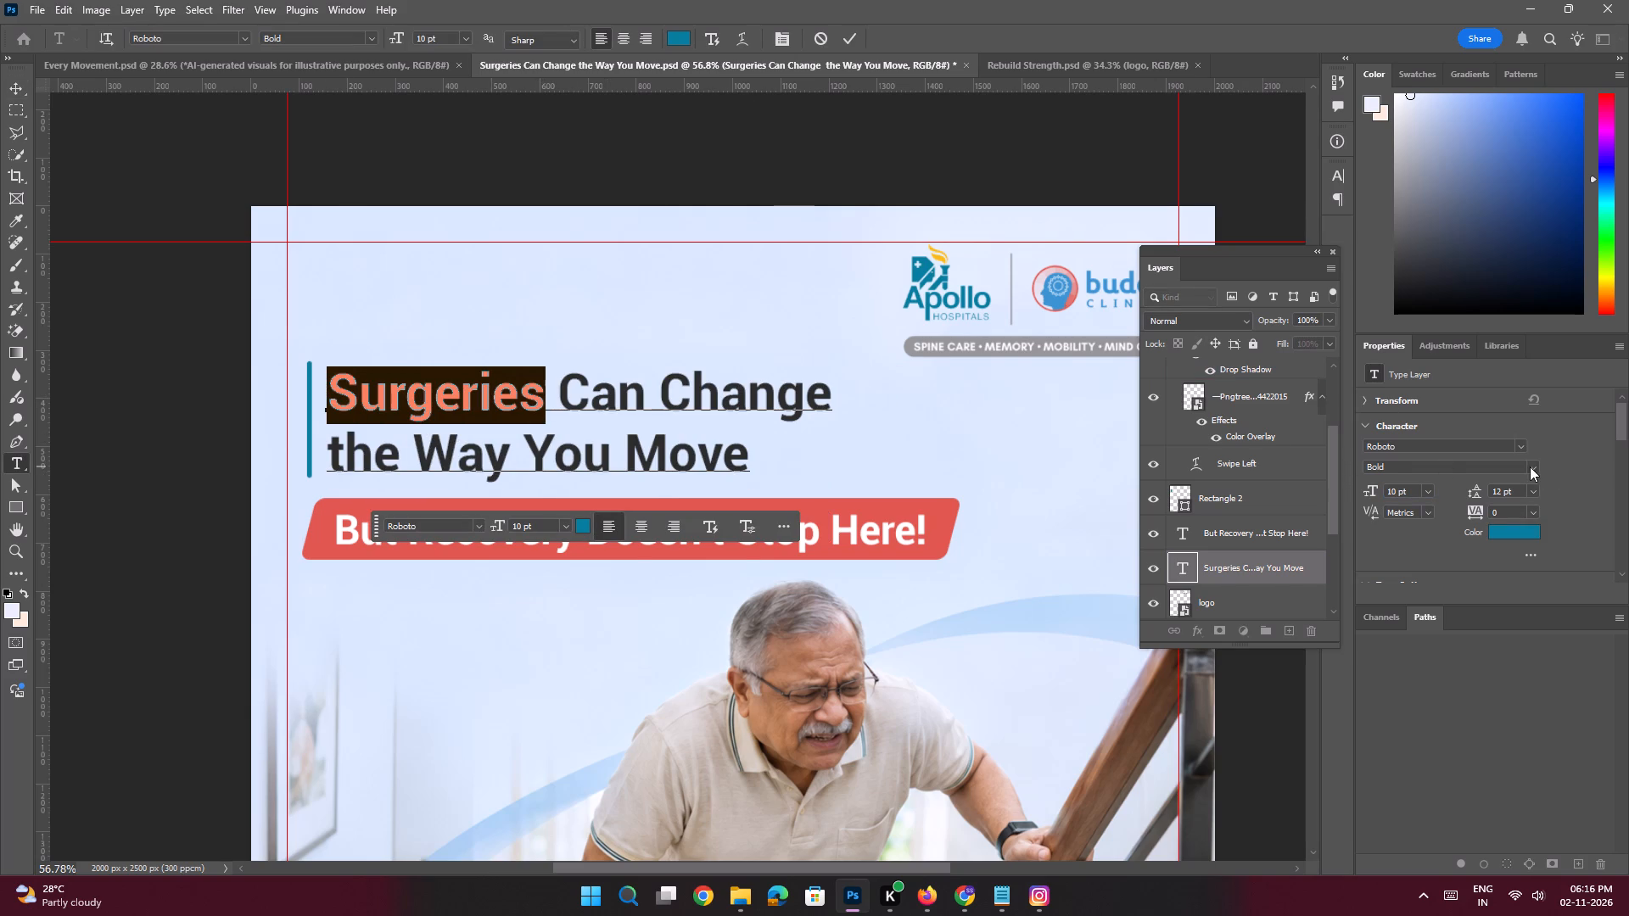
pyautogui.click(1530, 466)
pyautogui.click(1422, 796)
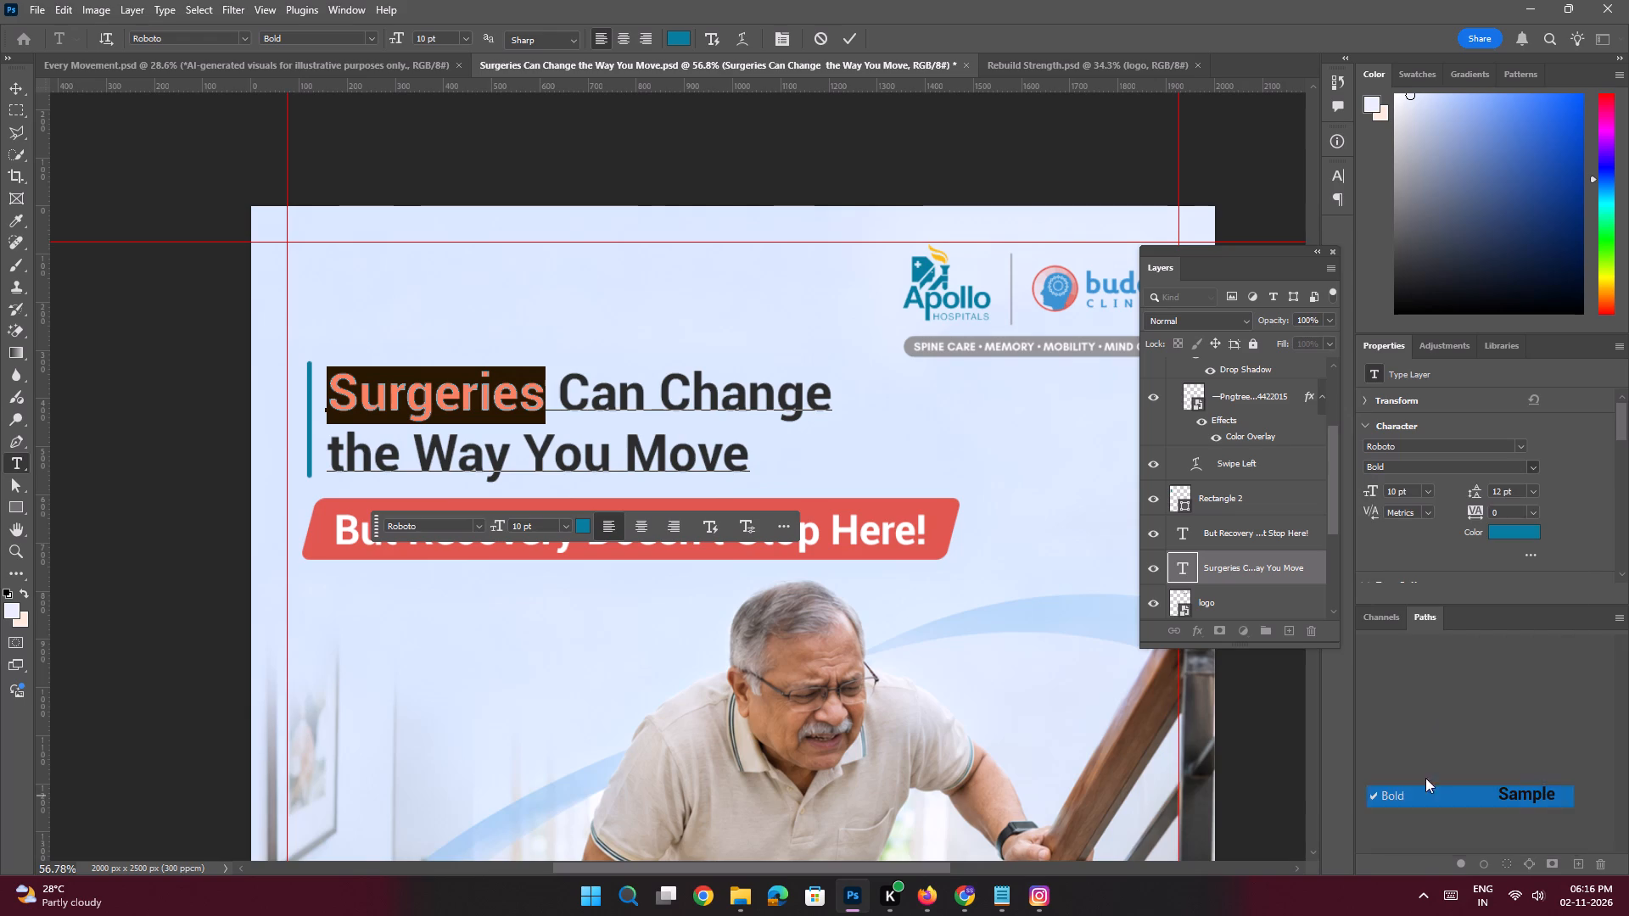
pyautogui.moveTo(1400, 489); pyautogui.dragTo(1347, 472)
pyautogui.write('12')
pyautogui.press('Return')
pyautogui.press('Return')
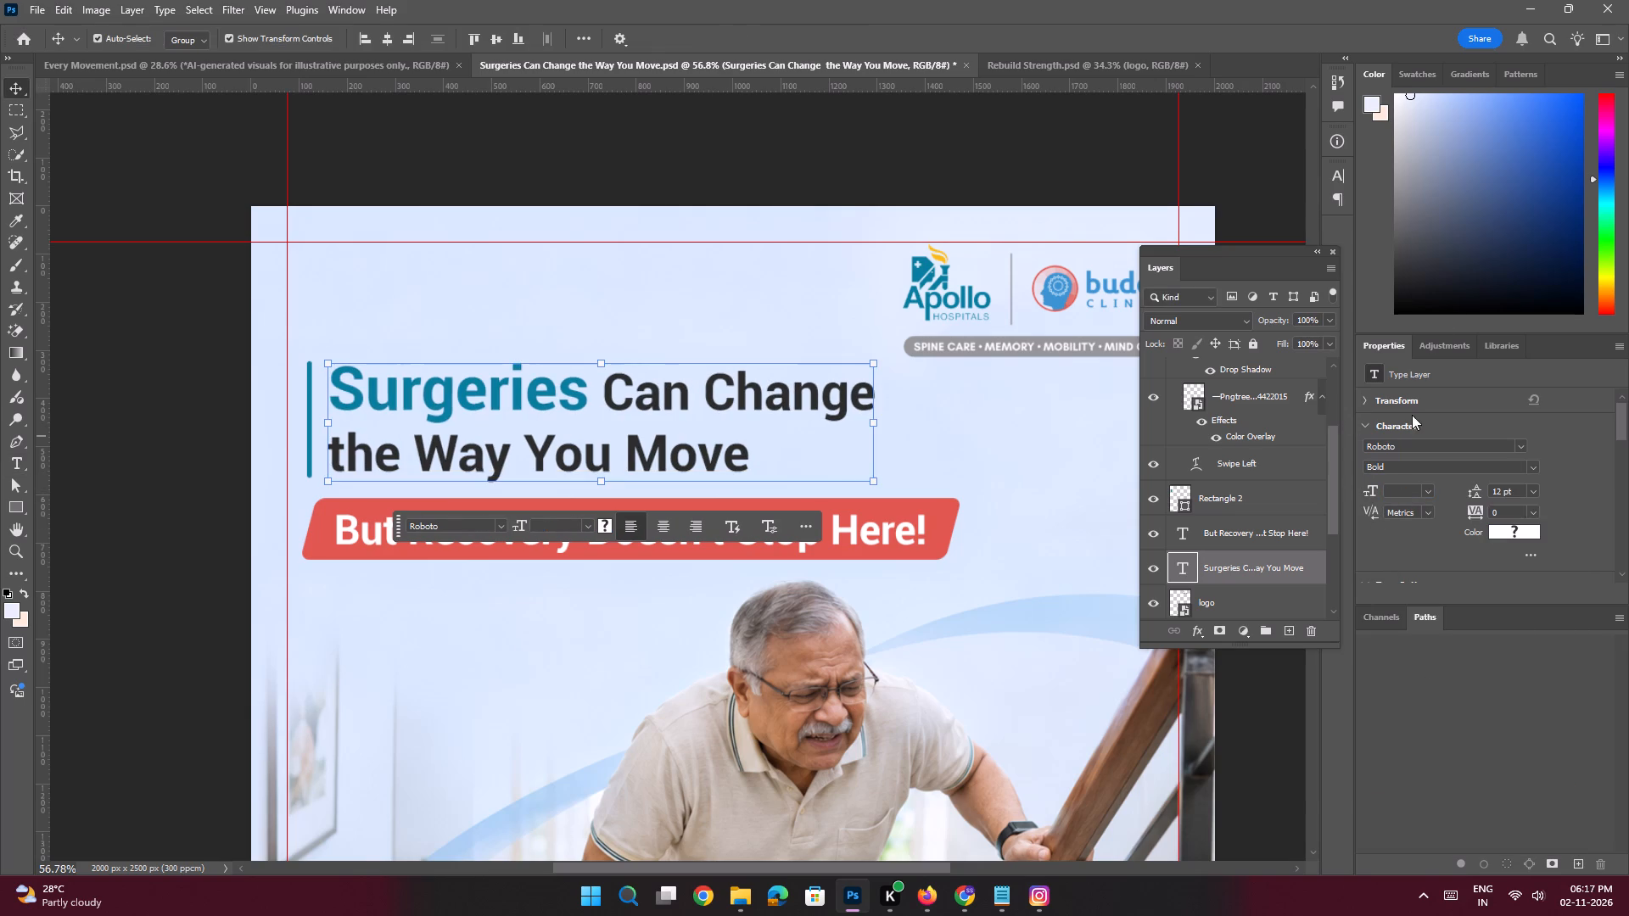
# Deselect the headline and save the Surgeries document.
pyautogui.hotkey('ctrl', 'space')
pyautogui.hotkey('ctrl', 'space')
pyautogui.hotkey('ctrl', 'space')
pyautogui.hotkey('ctrl', 'space')
pyautogui.keyDown('ctrl'); pyautogui.moveTo(657, 347); pyautogui.dragTo(584, 326); pyautogui.keyUp('ctrl')
pyautogui.click(414, 369)
pyautogui.hotkey('ctrl', 'space')
pyautogui.hotkey('ctrl', 'space')
pyautogui.hotkey('ctrl', 'space')
pyautogui.hotkey('ctrl', 'space')
pyautogui.hotkey('ctrl', 'space')
pyautogui.hotkey('ctrl', 'space')
pyautogui.hotkey('ctrl', 'space')
pyautogui.hotkey('ctrl', 'space')
pyautogui.hotkey('ctrl', 'space')
pyautogui.hotkey('ctrl', 'space')
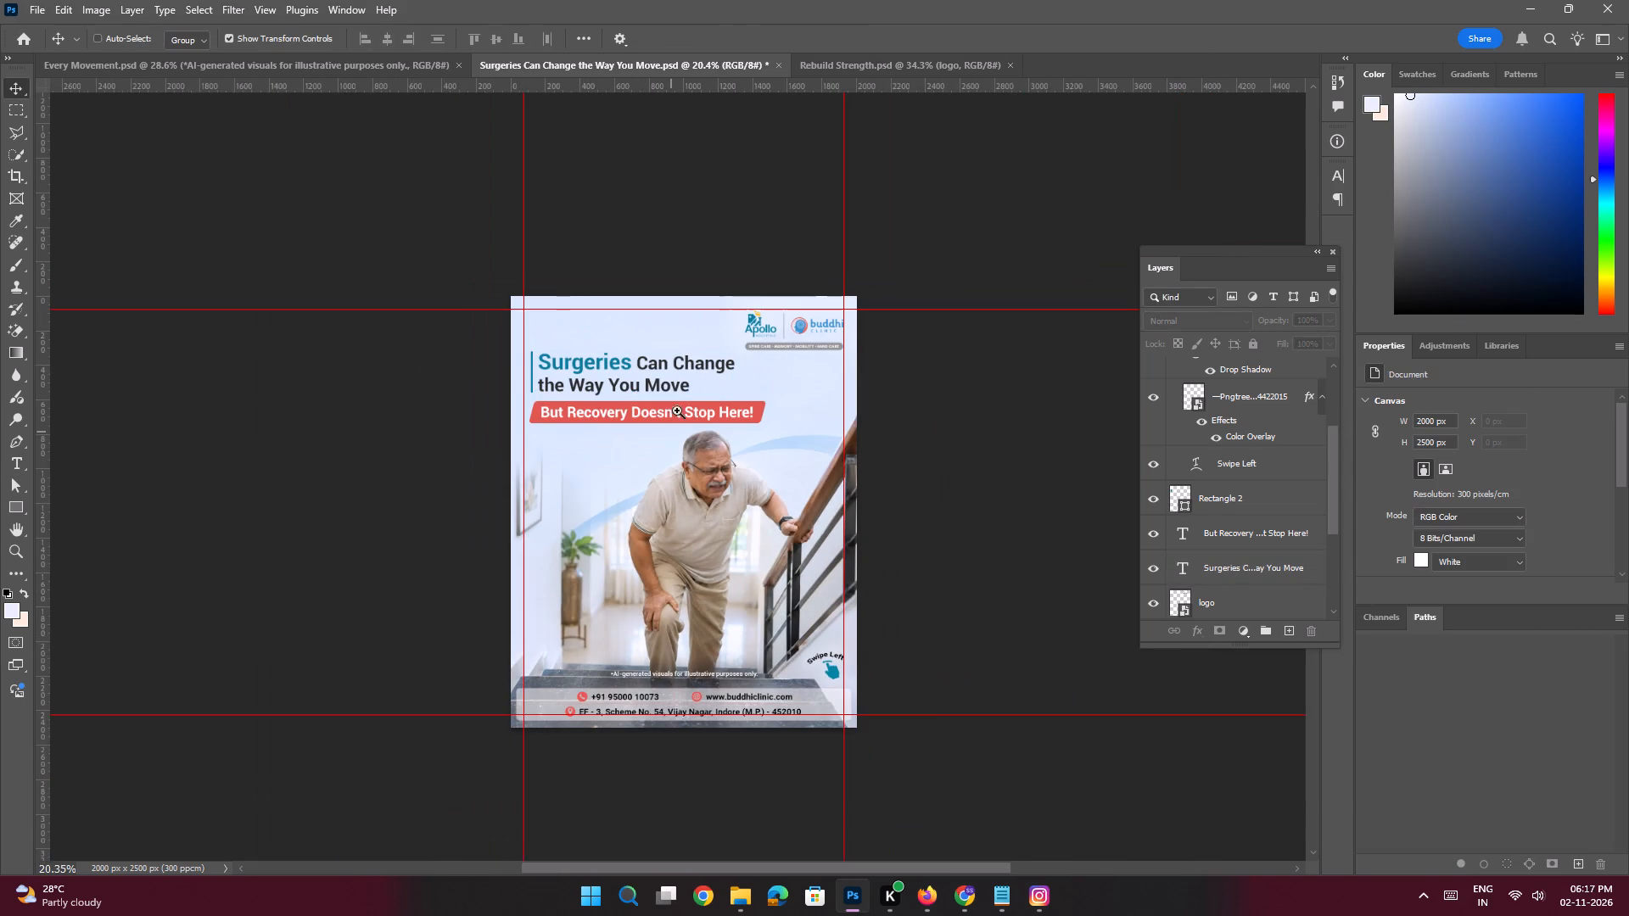
pyautogui.keyDown('ctrl'); pyautogui.moveTo(669, 360); pyautogui.dragTo(697, 424); pyautogui.keyUp('ctrl')
pyautogui.click(792, 383)
pyautogui.hotkey('ctrl', 's')
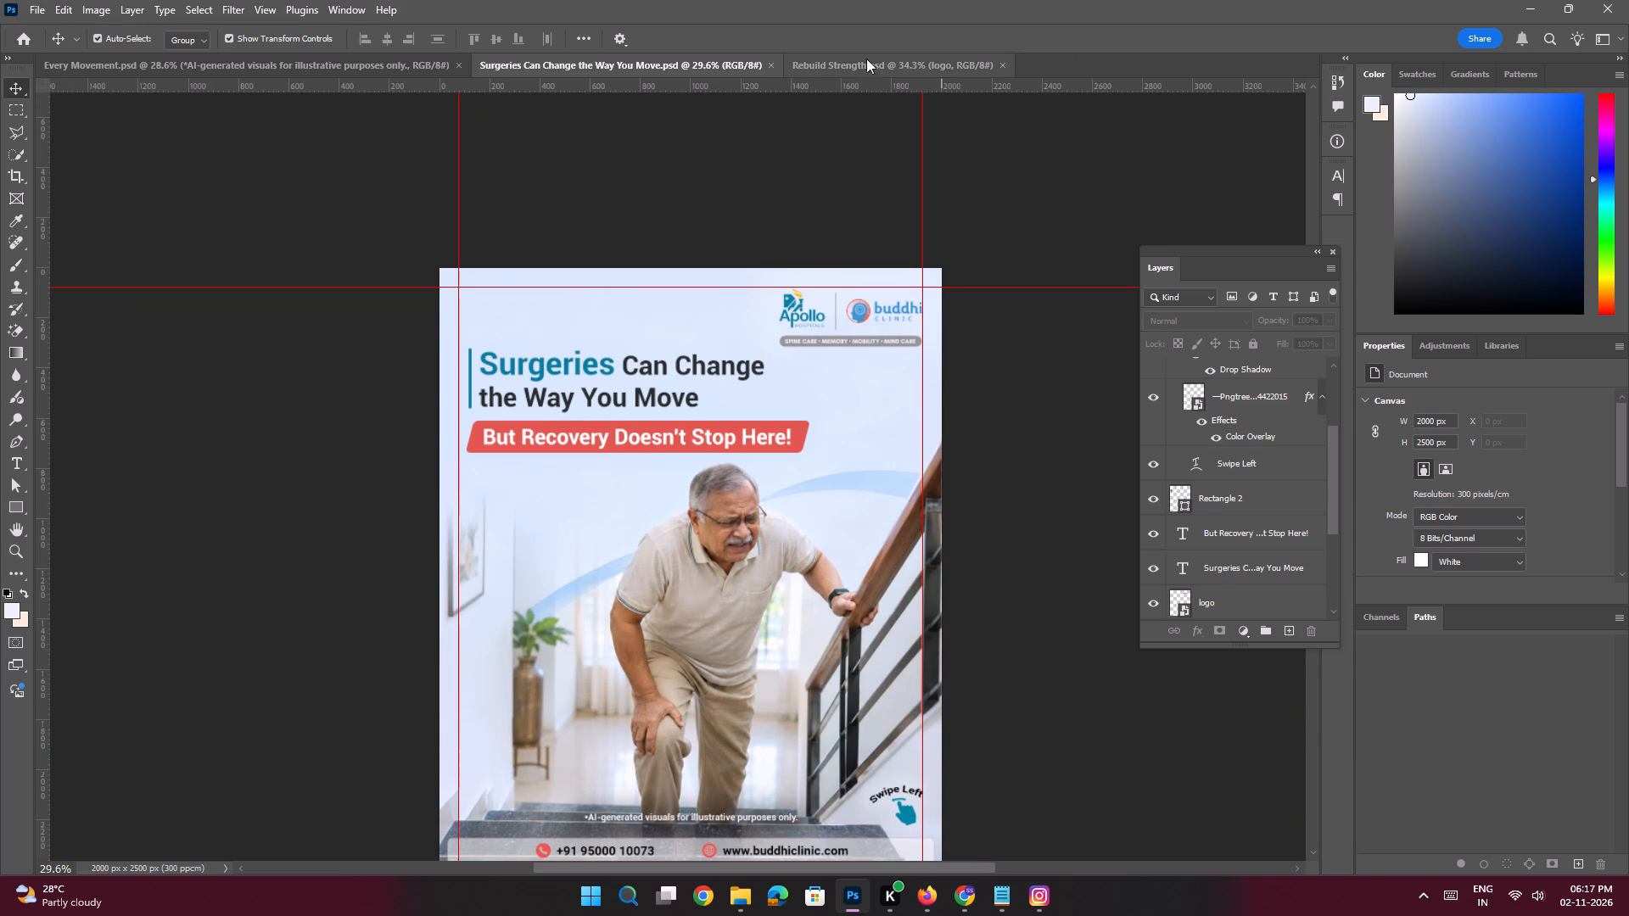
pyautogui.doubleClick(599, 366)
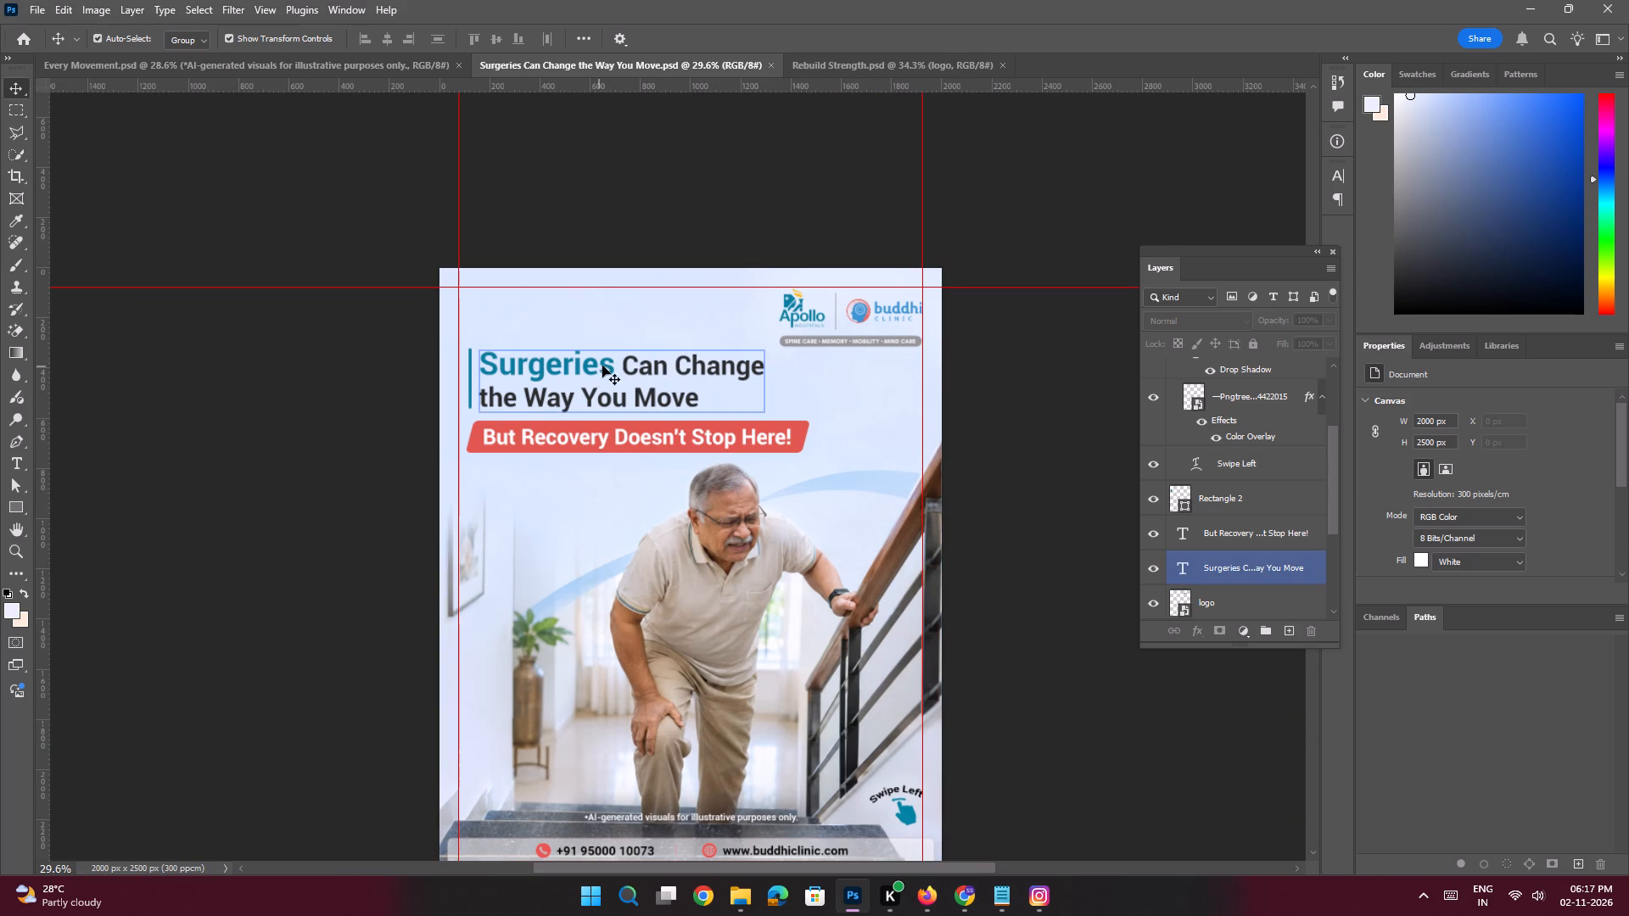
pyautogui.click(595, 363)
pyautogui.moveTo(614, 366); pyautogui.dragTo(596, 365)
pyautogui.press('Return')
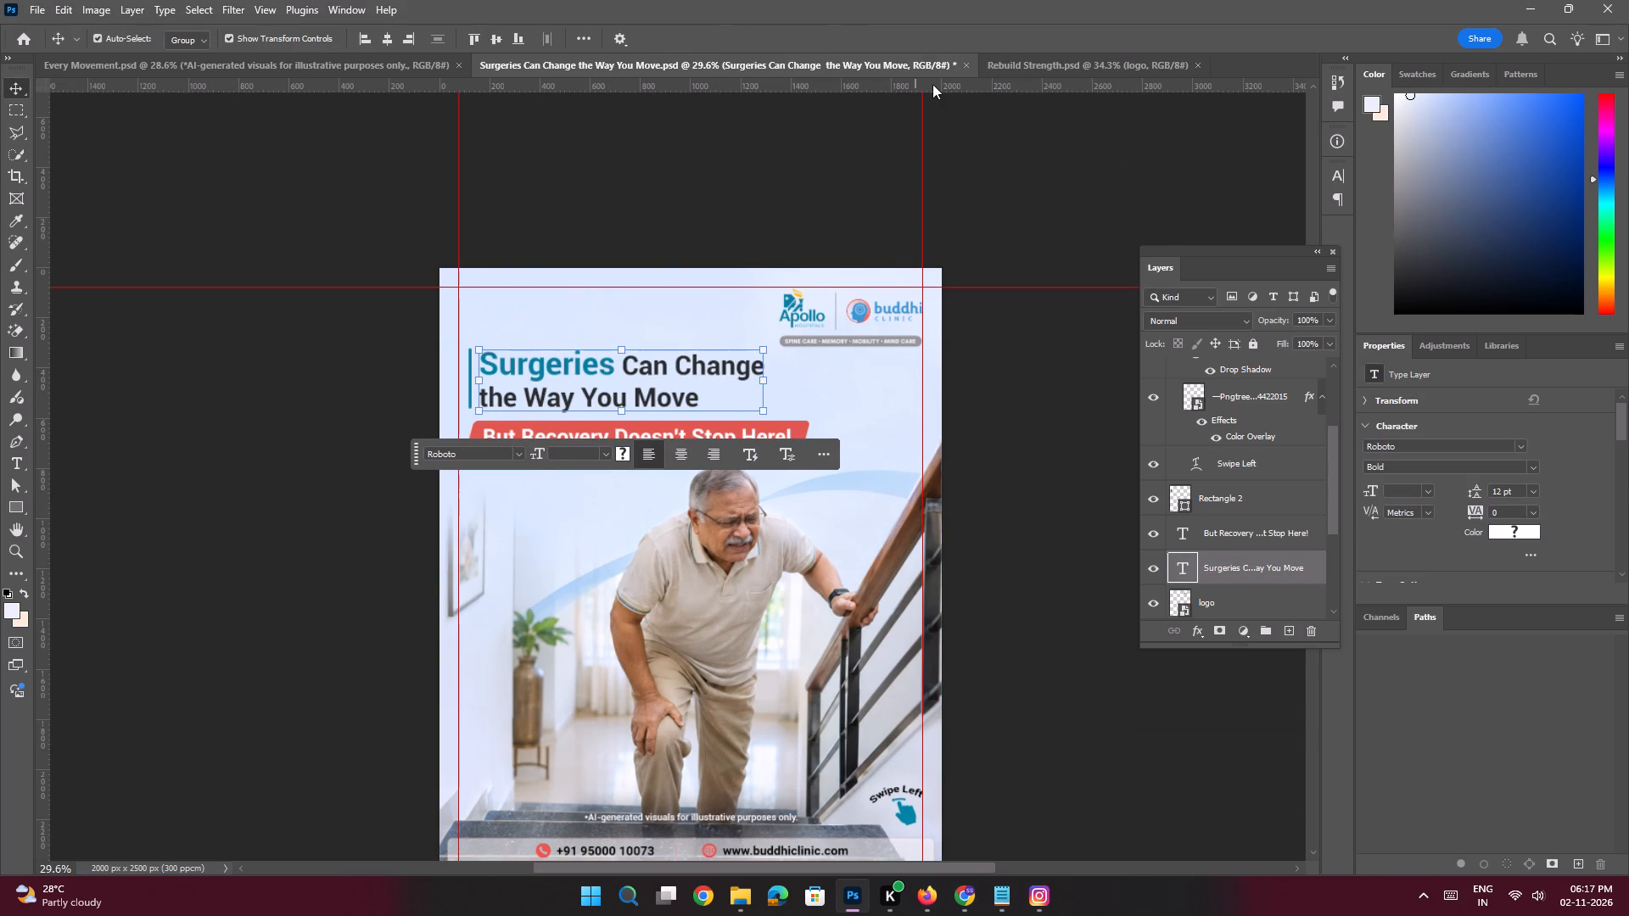
# In the Rebuild Strength document, add a new layer and paste the copied heading "Rebuild Strength" as live text above the image's heading.
pyautogui.click(997, 67)
pyautogui.press('space')
pyautogui.keyDown('ctrl'); pyautogui.moveTo(584, 254); pyautogui.dragTo(617, 301); pyautogui.keyUp('ctrl')
pyautogui.moveTo(685, 236); pyautogui.dragTo(656, 320)
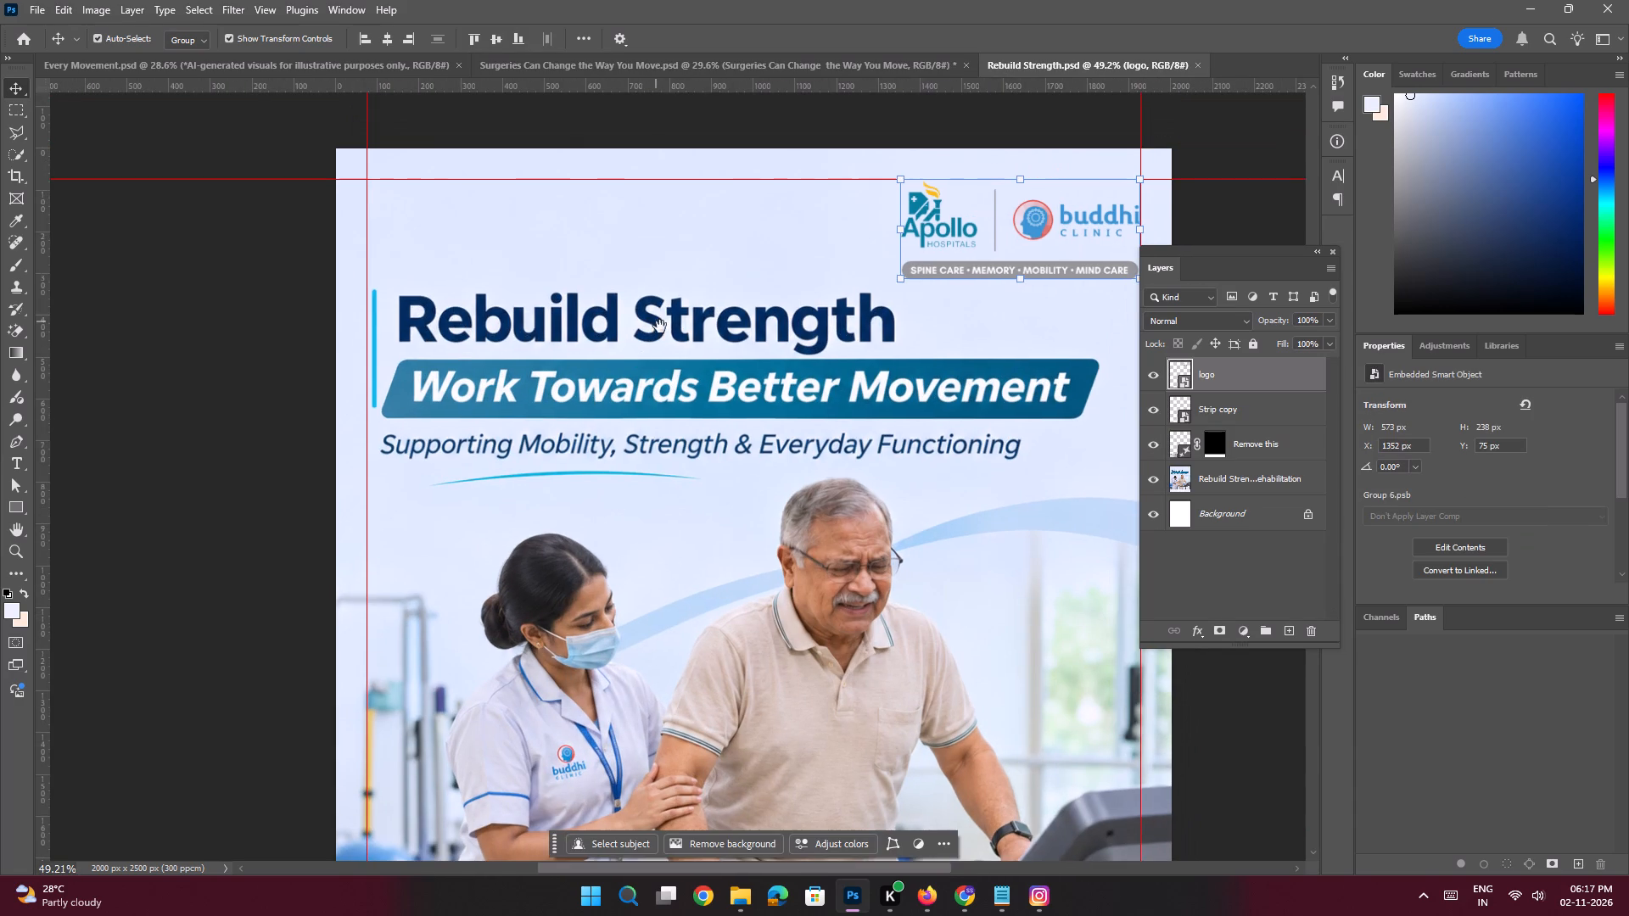
pyautogui.click(1293, 633)
pyautogui.press('space')
pyautogui.press('space')
pyautogui.press('space')
pyautogui.press('space')
pyautogui.press('space')
pyautogui.press('space')
pyautogui.press('space')
pyautogui.press('space')
pyautogui.press('space')
pyautogui.press('space')
pyautogui.press('space')
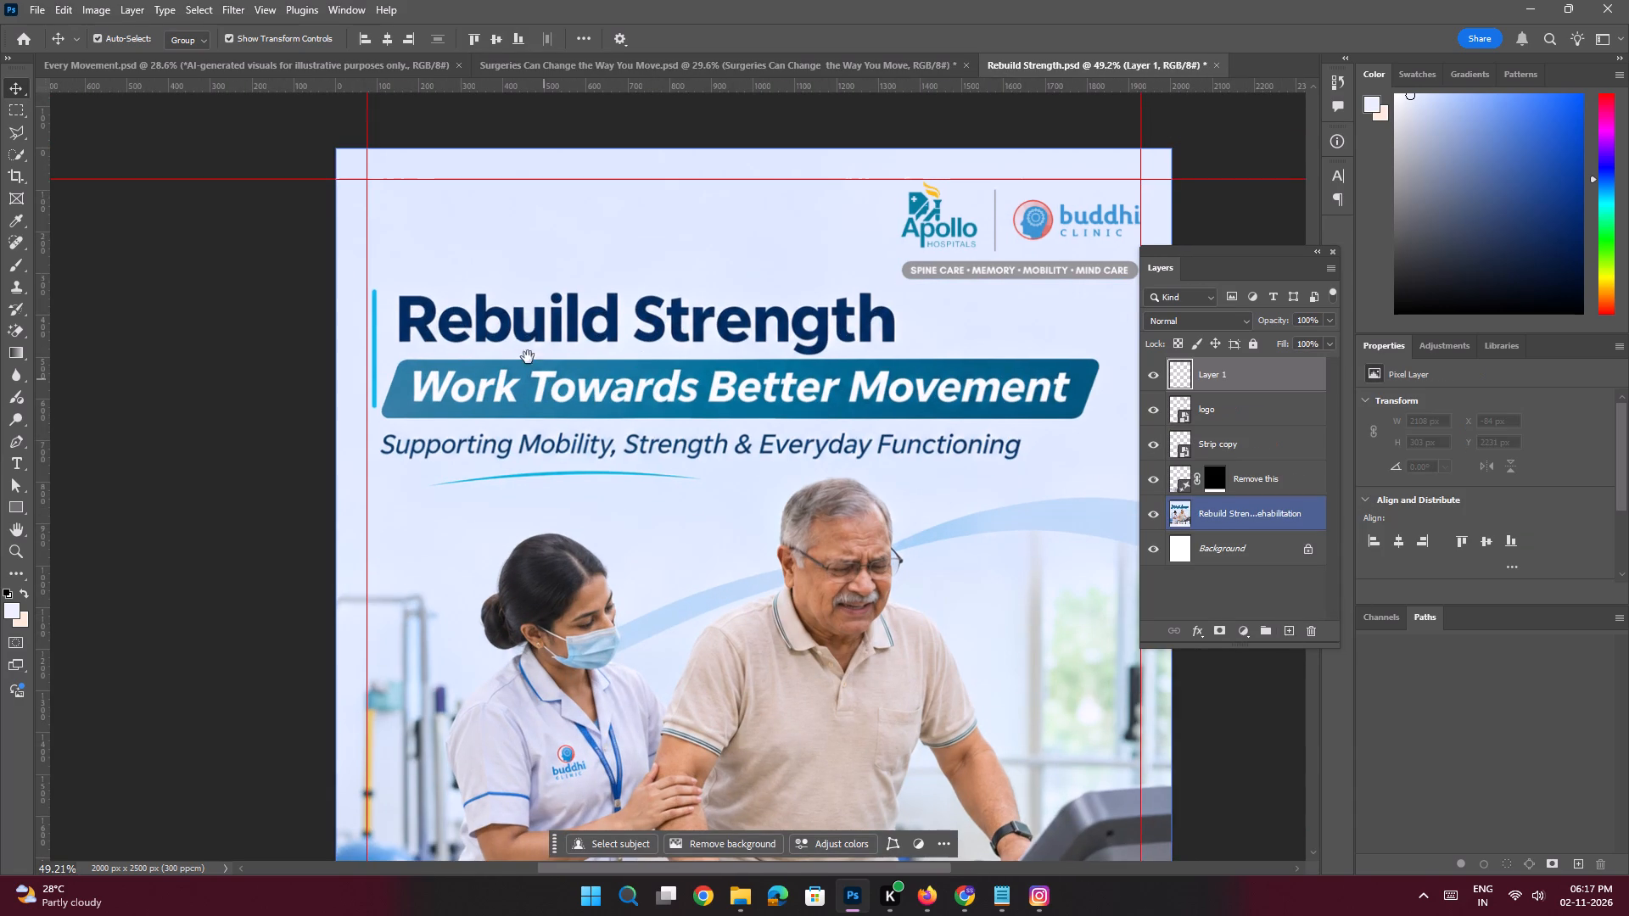
pyautogui.moveTo(501, 323); pyautogui.dragTo(507, 346)
pyautogui.press('t')
pyautogui.click(437, 284)
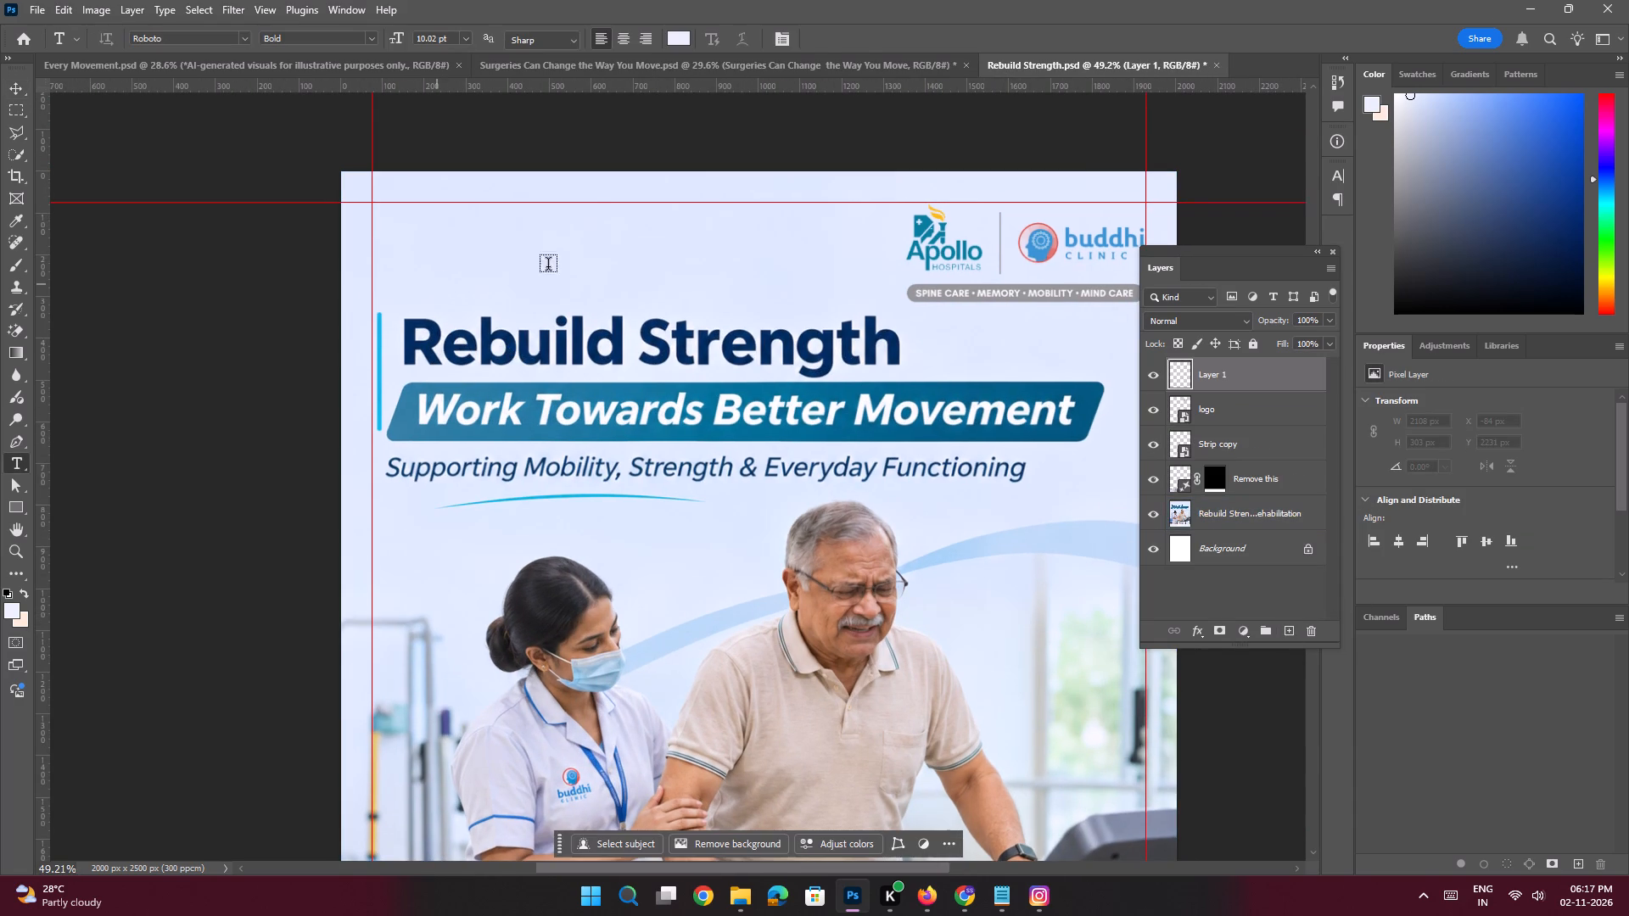
pyautogui.hotkey('ctrl', 'v')
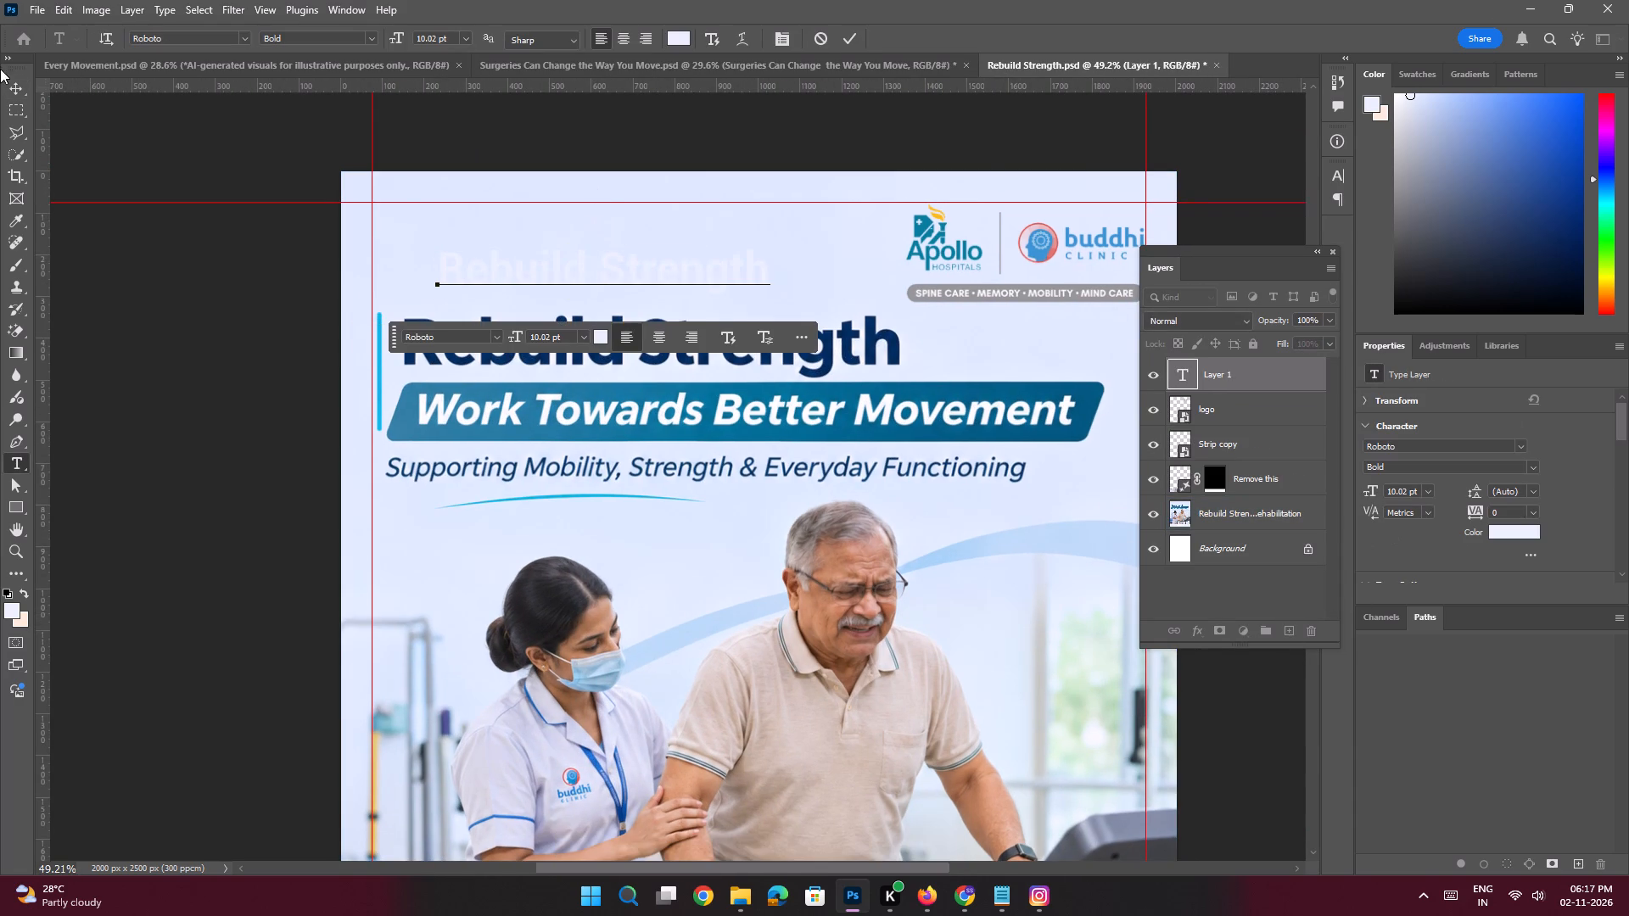
pyautogui.click(10, 89)
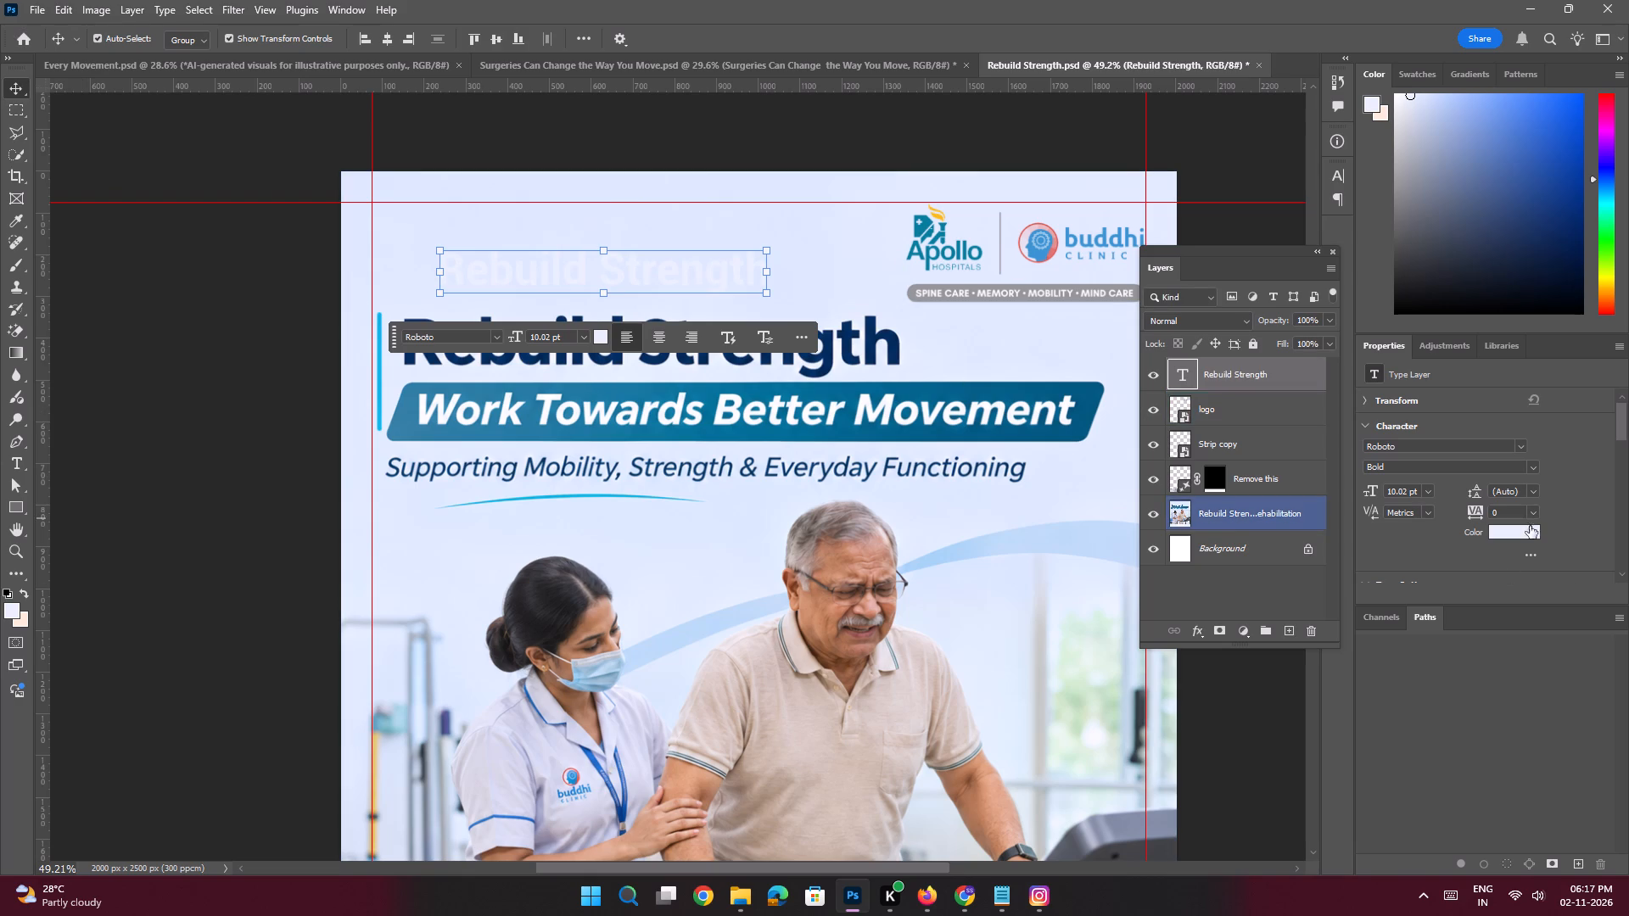
# Recolour the pasted "Rebuild Strength" text to the Apollo logo's teal, #067d9e.
pyautogui.click(1535, 536)
pyautogui.click(928, 225)
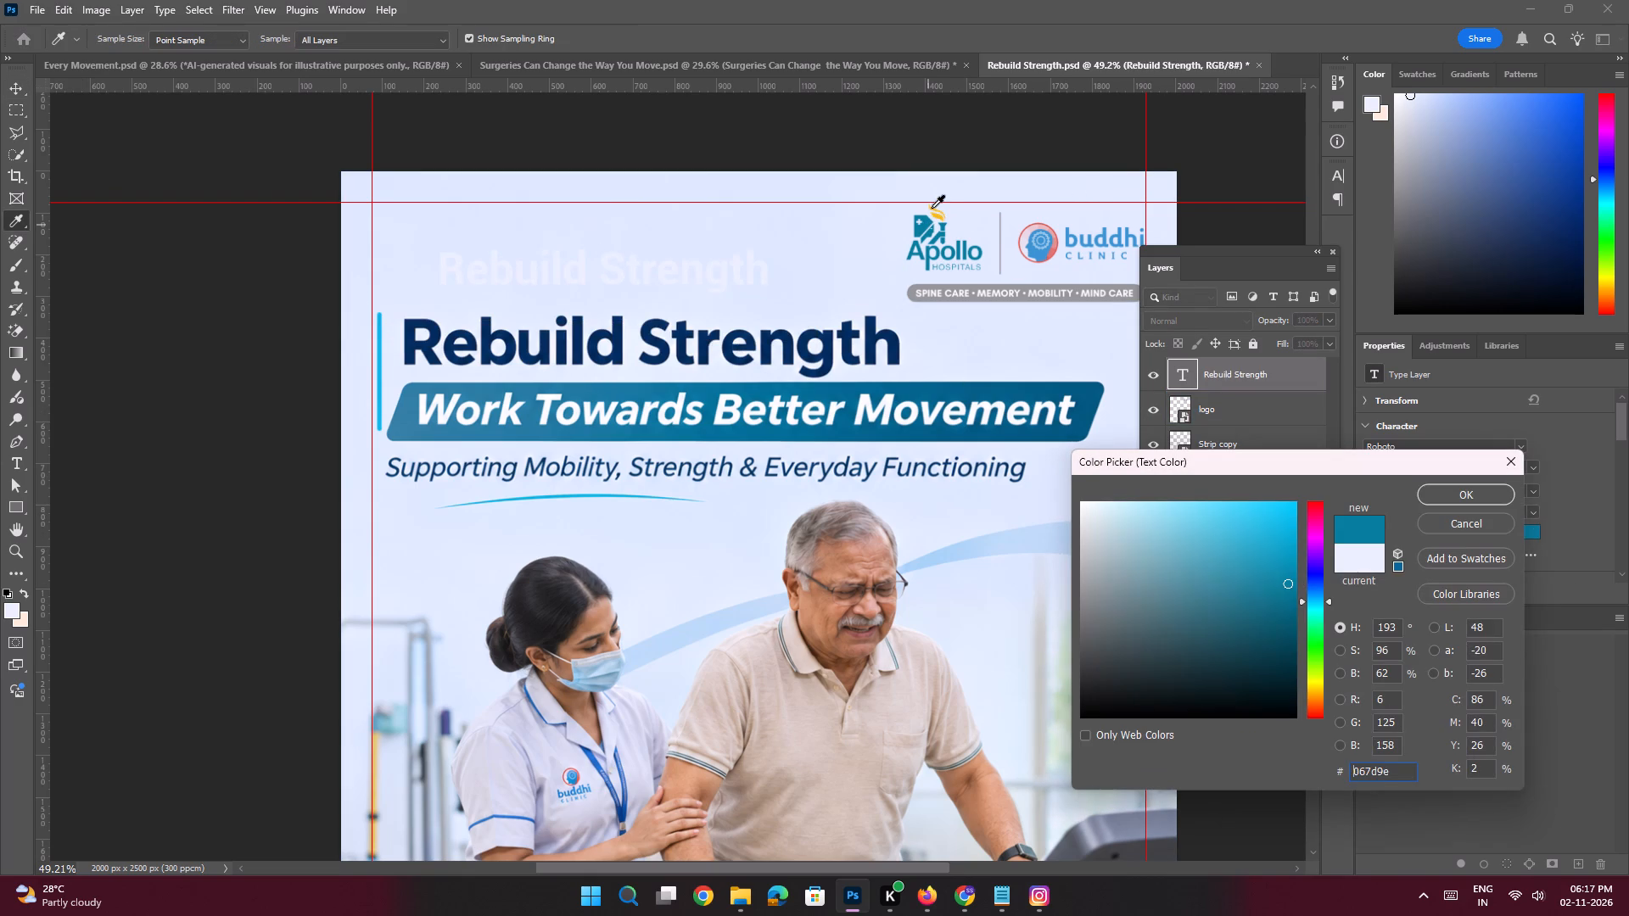
pyautogui.press('Return')
# Move the teal "Rebuild Strength" text onto the navy heading in the image, lining up their starting letters.
pyautogui.press('space')
pyautogui.keyDown('ctrl'); pyautogui.moveTo(495, 240); pyautogui.dragTo(523, 282); pyautogui.keyUp('ctrl')
pyautogui.keyDown('ctrl'); pyautogui.moveTo(501, 273); pyautogui.dragTo(514, 289); pyautogui.keyUp('ctrl')
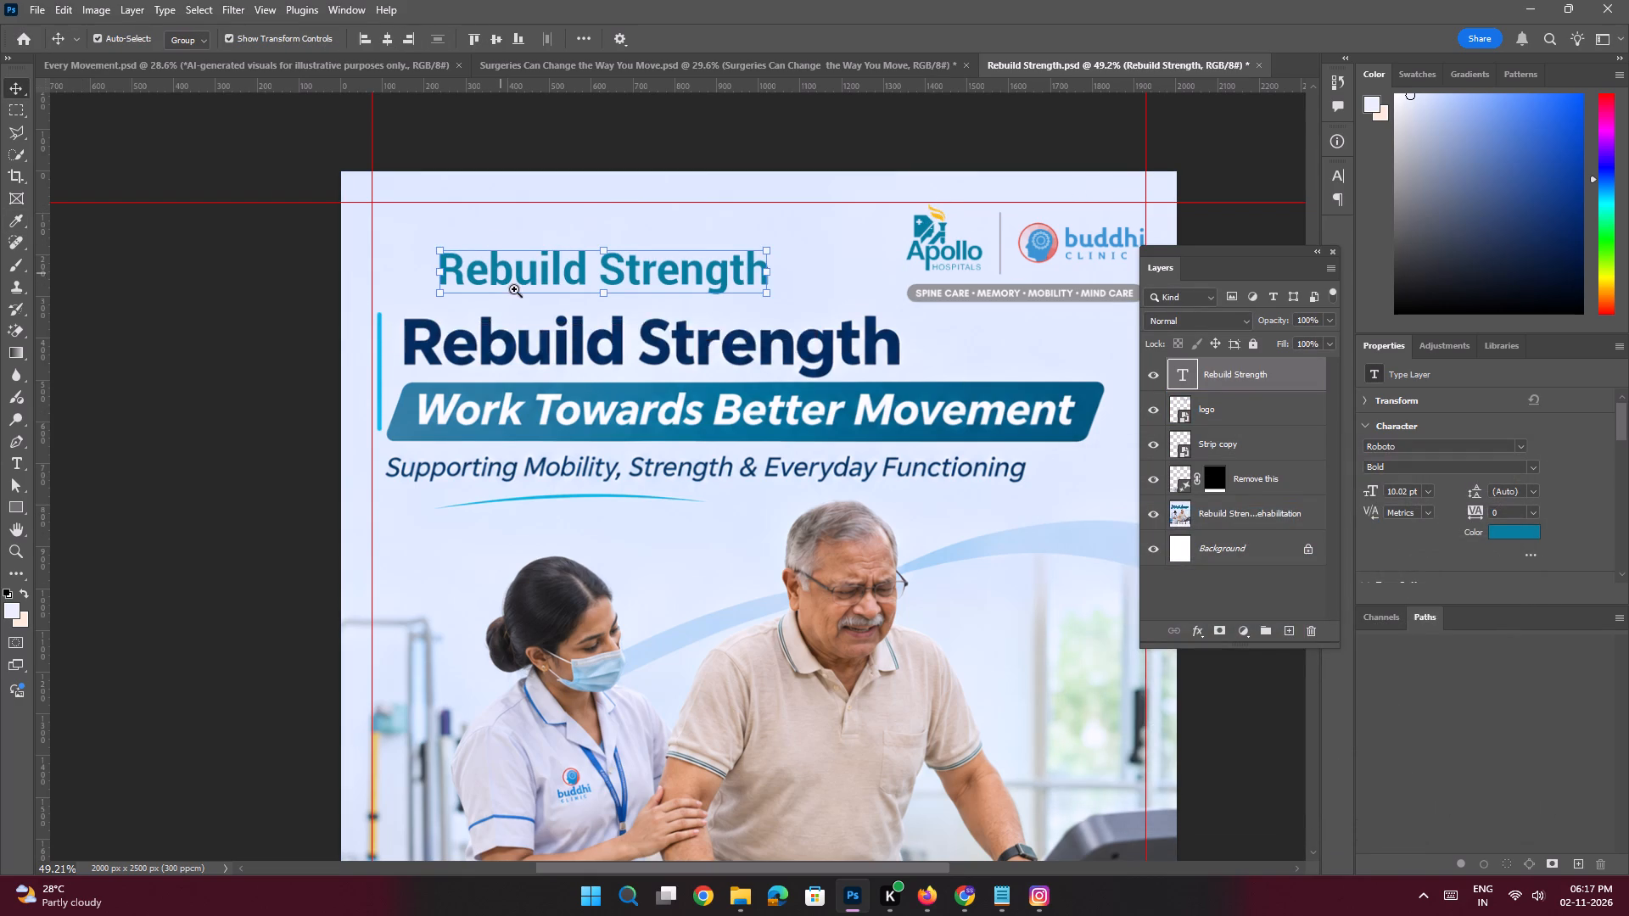
pyautogui.keyDown('ctrl'); pyautogui.moveTo(514, 289); pyautogui.dragTo(529, 307); pyautogui.keyUp('ctrl')
pyautogui.moveTo(505, 283); pyautogui.dragTo(462, 370)
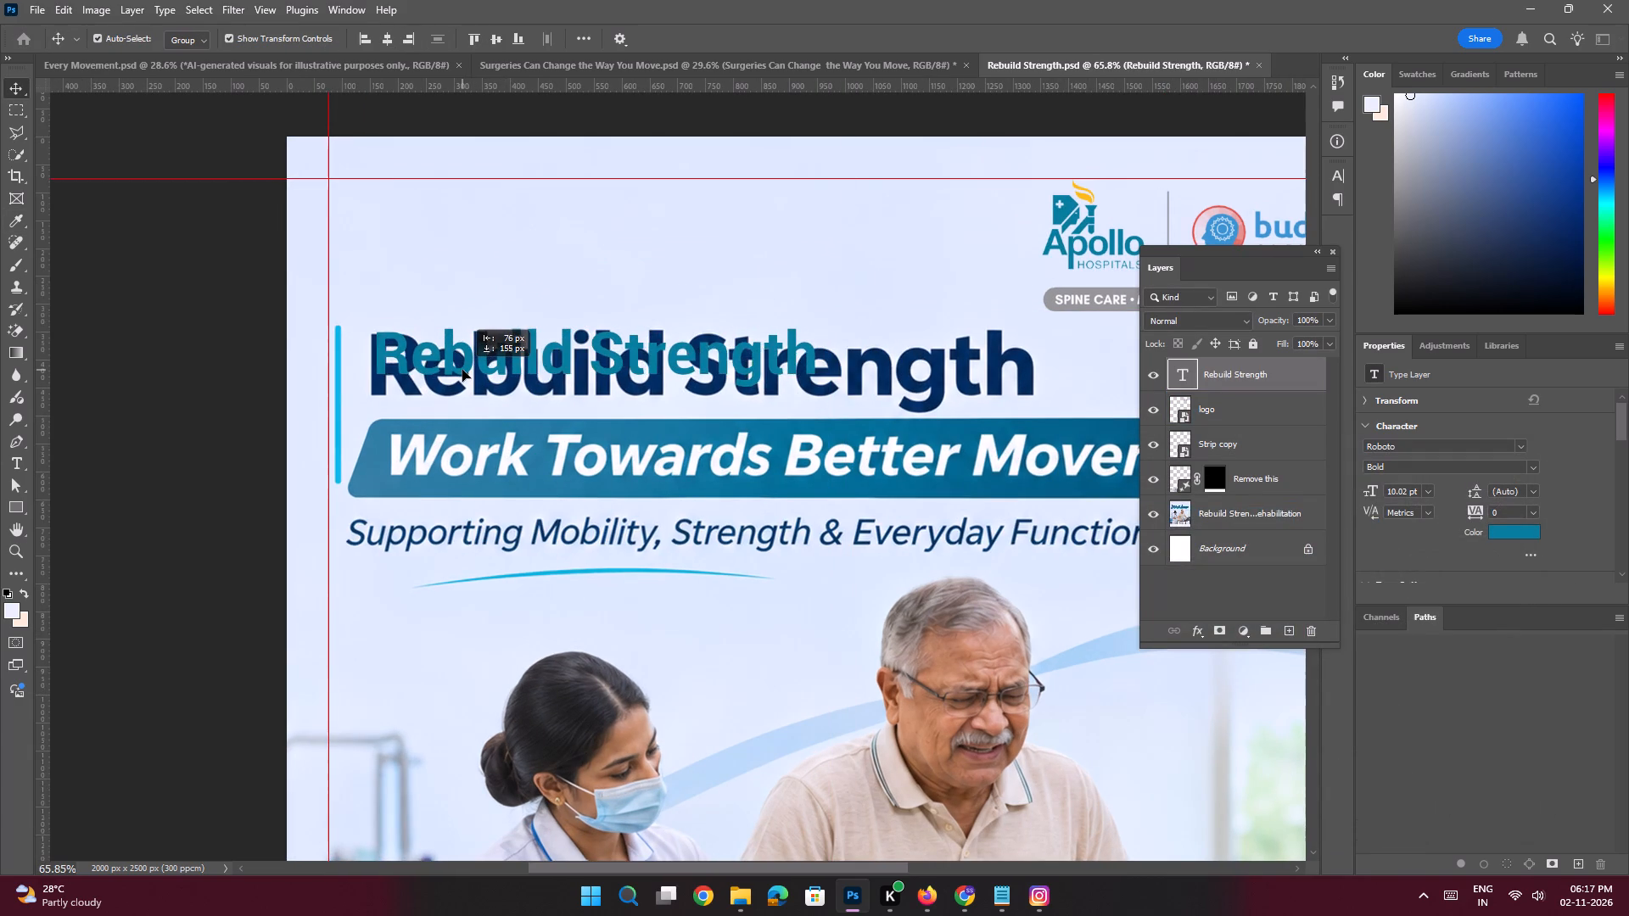
pyautogui.moveTo(462, 370); pyautogui.dragTo(458, 372)
# Scale the teal "Rebuild Strength" text proportionally to about 14.96 pt, matching the width of the navy heading beneath.
pyautogui.press('space')
pyautogui.press('space')
pyautogui.press('space')
pyautogui.press('space')
pyautogui.press('space')
pyautogui.press('space')
pyautogui.press('space')
pyautogui.press('space')
pyautogui.press('space')
pyautogui.moveTo(692, 304); pyautogui.dragTo(547, 299)
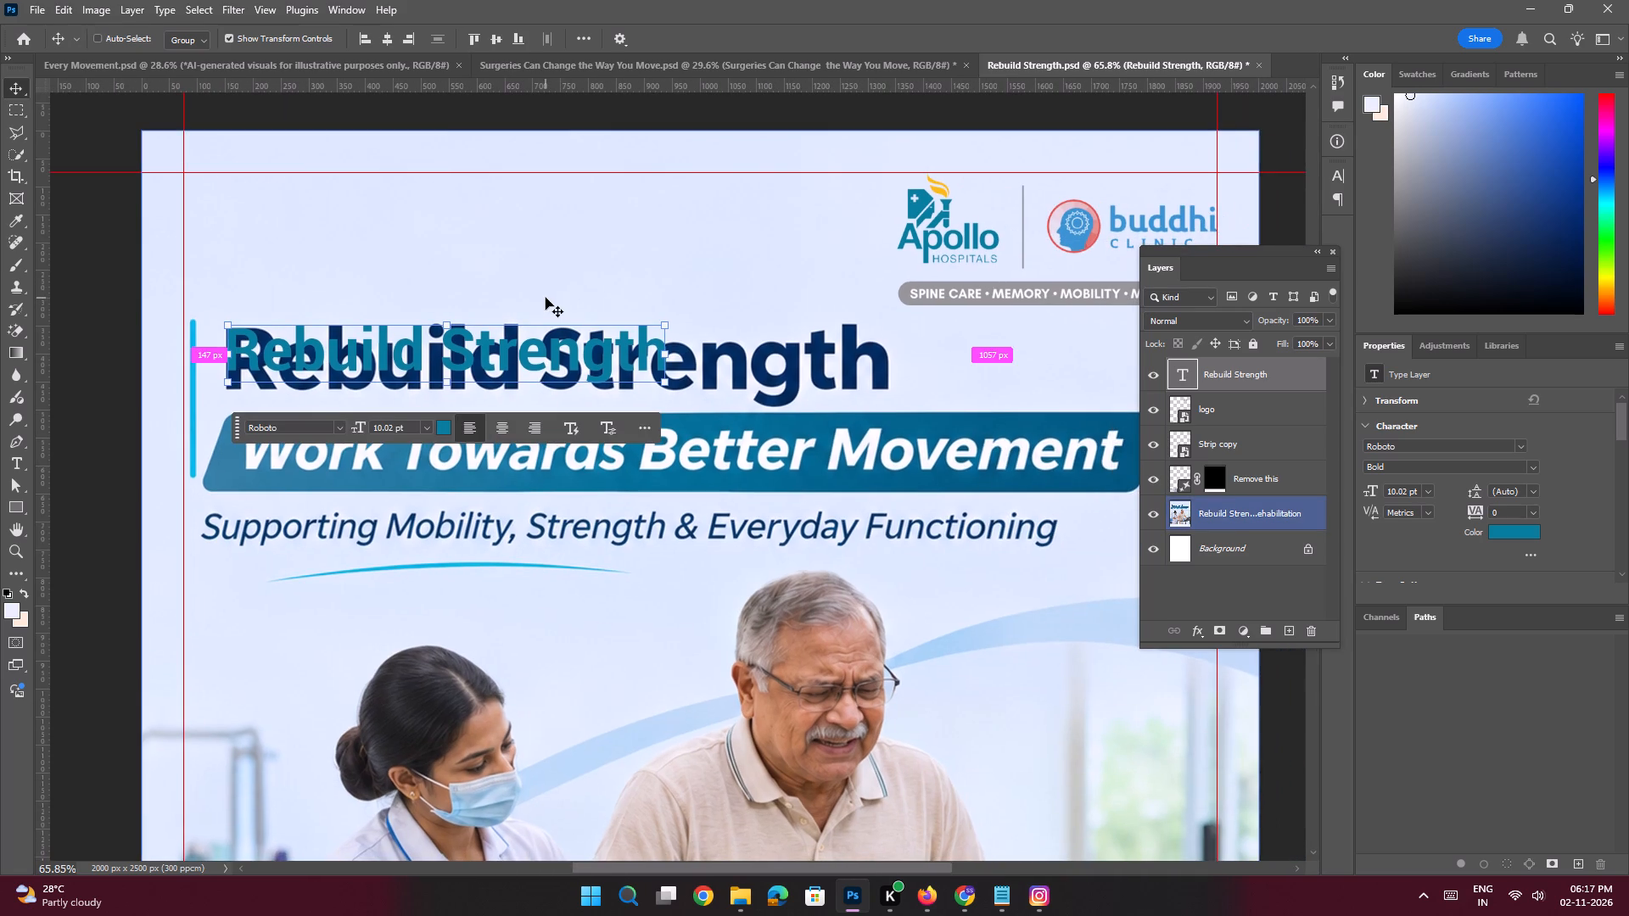
pyautogui.hotkey('ctrl', 't')
pyautogui.moveTo(673, 388); pyautogui.dragTo(869, 393)
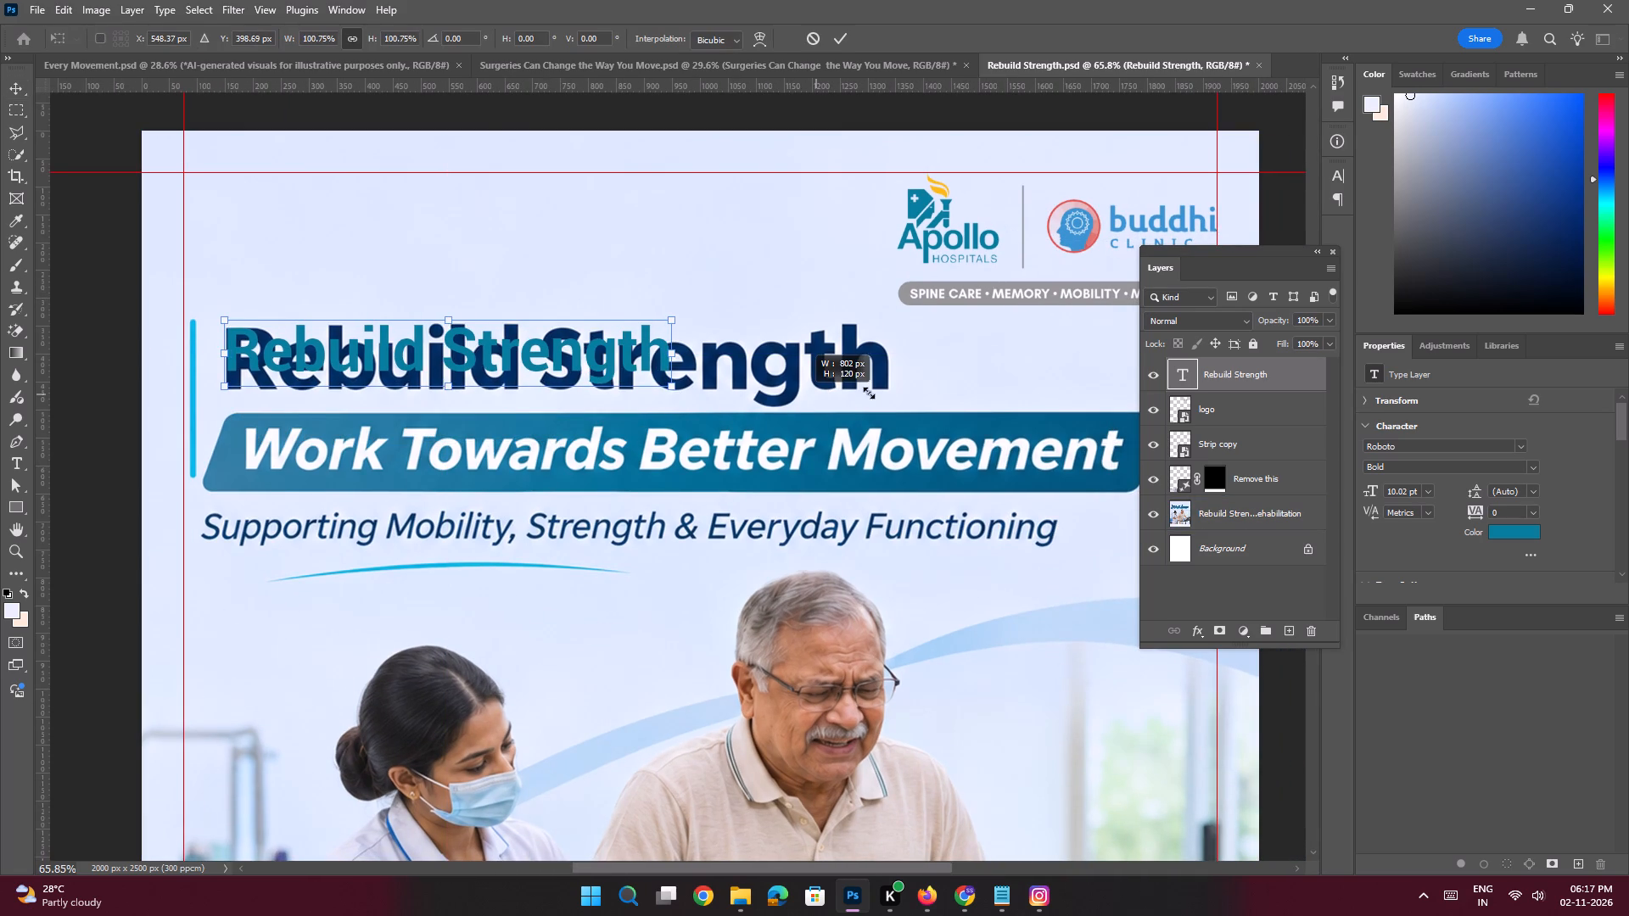
pyautogui.moveTo(869, 393); pyautogui.dragTo(902, 381)
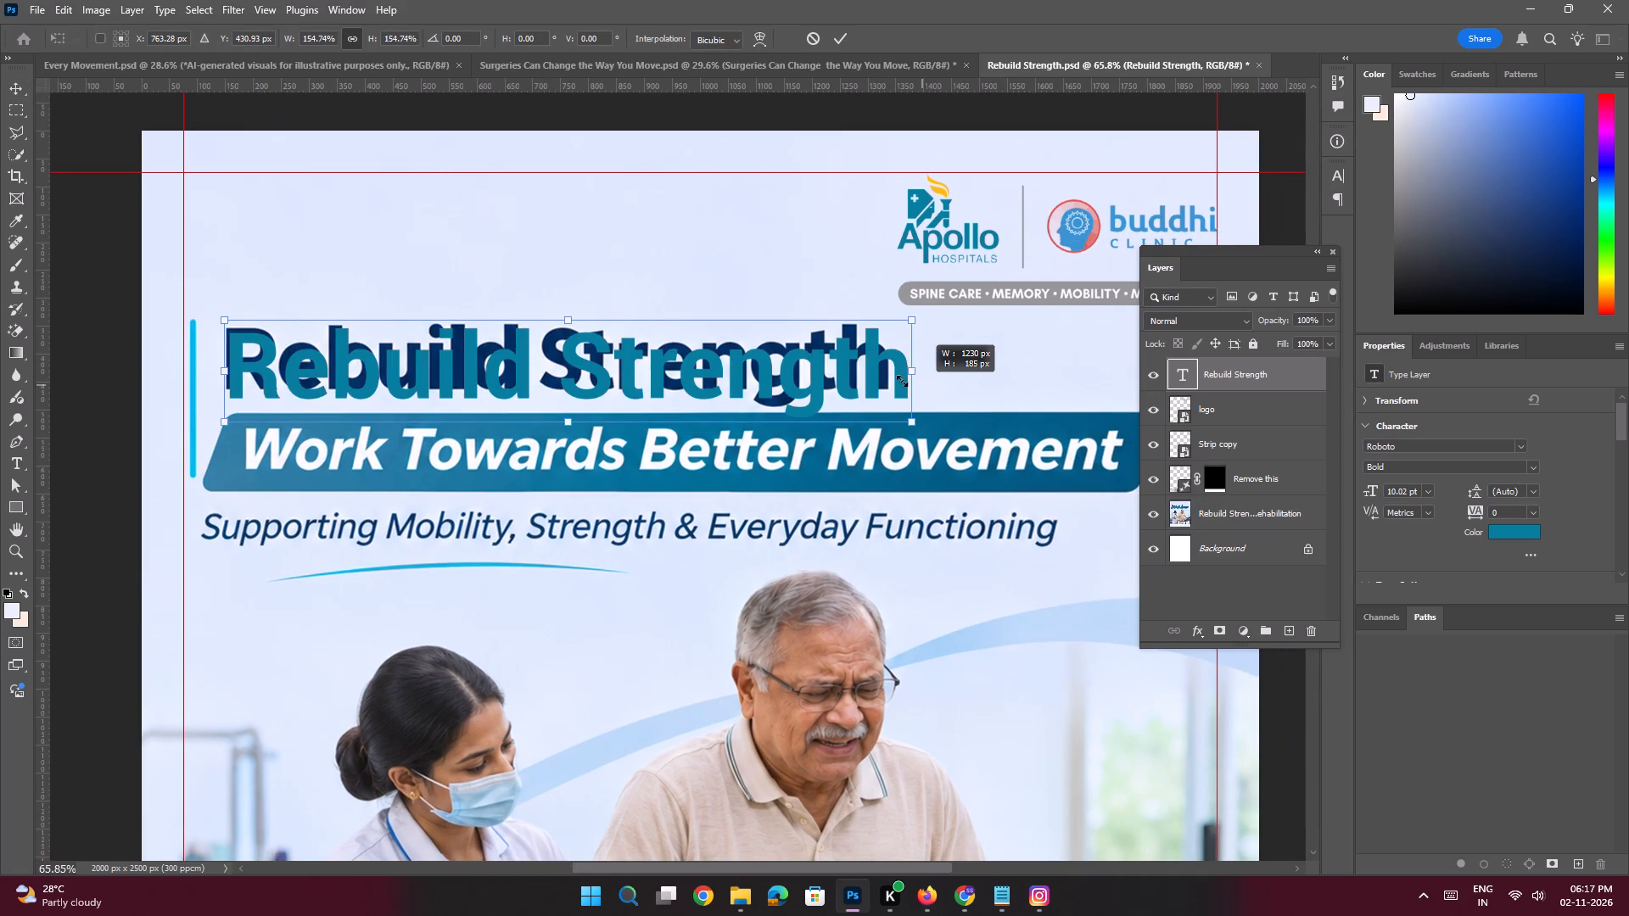
pyautogui.moveTo(902, 381); pyautogui.dragTo(898, 380)
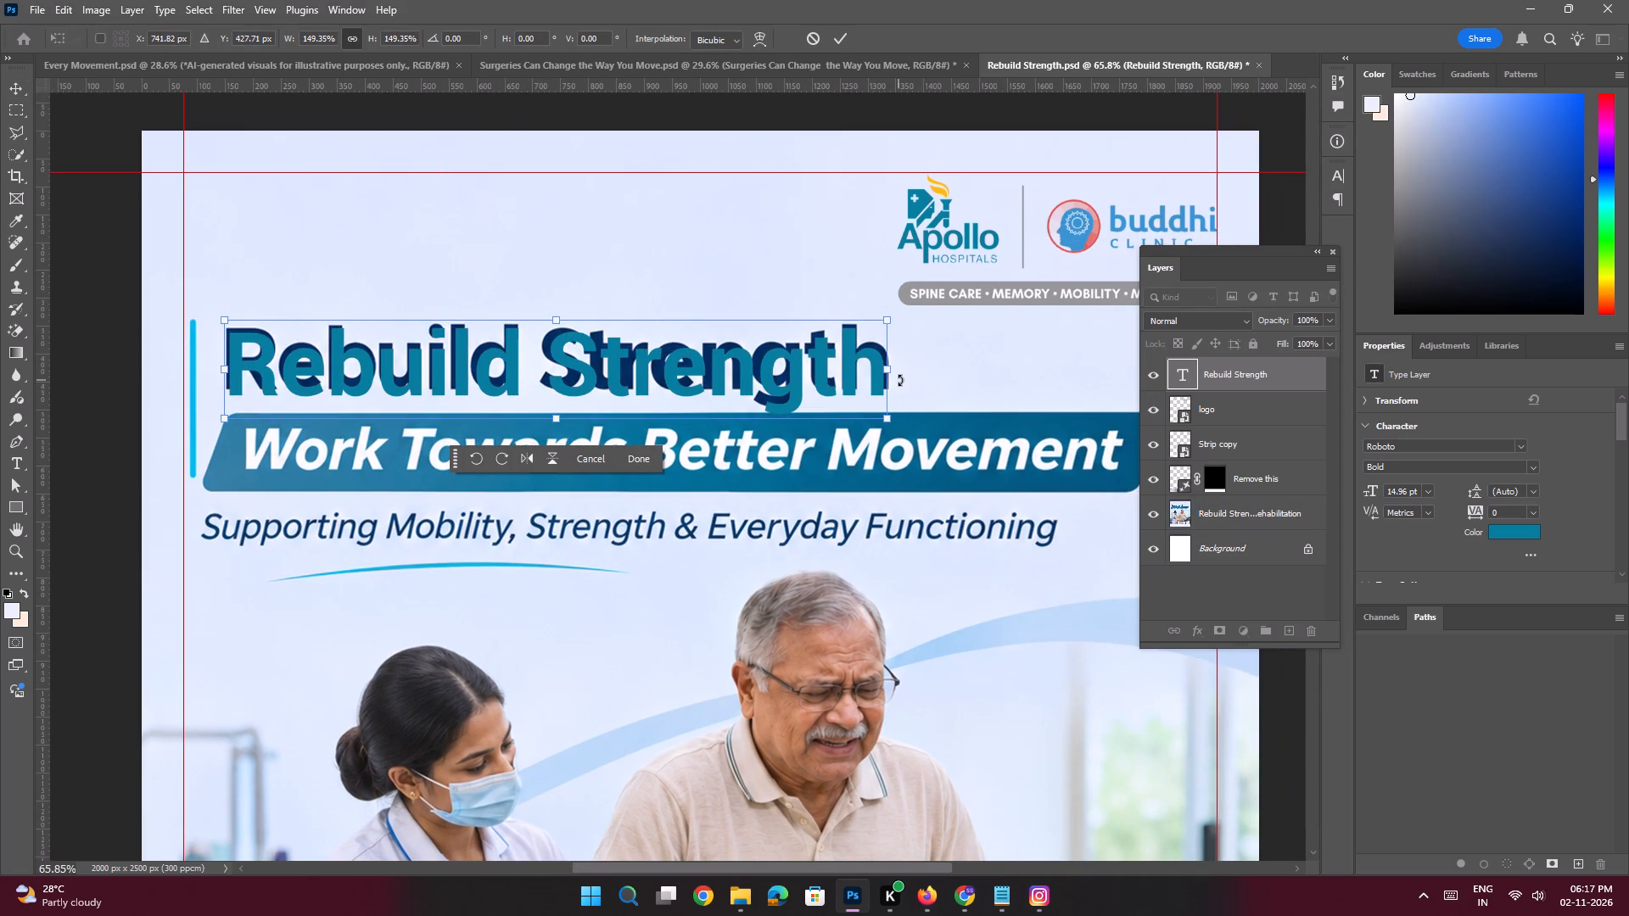
pyautogui.press('Return')
# Nudge the teal "Rebuild Strength" text up and slightly left over the navy heading, and deselect it.
pyautogui.hotkey('shift', 'Up')
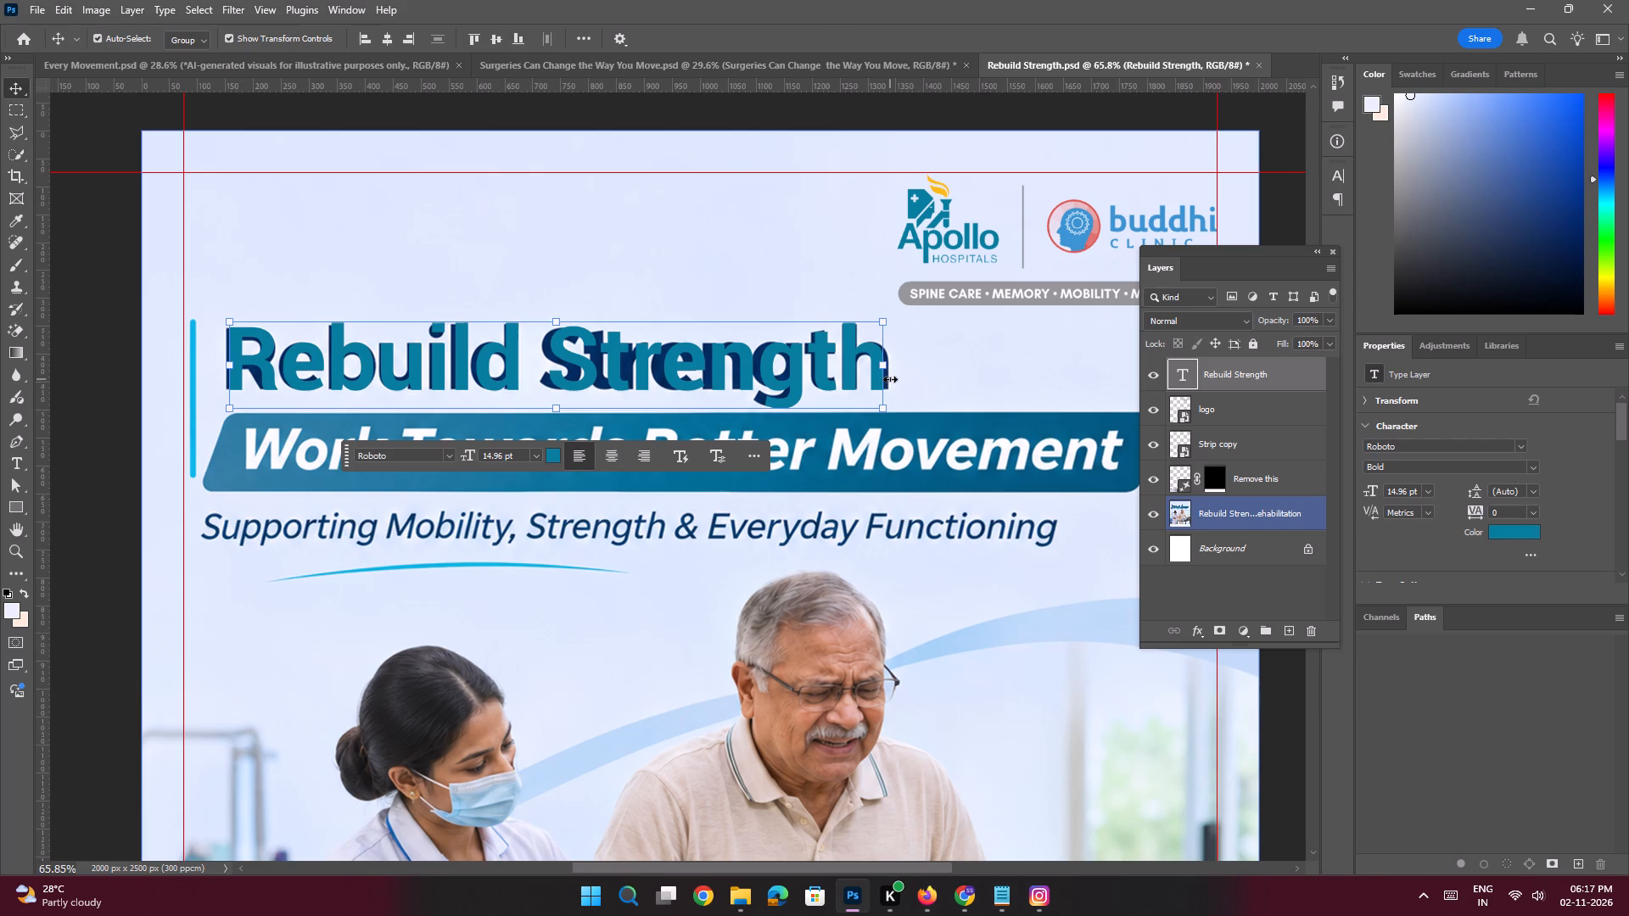
pyautogui.press('Left')
pyautogui.press('Up')
pyautogui.press('Up')
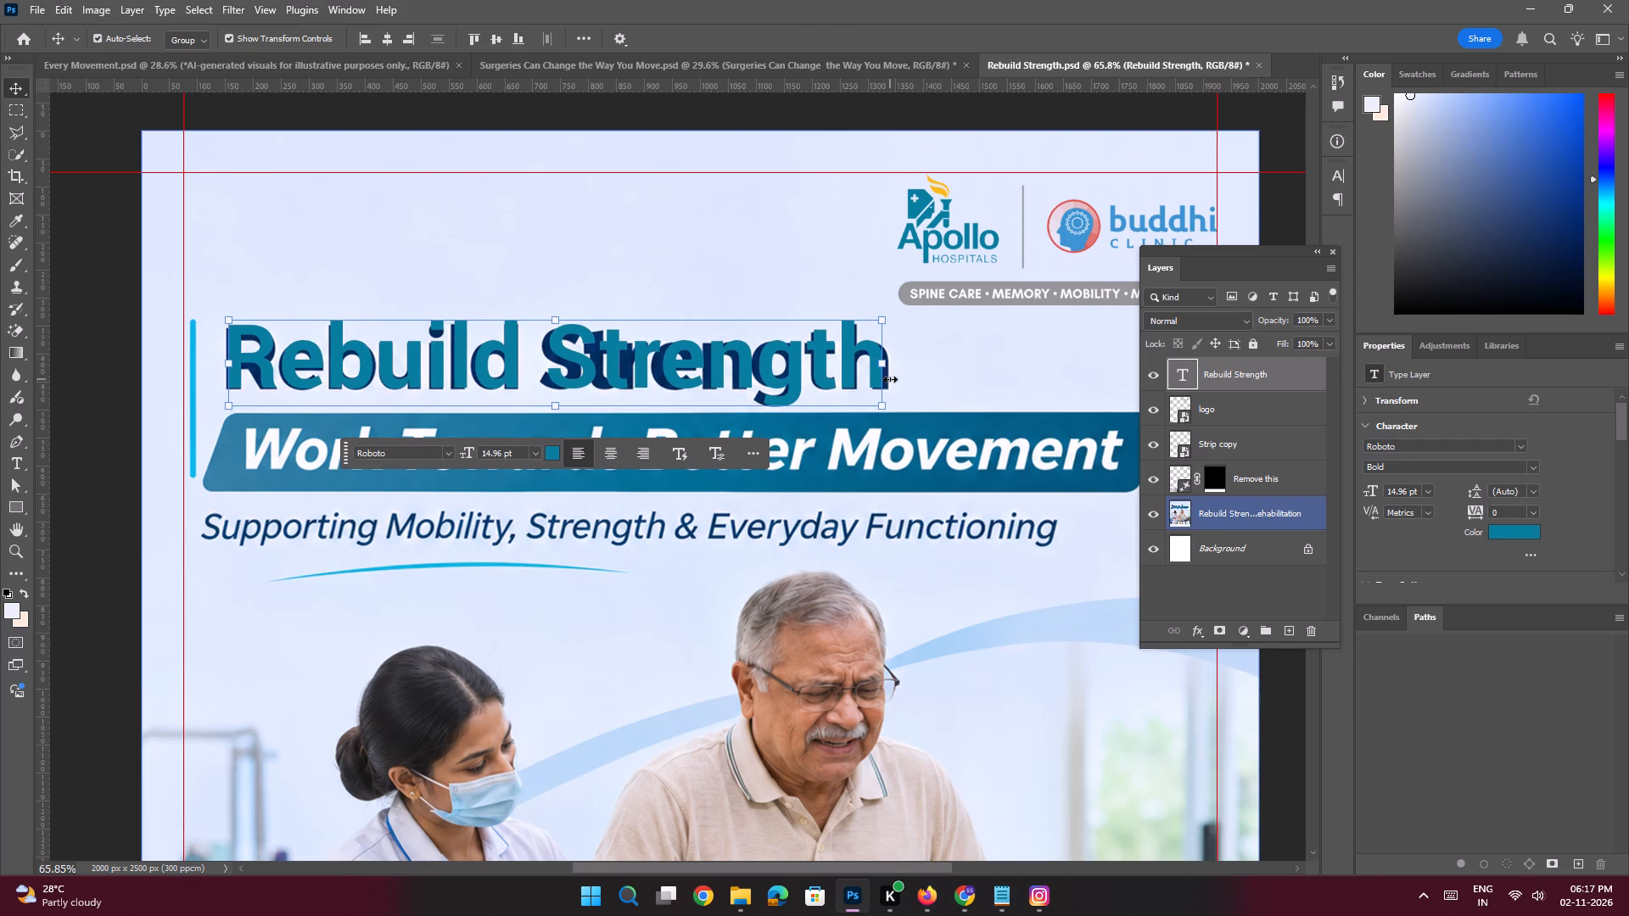
pyautogui.press('Up')
pyautogui.press('space')
pyautogui.keyDown('ctrl'); pyautogui.moveTo(783, 321); pyautogui.dragTo(746, 310); pyautogui.keyUp('ctrl')
pyautogui.click(171, 321)
# Copy the "But Recovery Doesn't Stop Here!" text and its red banner from the Surgeries document into the Rebuild Strength document.
pyautogui.click(843, 72)
pyautogui.press('space')
pyautogui.press('space')
pyautogui.press('space')
pyautogui.press('space')
pyautogui.press('space')
pyautogui.press('space')
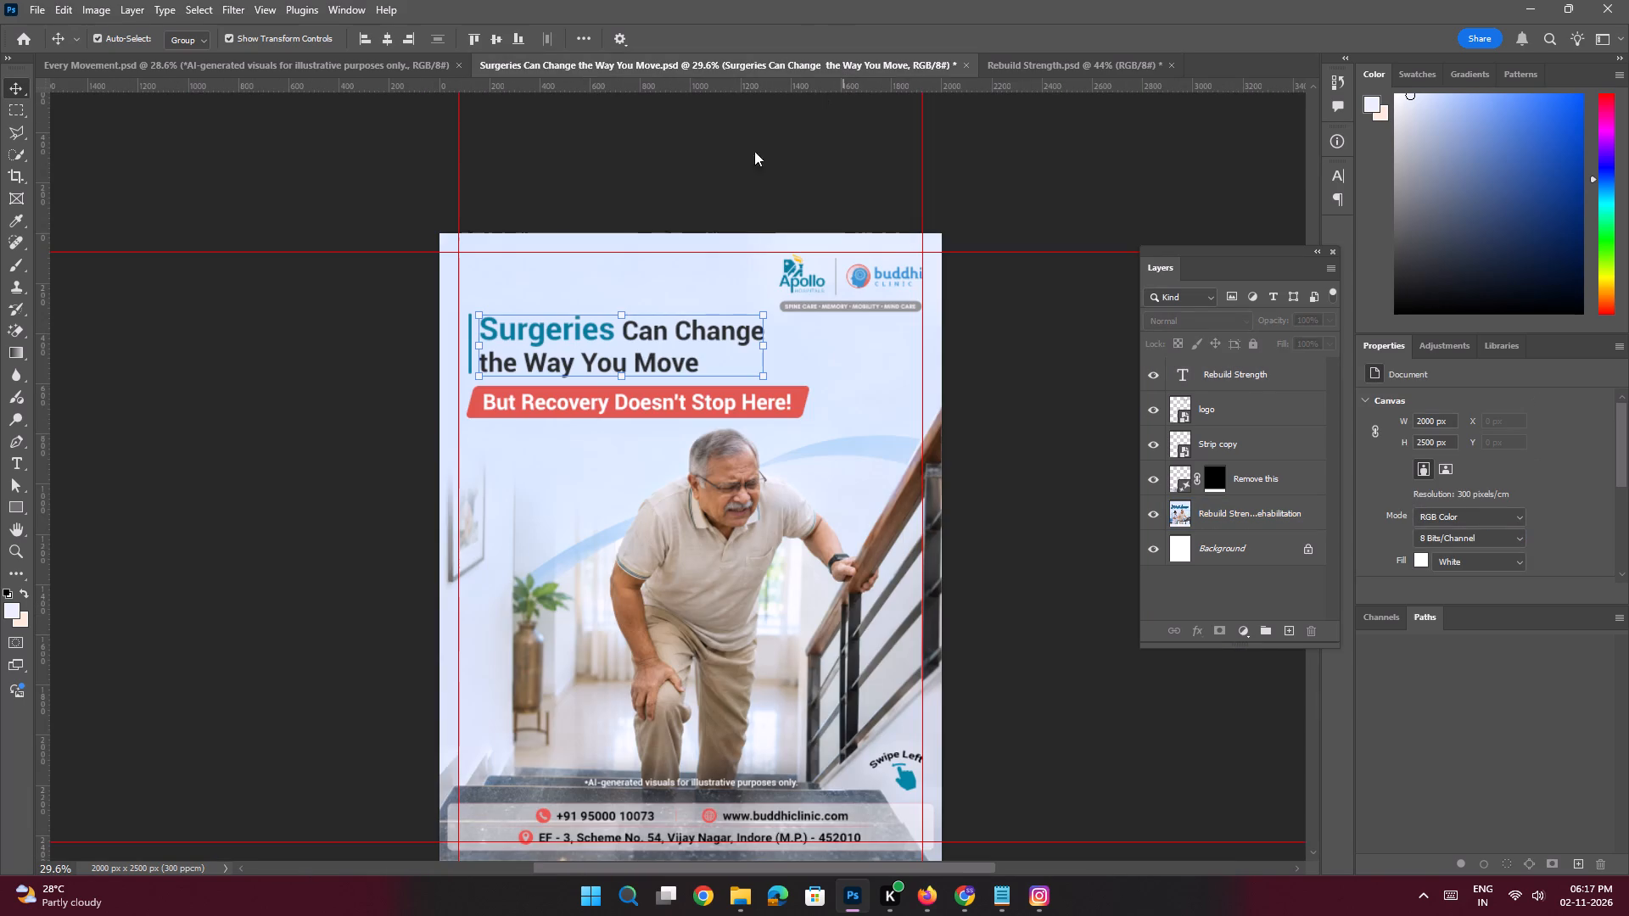
pyautogui.moveTo(614, 293); pyautogui.dragTo(621, 279)
pyautogui.keyDown('ctrl'); pyautogui.moveTo(556, 345); pyautogui.dragTo(649, 435); pyautogui.keyUp('ctrl')
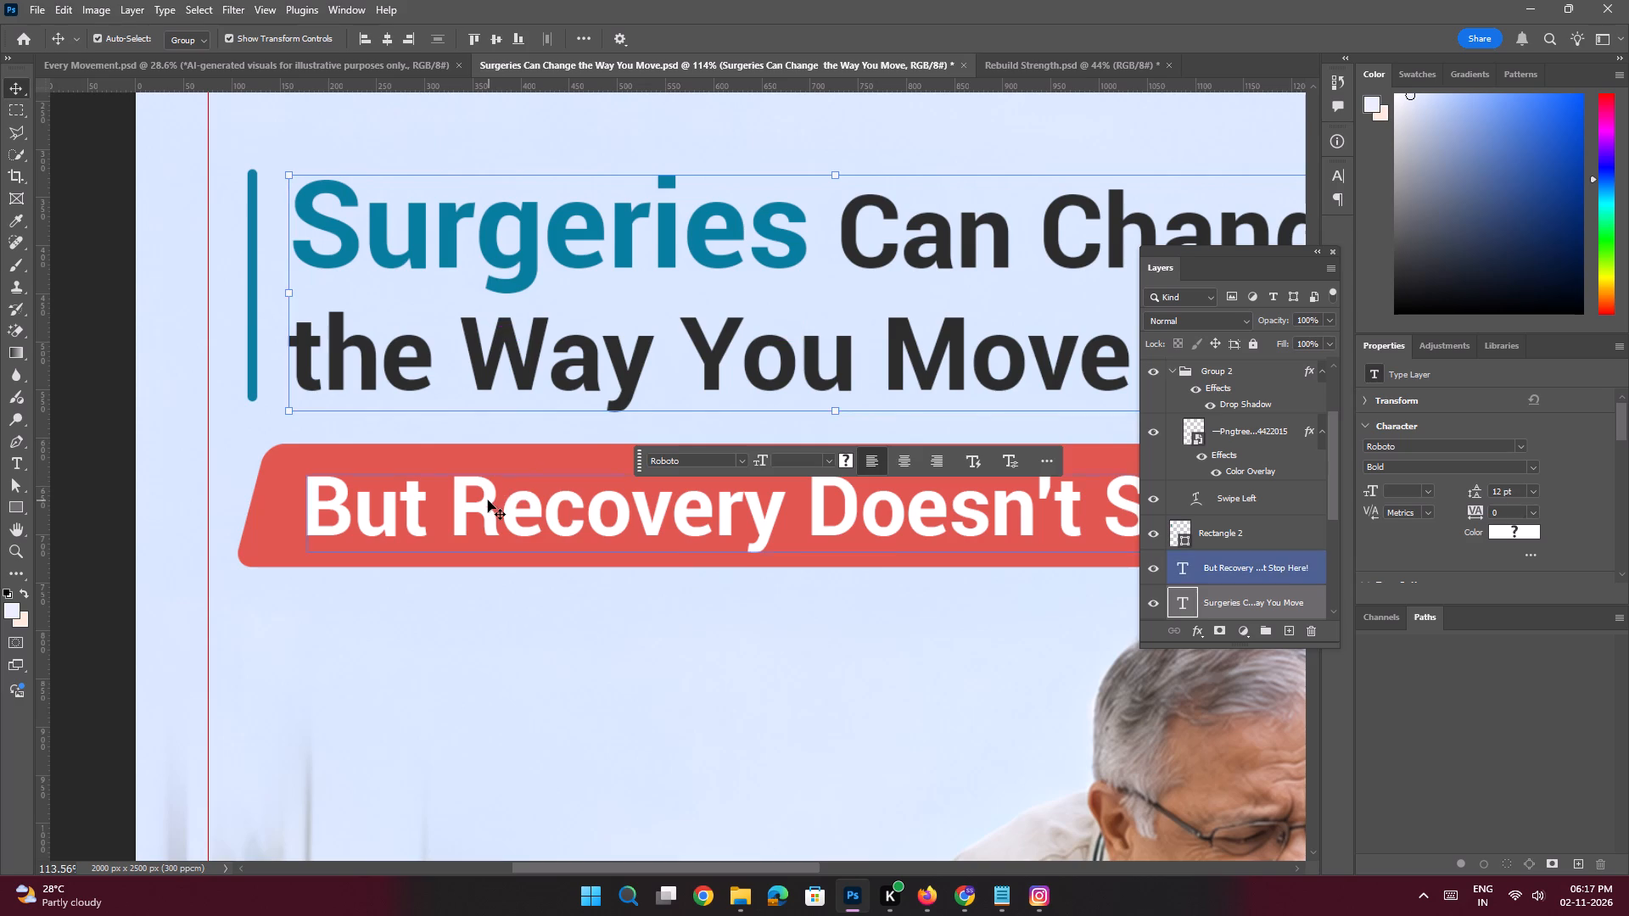
pyautogui.click(488, 500)
pyautogui.keyDown('shift'); pyautogui.click(244, 551); pyautogui.keyUp('shift')
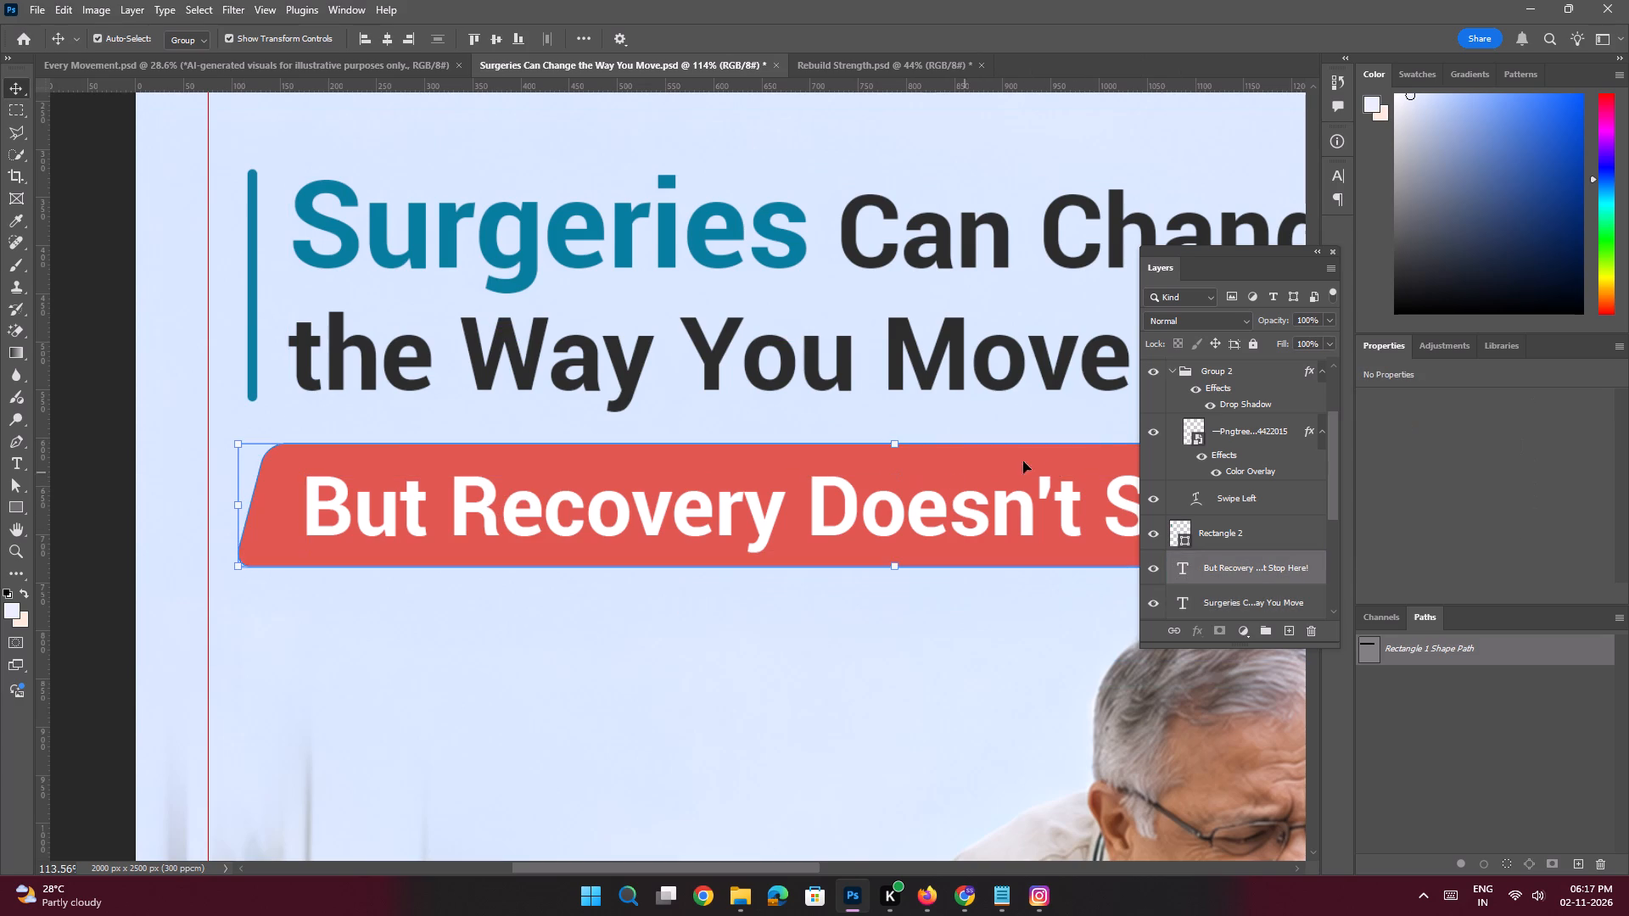
pyautogui.moveTo(1229, 564); pyautogui.dragTo(832, 62)
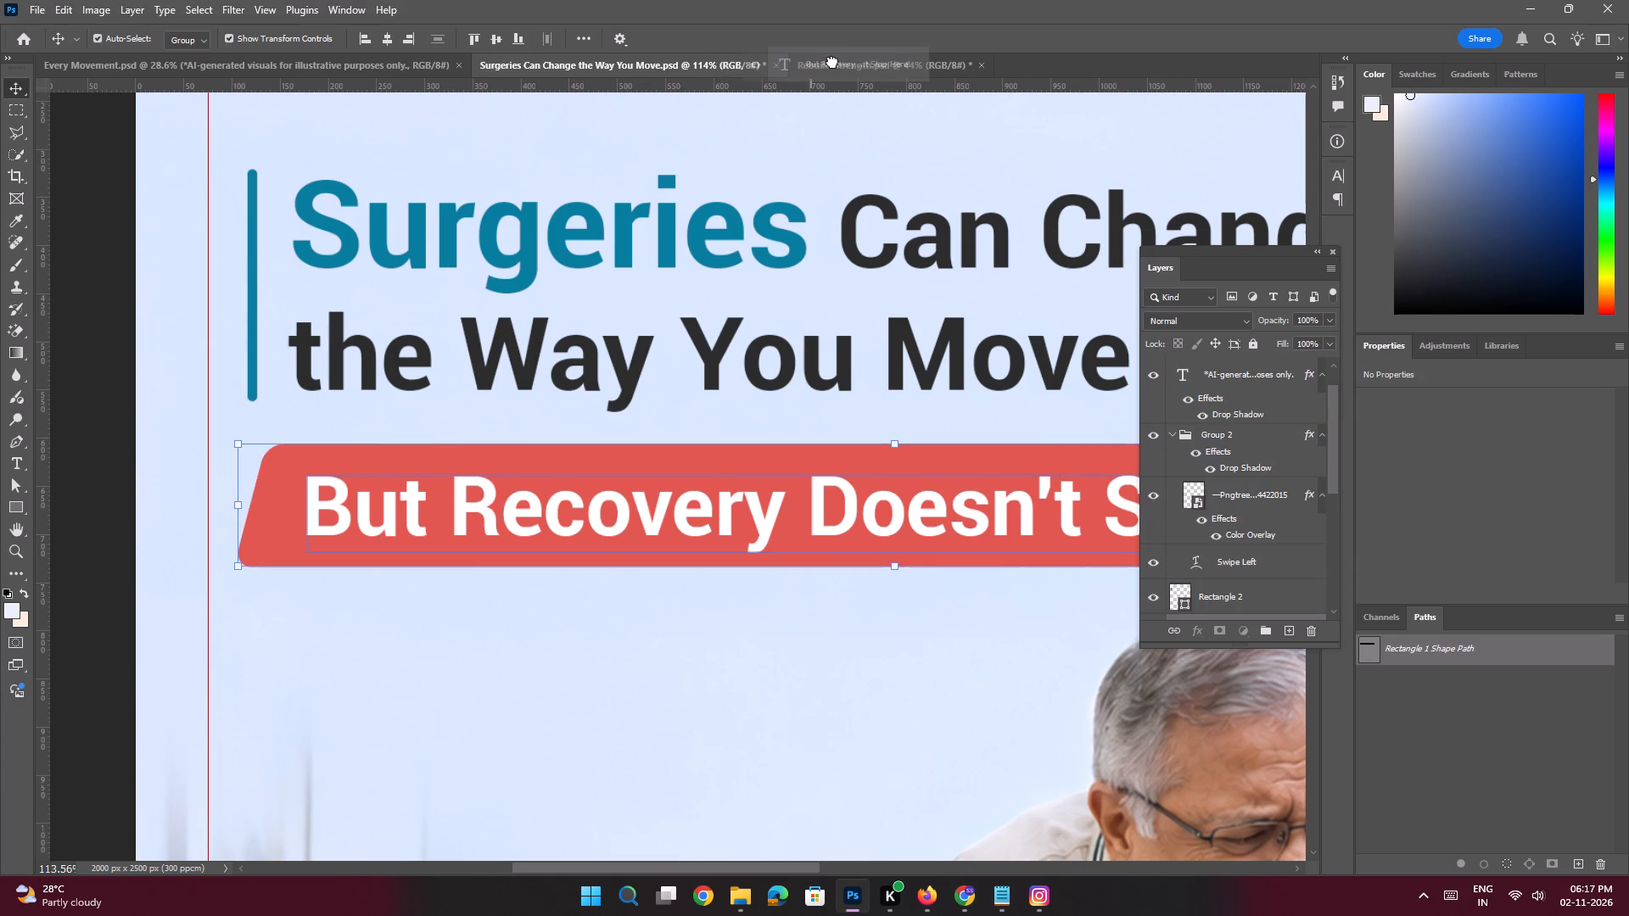
pyautogui.moveTo(832, 62); pyautogui.dragTo(631, 308)
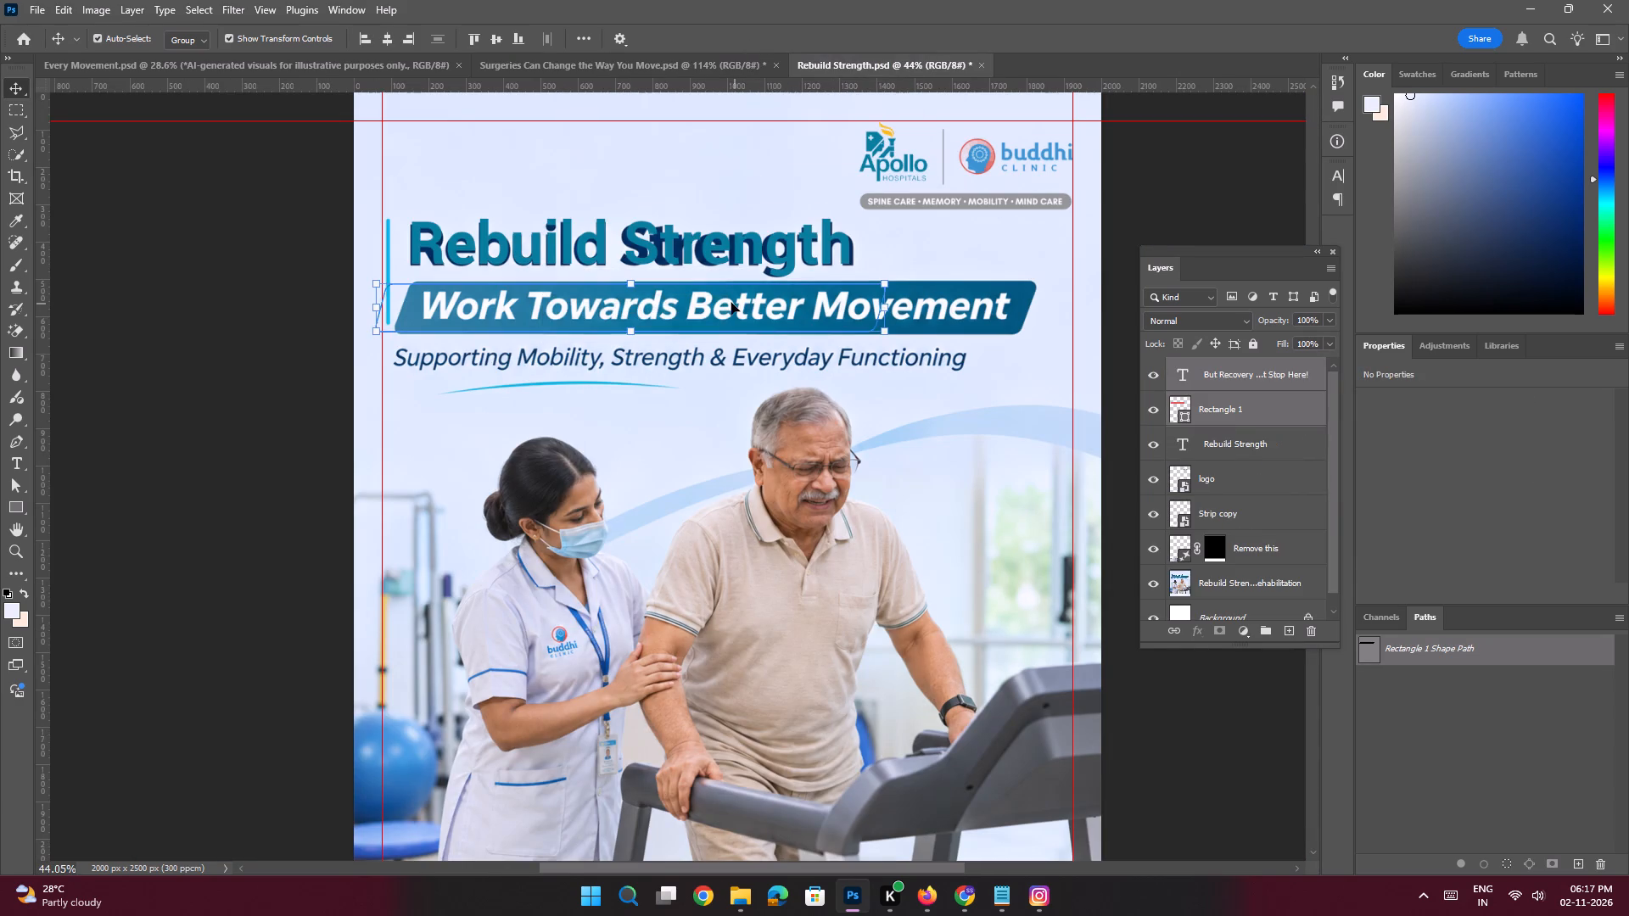
# Position the copied red banner and text over the starting end of the blue "Work Towards Better Movement" banner, and deselect them.
pyautogui.moveTo(691, 309); pyautogui.dragTo(725, 311)
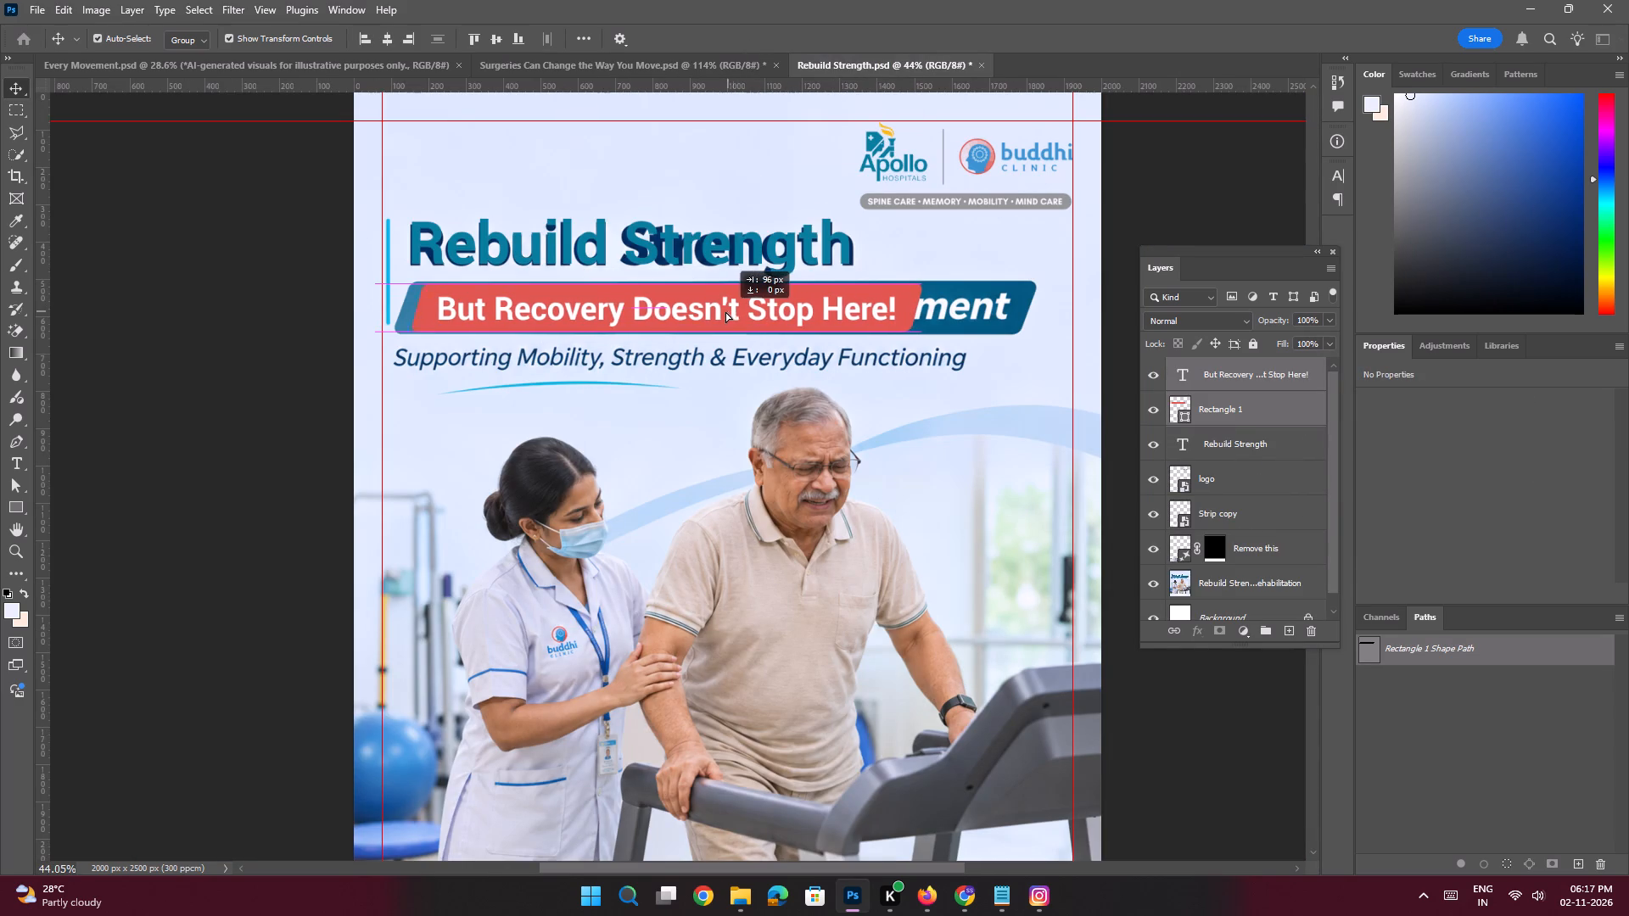
pyautogui.moveTo(725, 311); pyautogui.dragTo(714, 311)
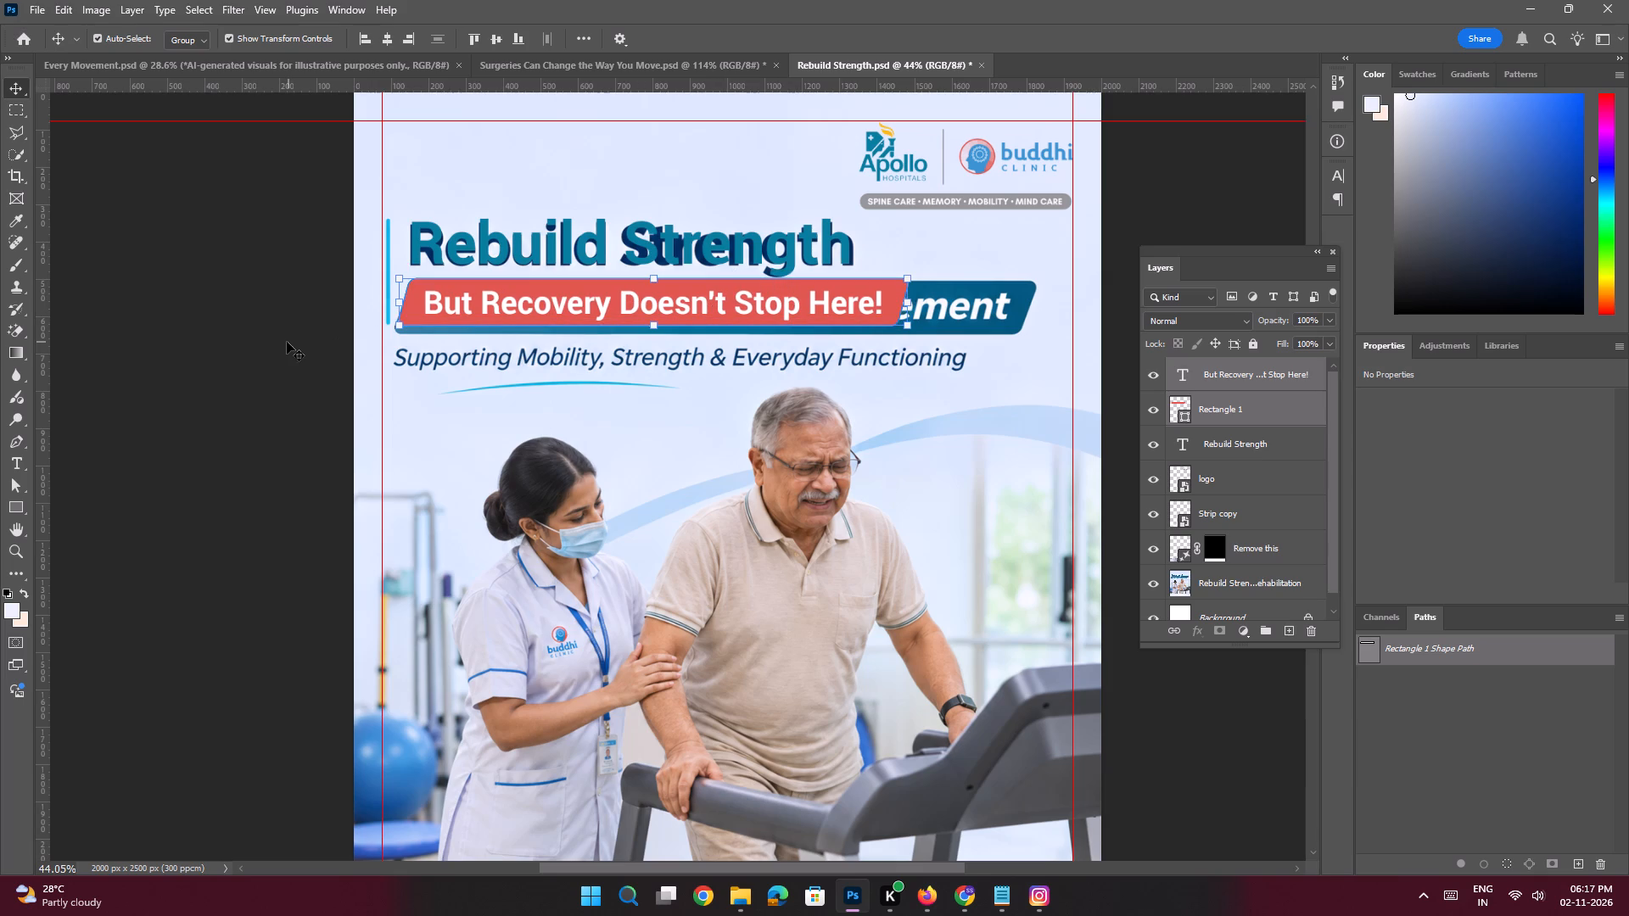
pyautogui.hotkey('shift', 'Down')
pyautogui.hotkey('shift', 'Down')
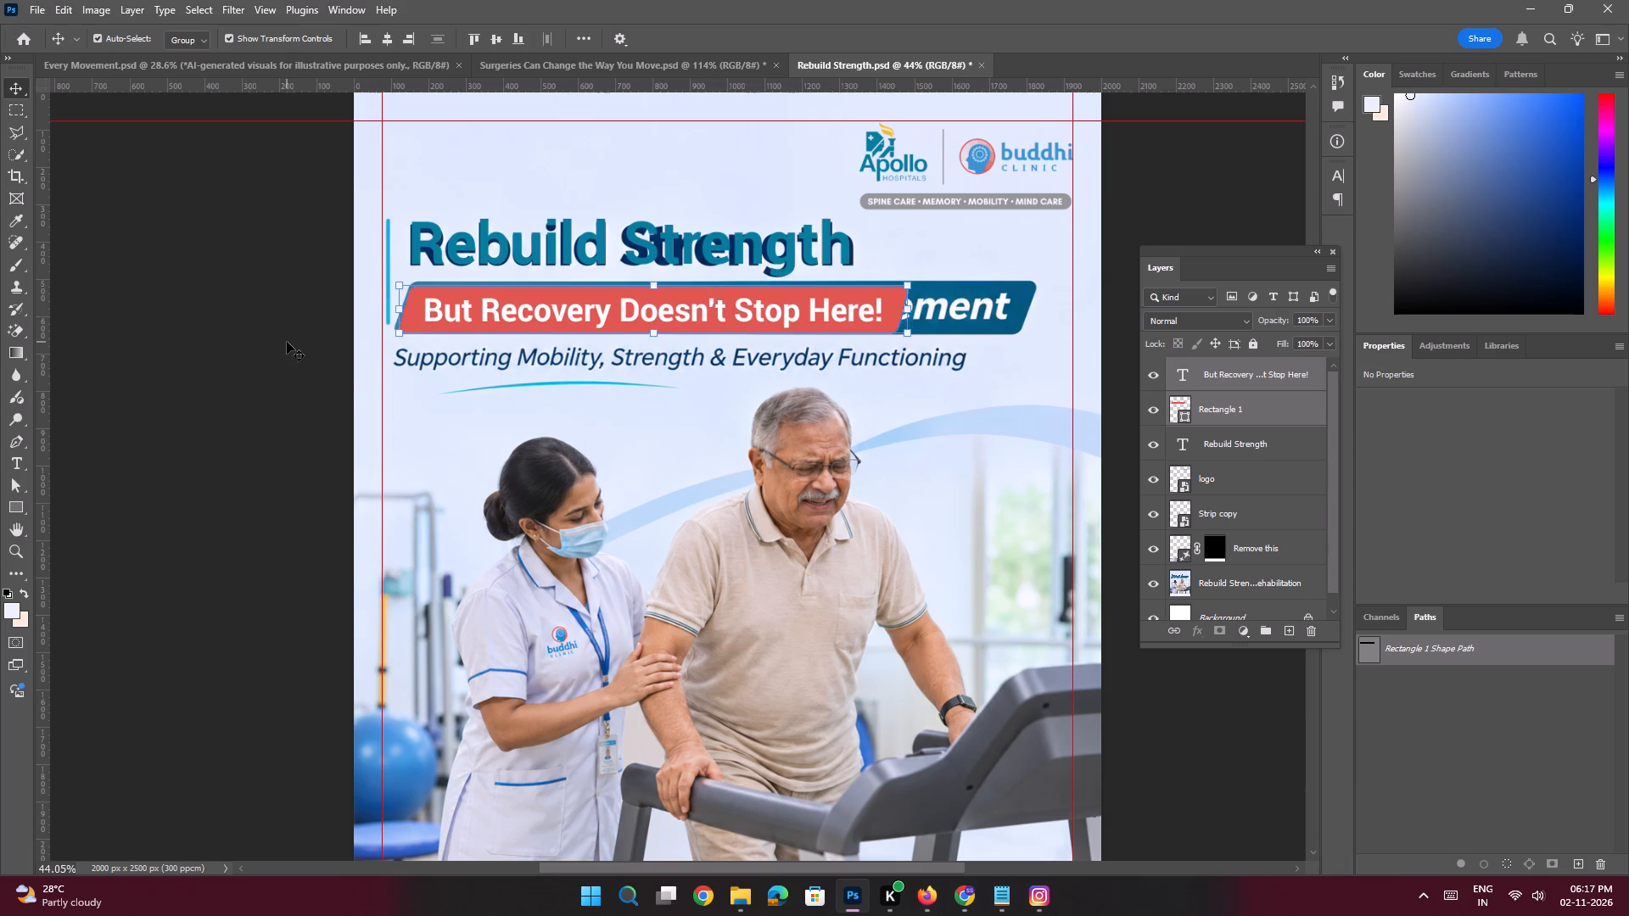
pyautogui.press('Up')
pyautogui.press('Up')
pyautogui.click(144, 274)
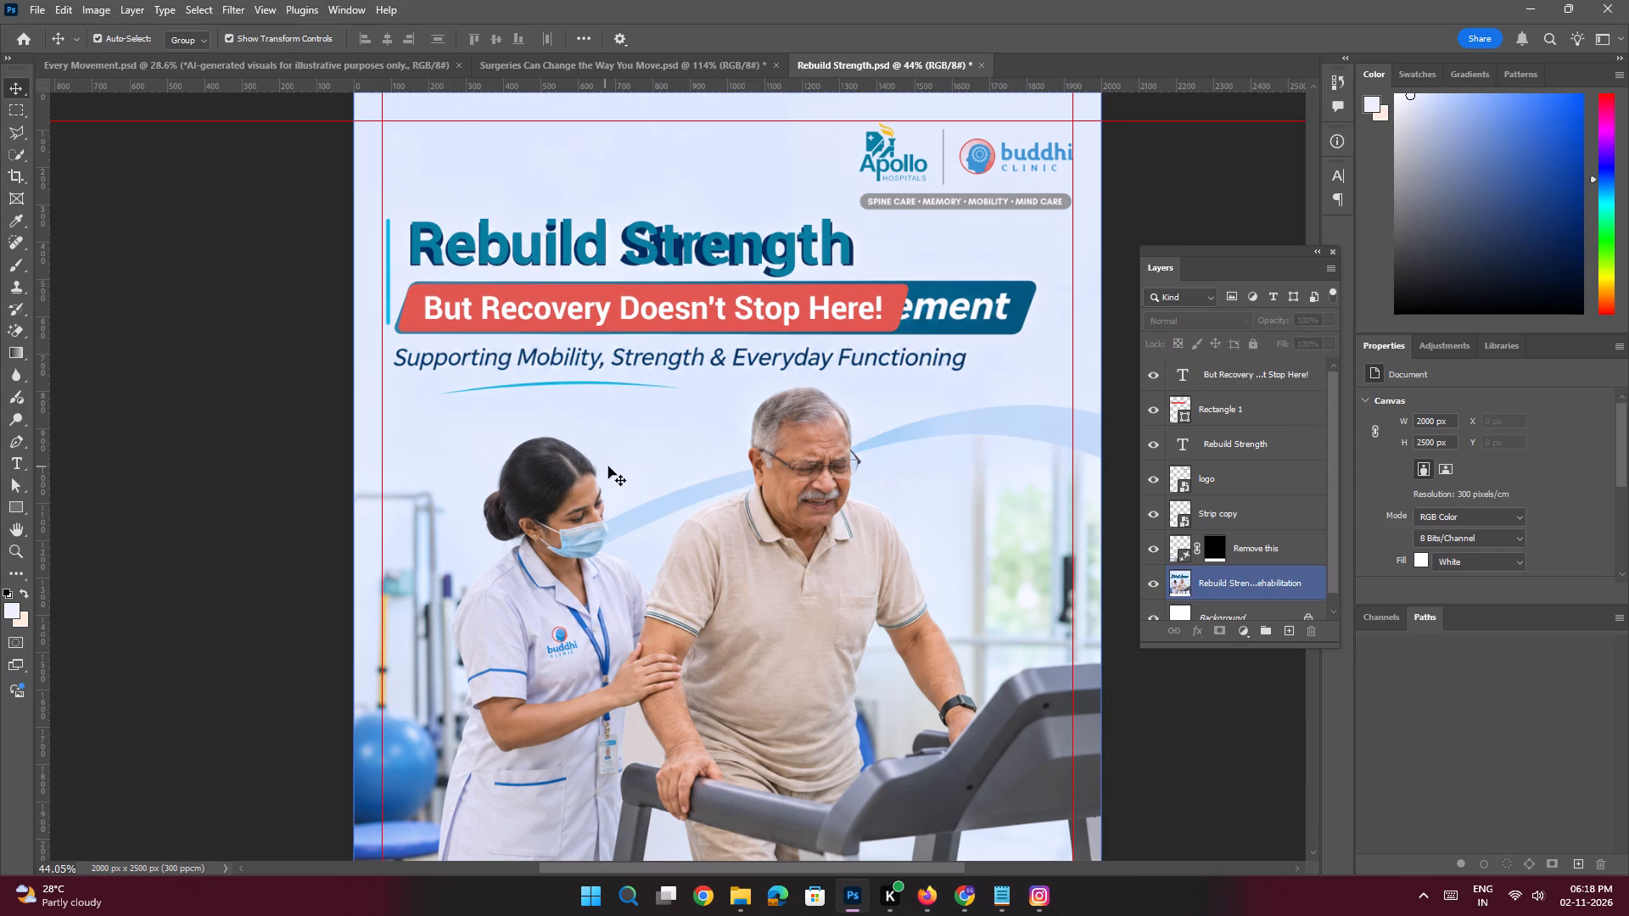
# Replace the red banner's text with "Work Towards Better Movement", copied from the Slide 2 lines in Notepad.
pyautogui.click(1005, 891)
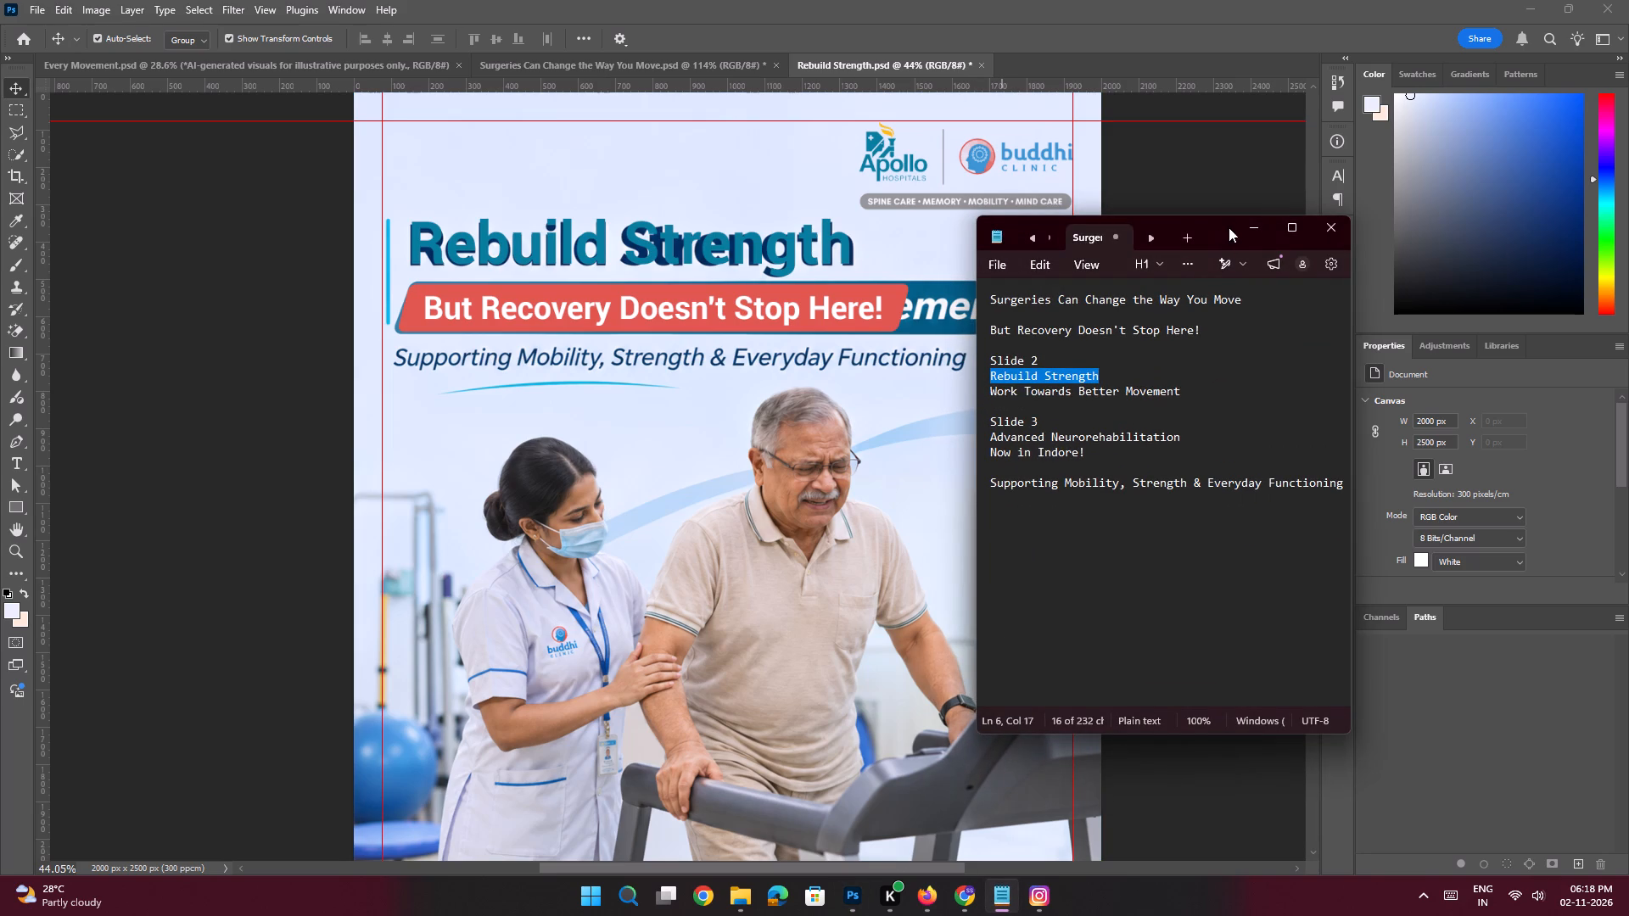
pyautogui.click(1260, 233)
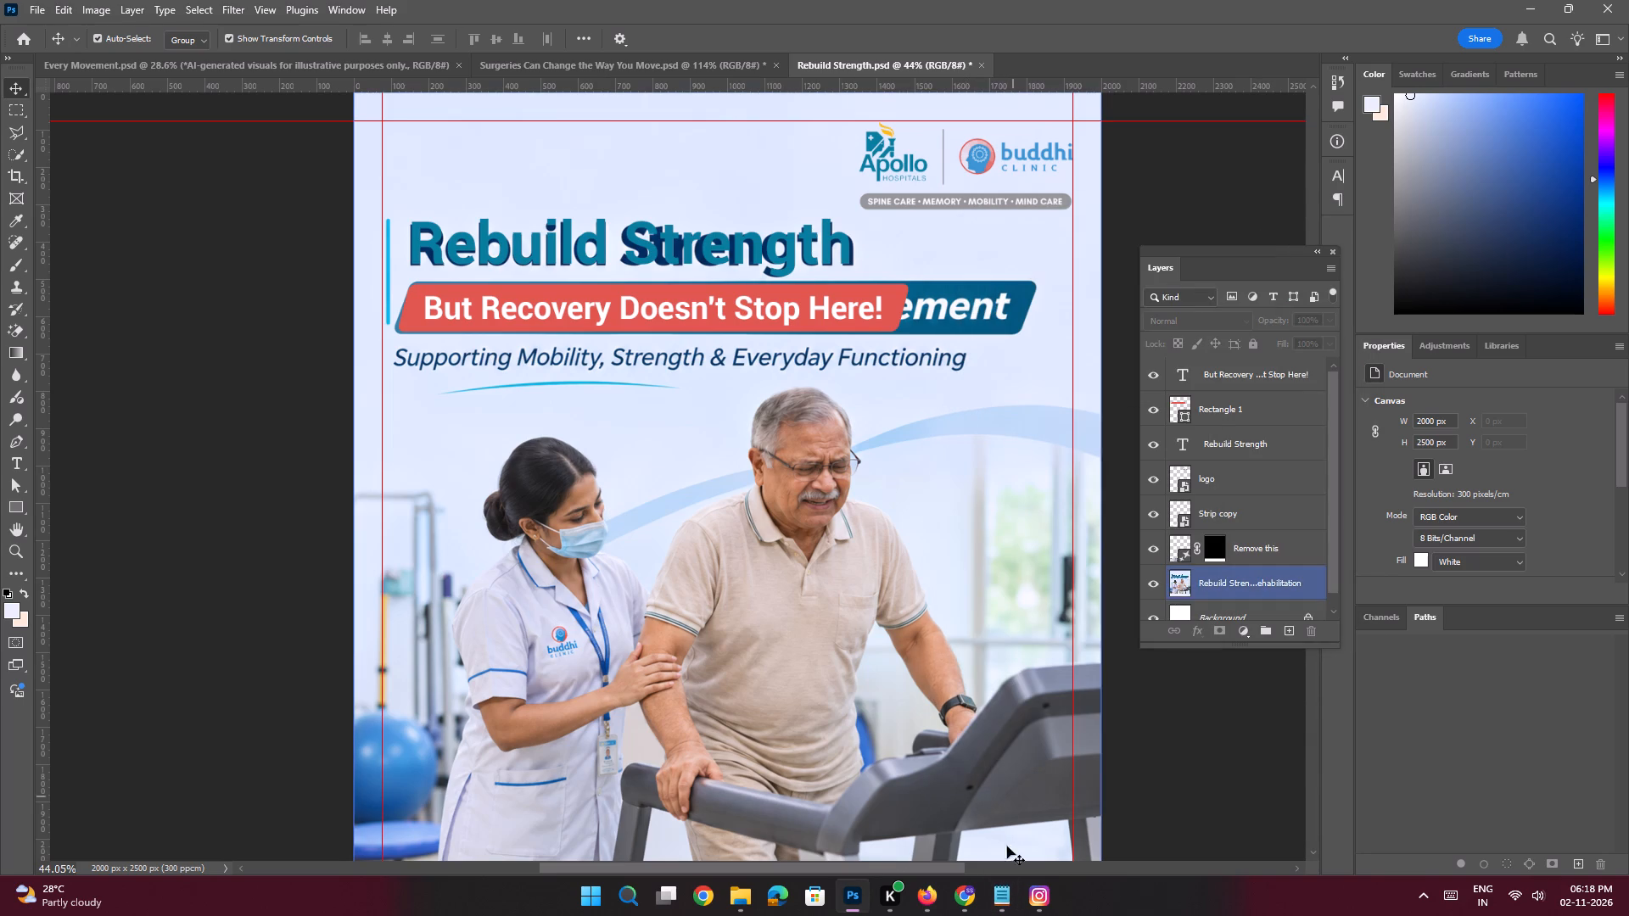
pyautogui.click(999, 898)
pyautogui.moveTo(1209, 390); pyautogui.dragTo(892, 388)
pyautogui.hotkey('ctrl', 'c')
pyautogui.hotkey('ctrl', 'c')
pyautogui.hotkey('ctrl', 'c')
pyautogui.click(1251, 230)
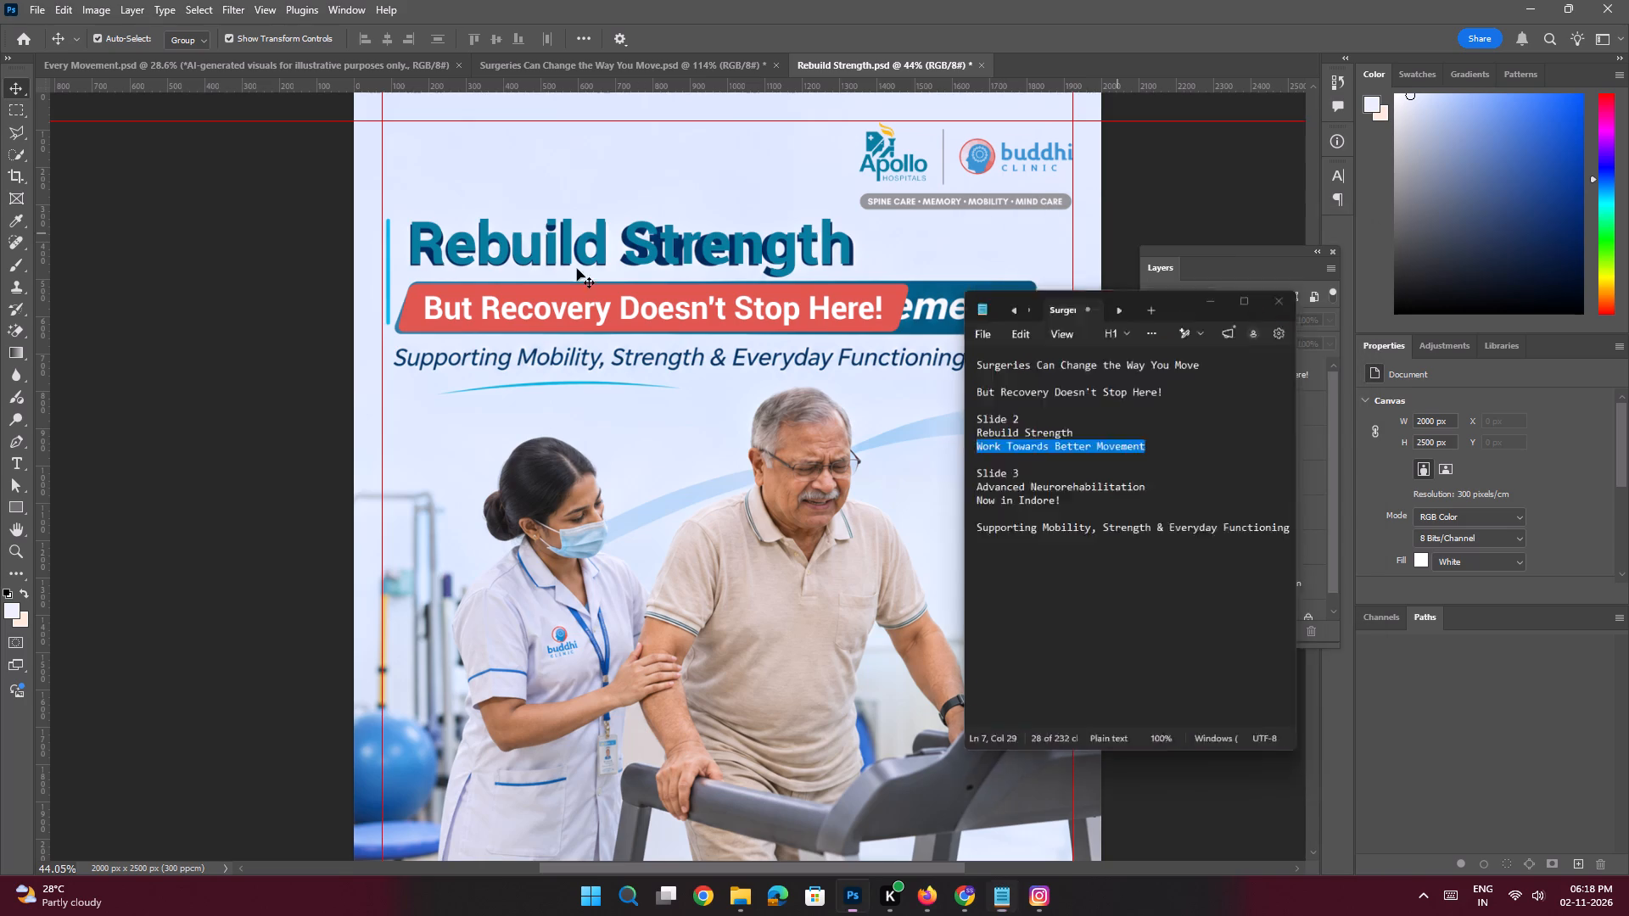
pyautogui.doubleClick(463, 308)
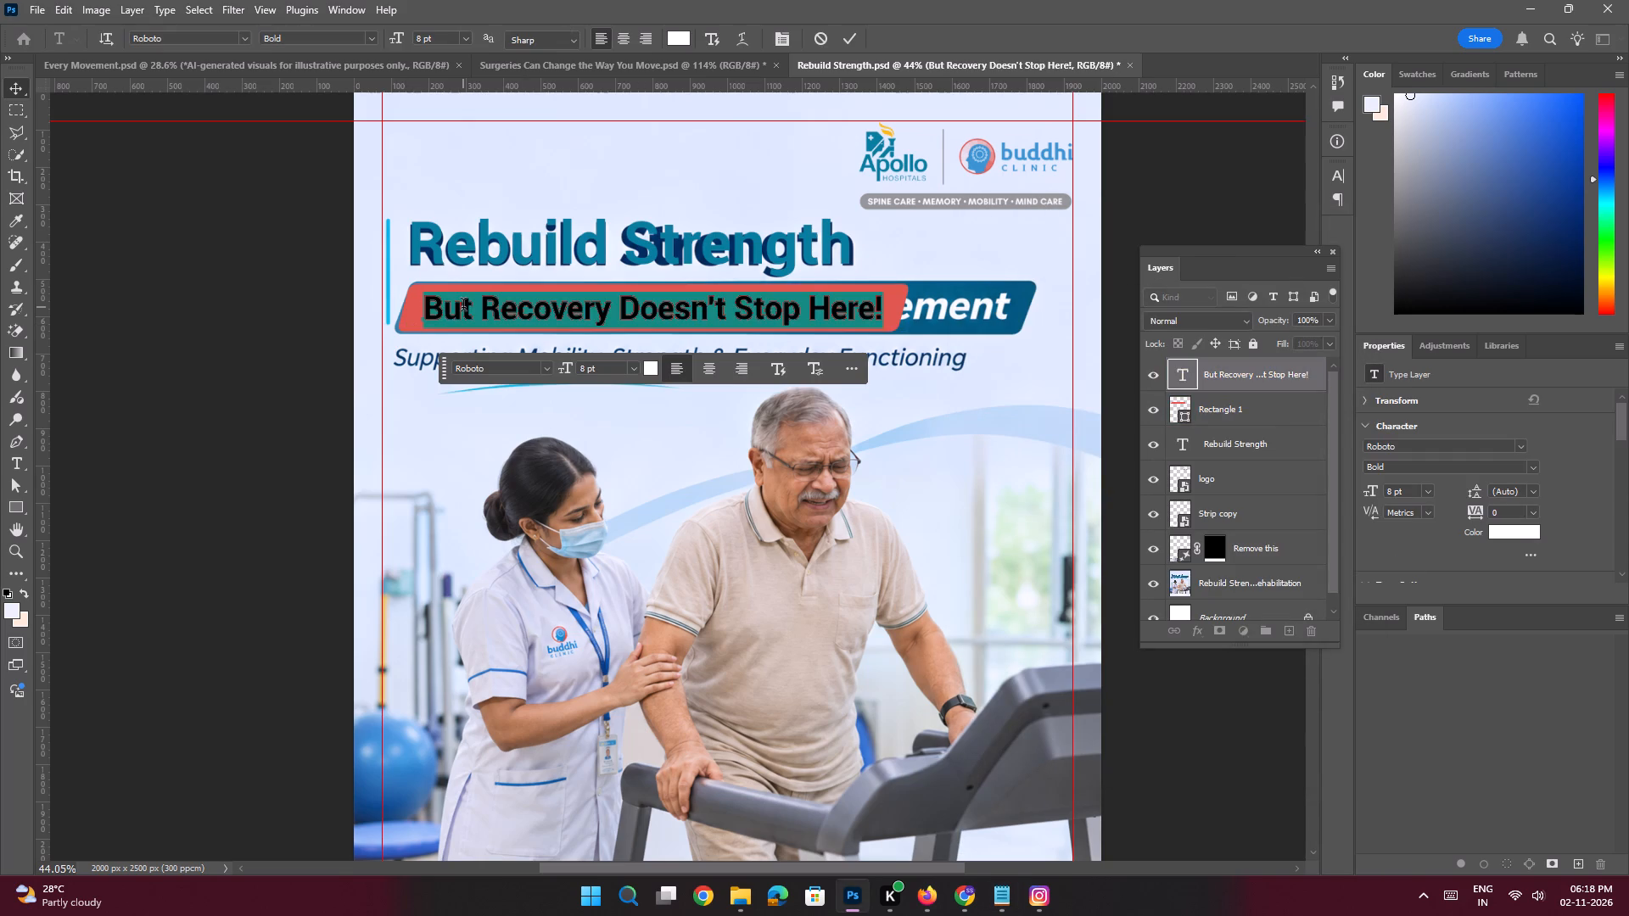
pyautogui.hotkey('ctrl', 'v')
pyautogui.press('Return')
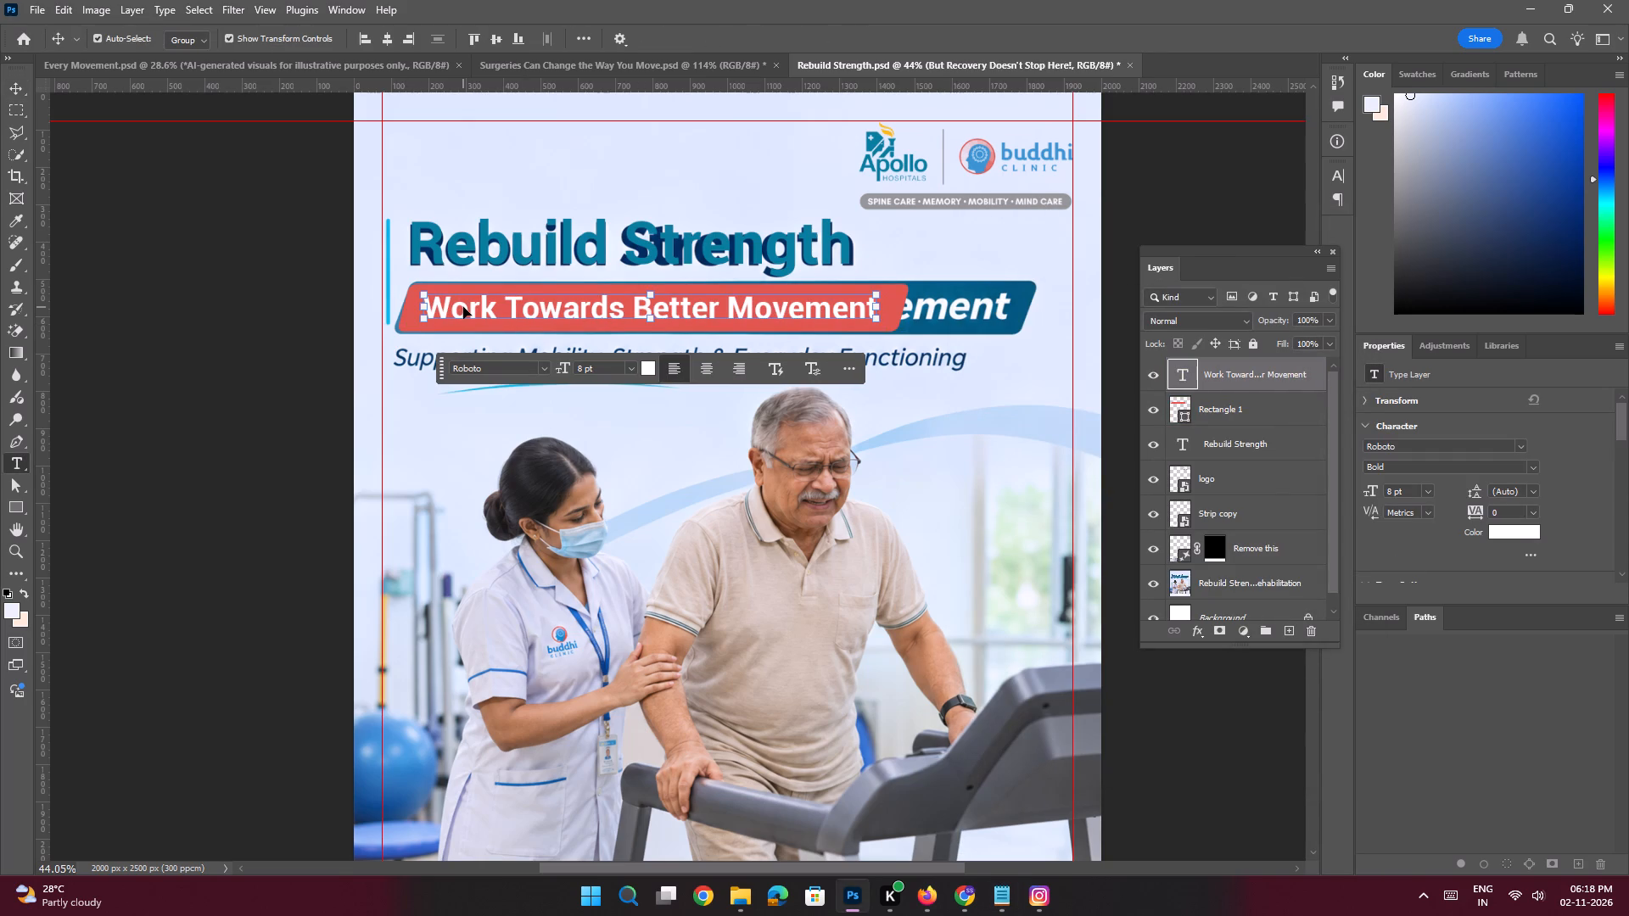
pyautogui.click(1001, 892)
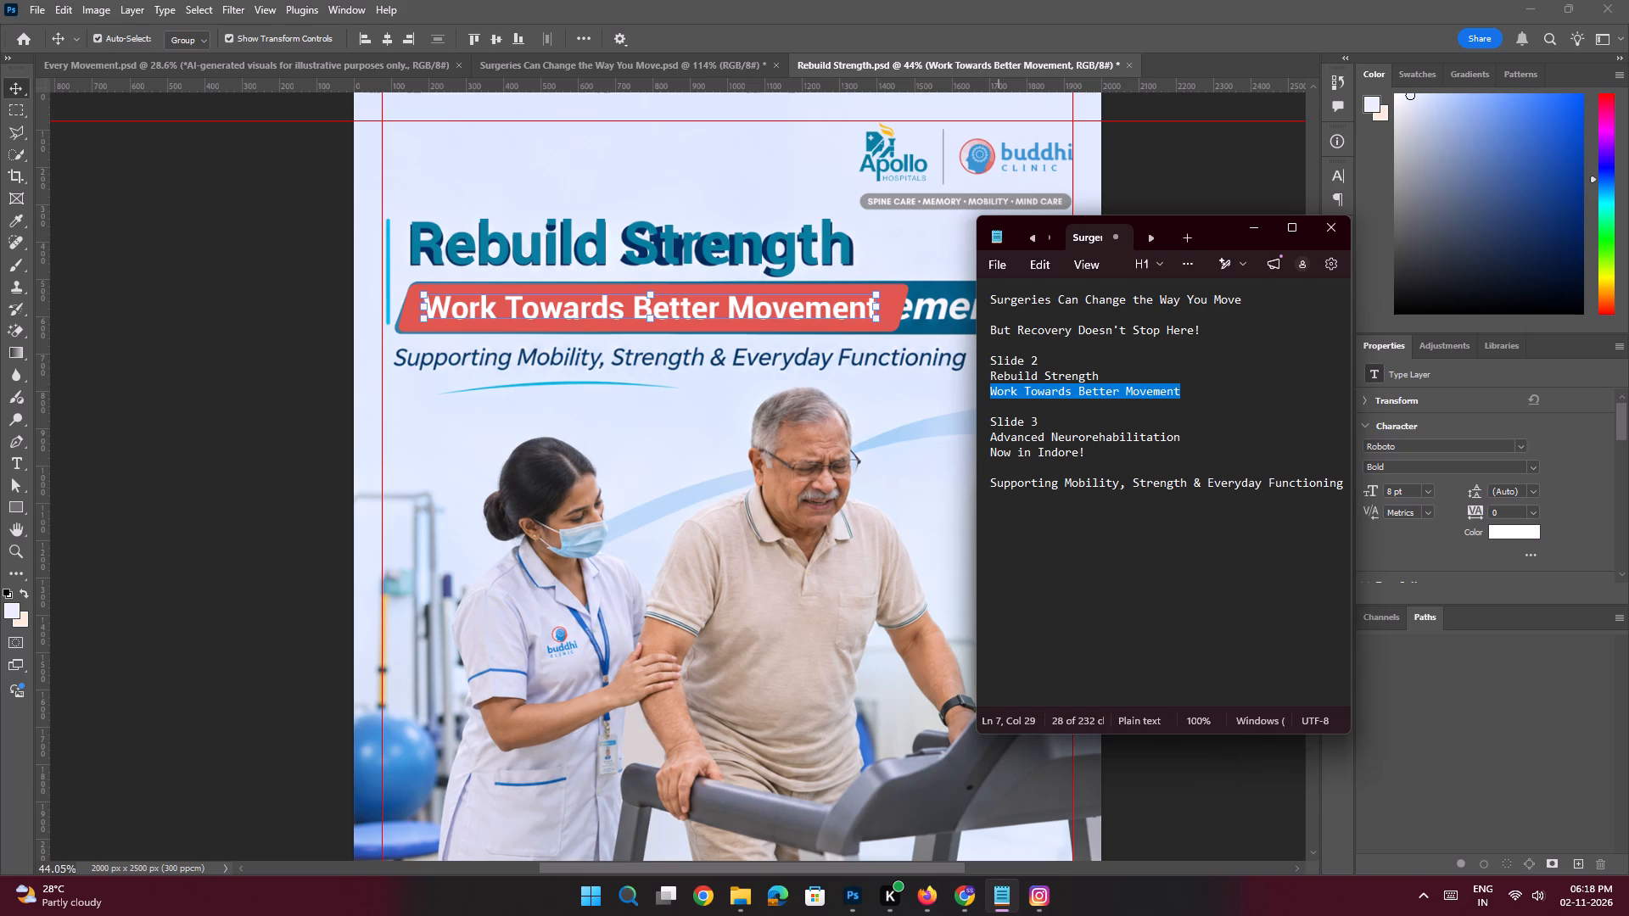
pyautogui.click(1251, 226)
# Copy the teal vertical bar beside the headline in the Surgeries document into the Rebuild Strength document.
pyautogui.press('space')
pyautogui.keyDown('ctrl'); pyautogui.moveTo(499, 225); pyautogui.dragTo(533, 299); pyautogui.keyUp('ctrl')
pyautogui.moveTo(566, 278); pyautogui.dragTo(388, 589)
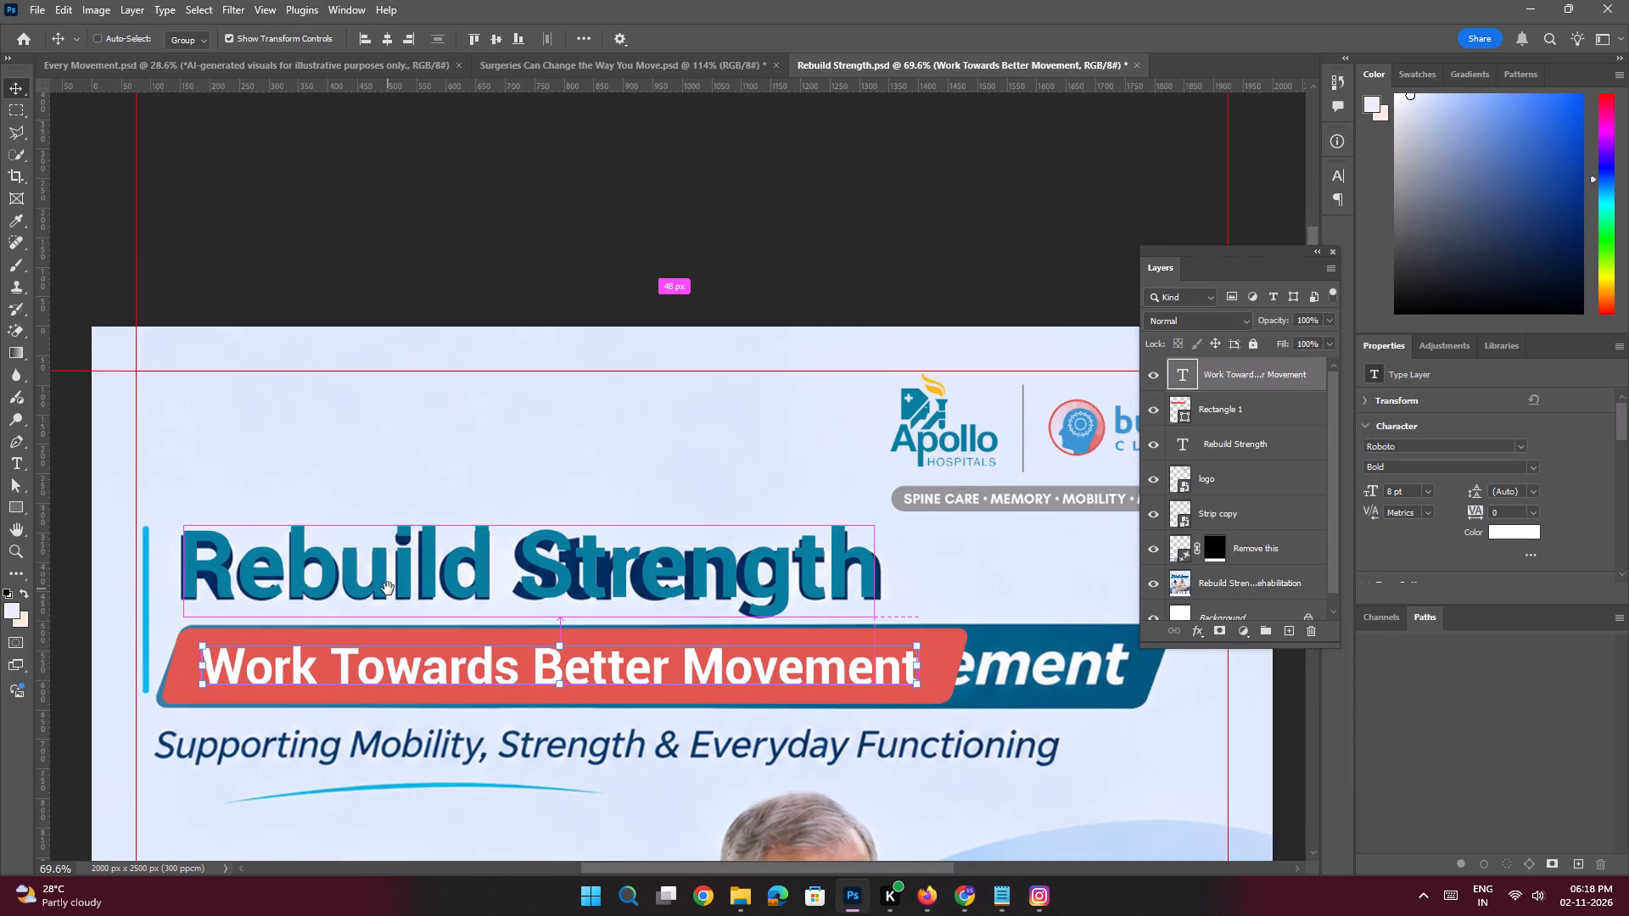
pyautogui.moveTo(388, 589); pyautogui.dragTo(484, 530)
pyautogui.click(678, 75)
pyautogui.press('space')
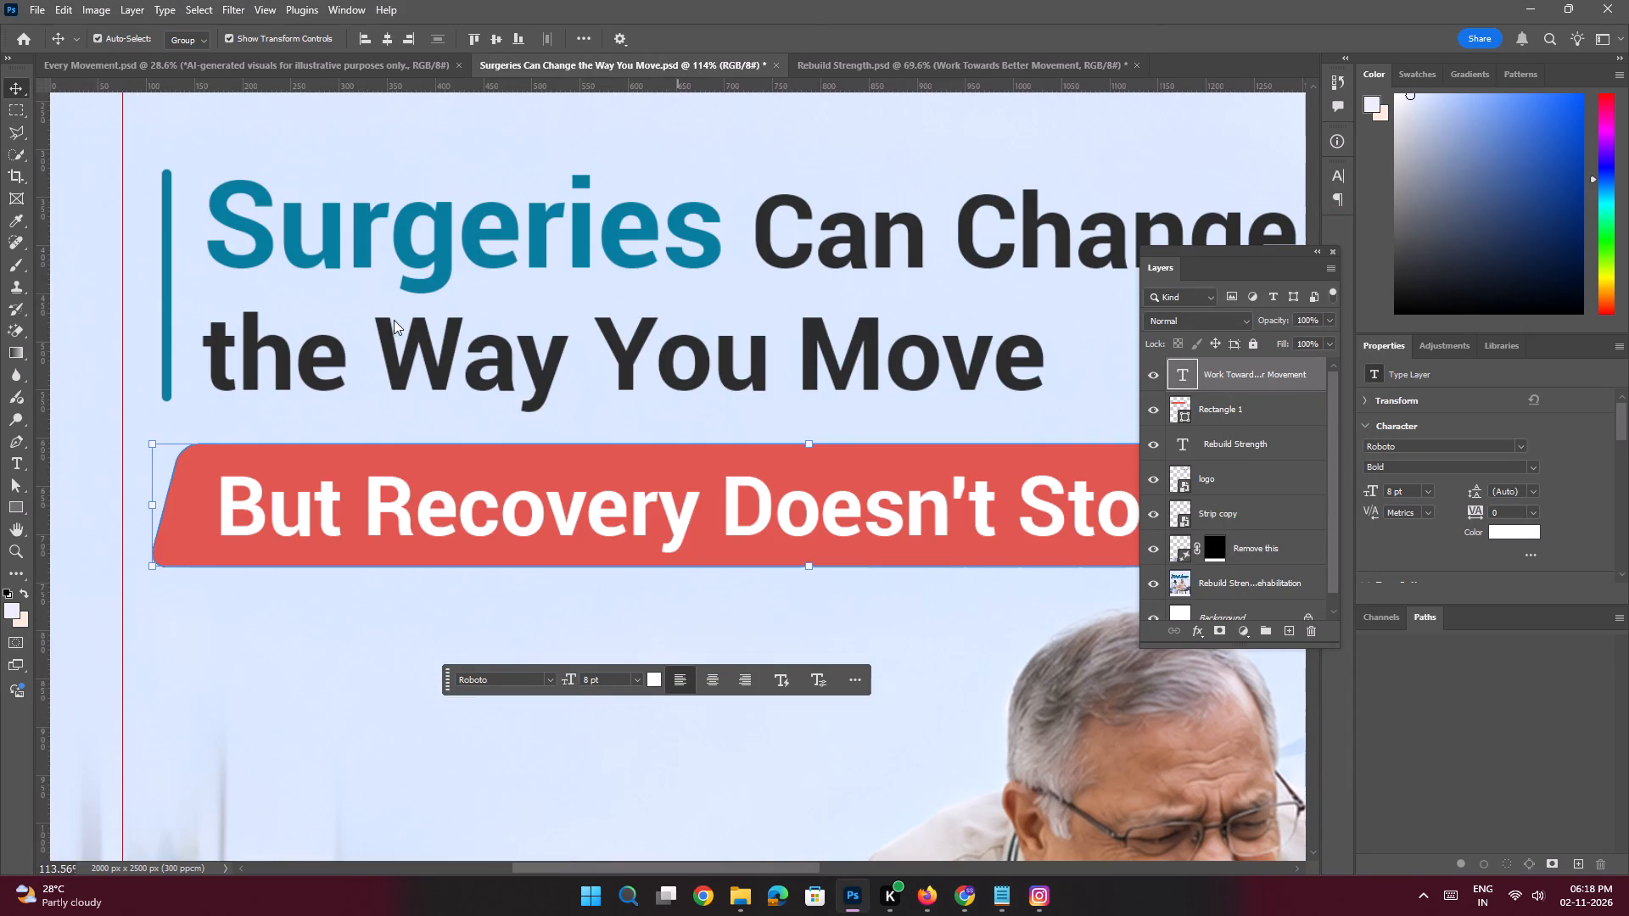
pyautogui.keyDown('ctrl'); pyautogui.moveTo(150, 306); pyautogui.dragTo(195, 354); pyautogui.keyUp('ctrl')
pyautogui.moveTo(194, 354); pyautogui.dragTo(294, 485)
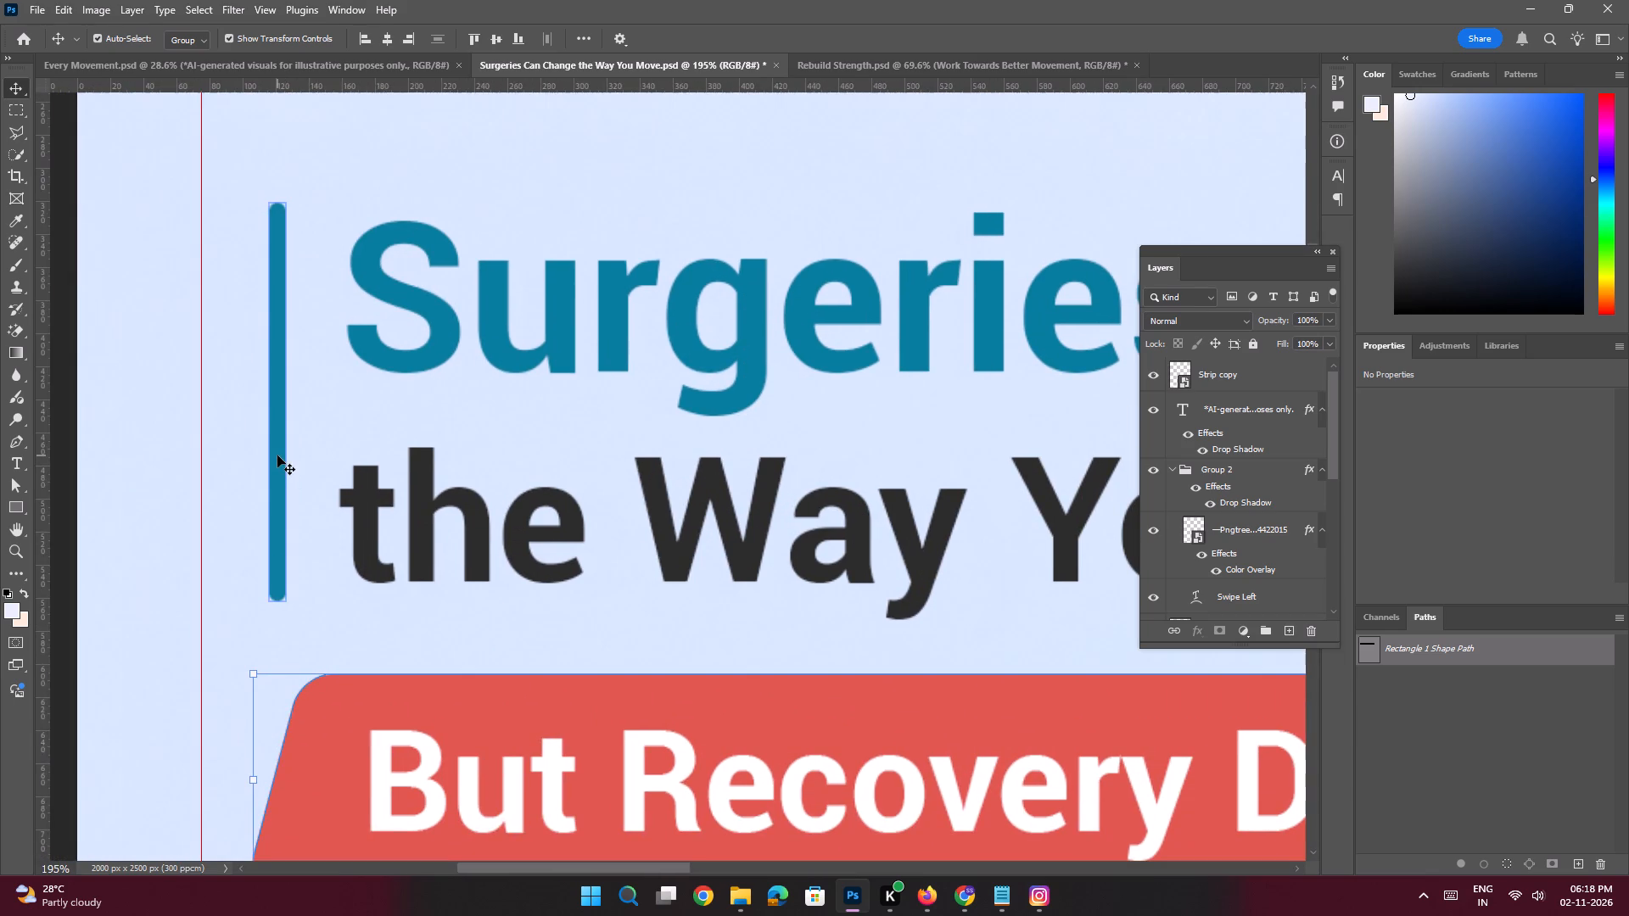
pyautogui.click(277, 455)
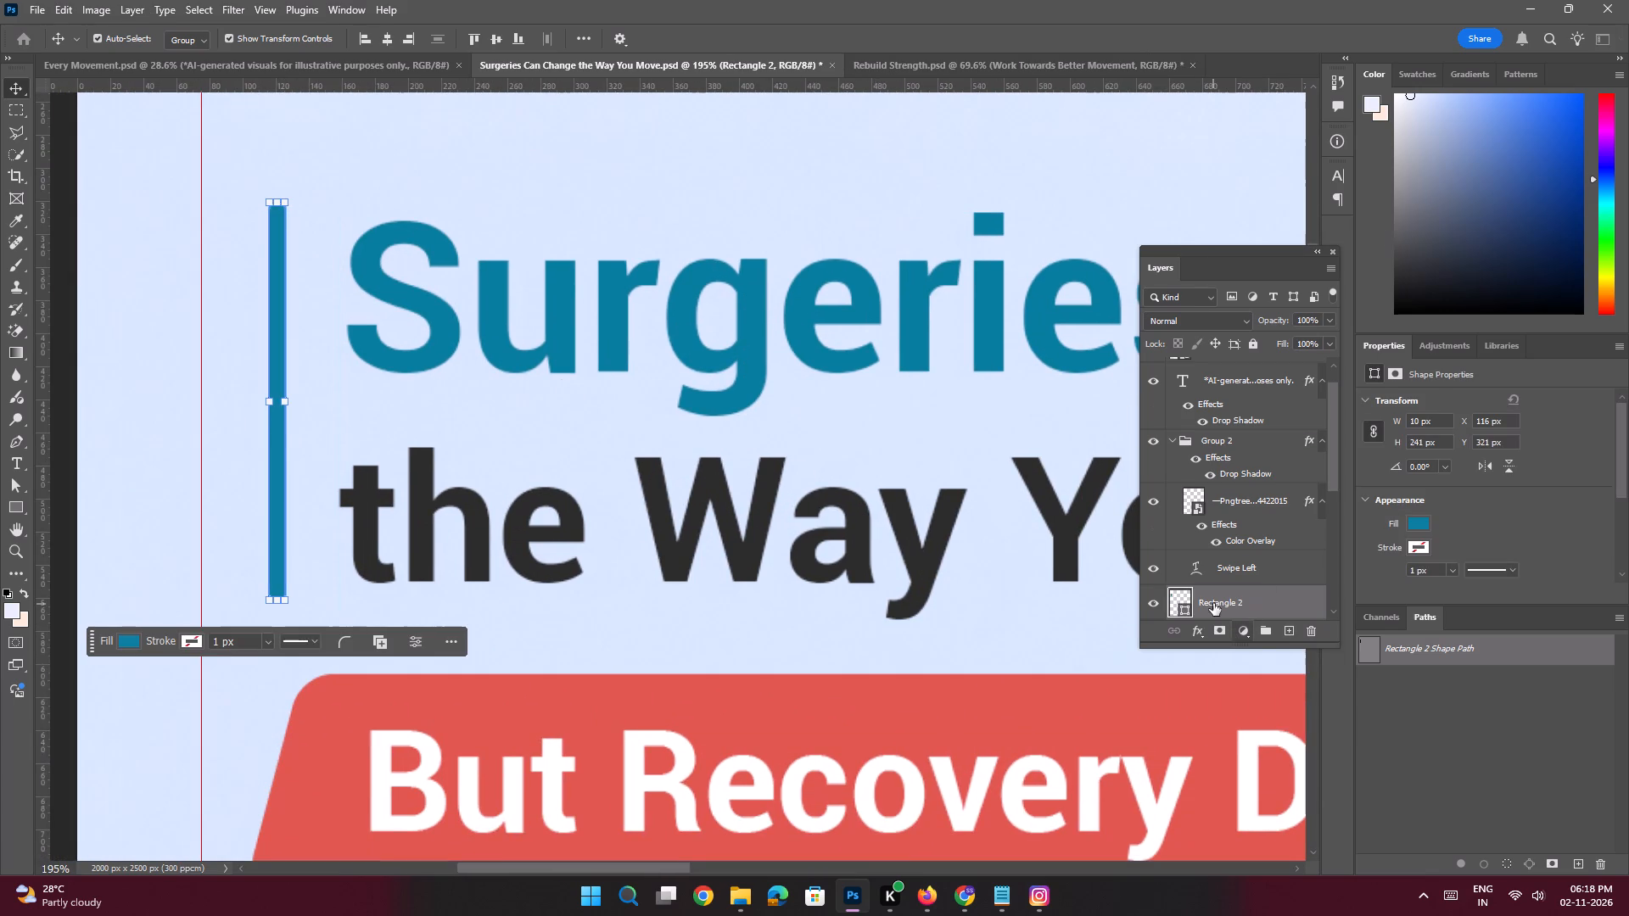
pyautogui.moveTo(1213, 603); pyautogui.dragTo(890, 92)
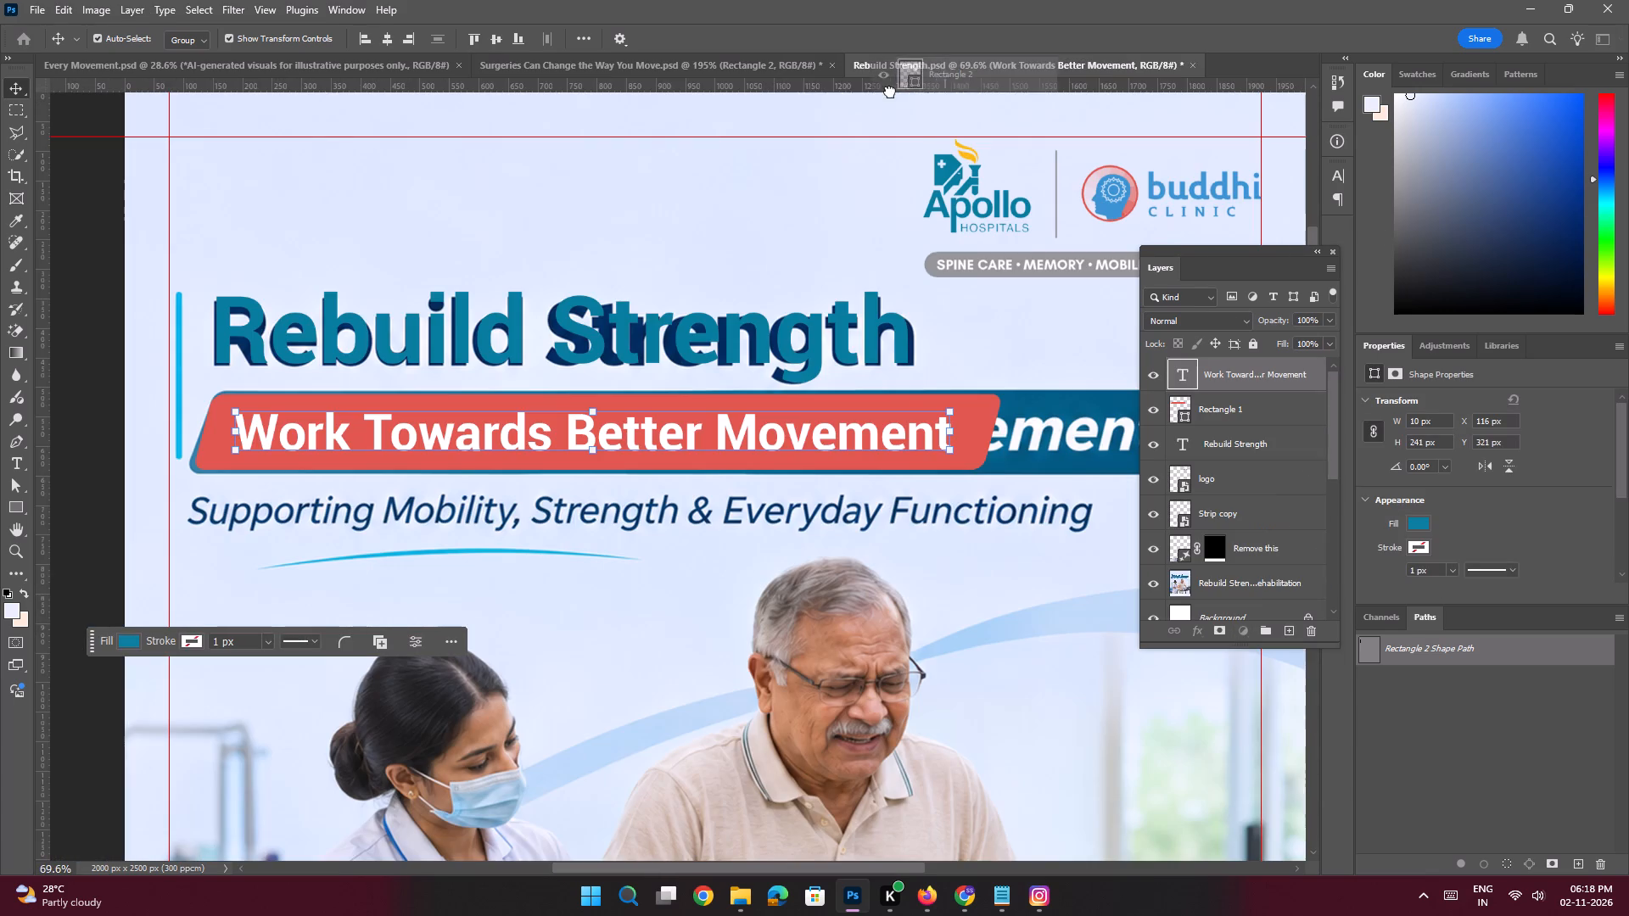
pyautogui.moveTo(890, 92); pyautogui.dragTo(160, 355)
# Position the copied teal bar over the light-blue vertical bar beside the heading, at about X 86 px, Y 337 px.
pyautogui.hotkey('ctrl', 'space')
pyautogui.hotkey('ctrl', 'space')
pyautogui.hotkey('ctrl', 'space')
pyautogui.hotkey('ctrl', 'space')
pyautogui.hotkey('ctrl', 'space')
pyautogui.hotkey('ctrl', 'space')
pyautogui.hotkey('ctrl', 'space')
pyautogui.hotkey('ctrl', 'space')
pyautogui.hotkey('ctrl', 'space')
pyautogui.hotkey('ctrl', 'space')
pyautogui.hotkey('ctrl', 'space')
pyautogui.hotkey('ctrl', 'space')
pyautogui.hotkey('ctrl', 'space')
pyautogui.hotkey('ctrl', 'space')
pyautogui.hotkey('ctrl', 'space')
pyautogui.hotkey('ctrl', 'space')
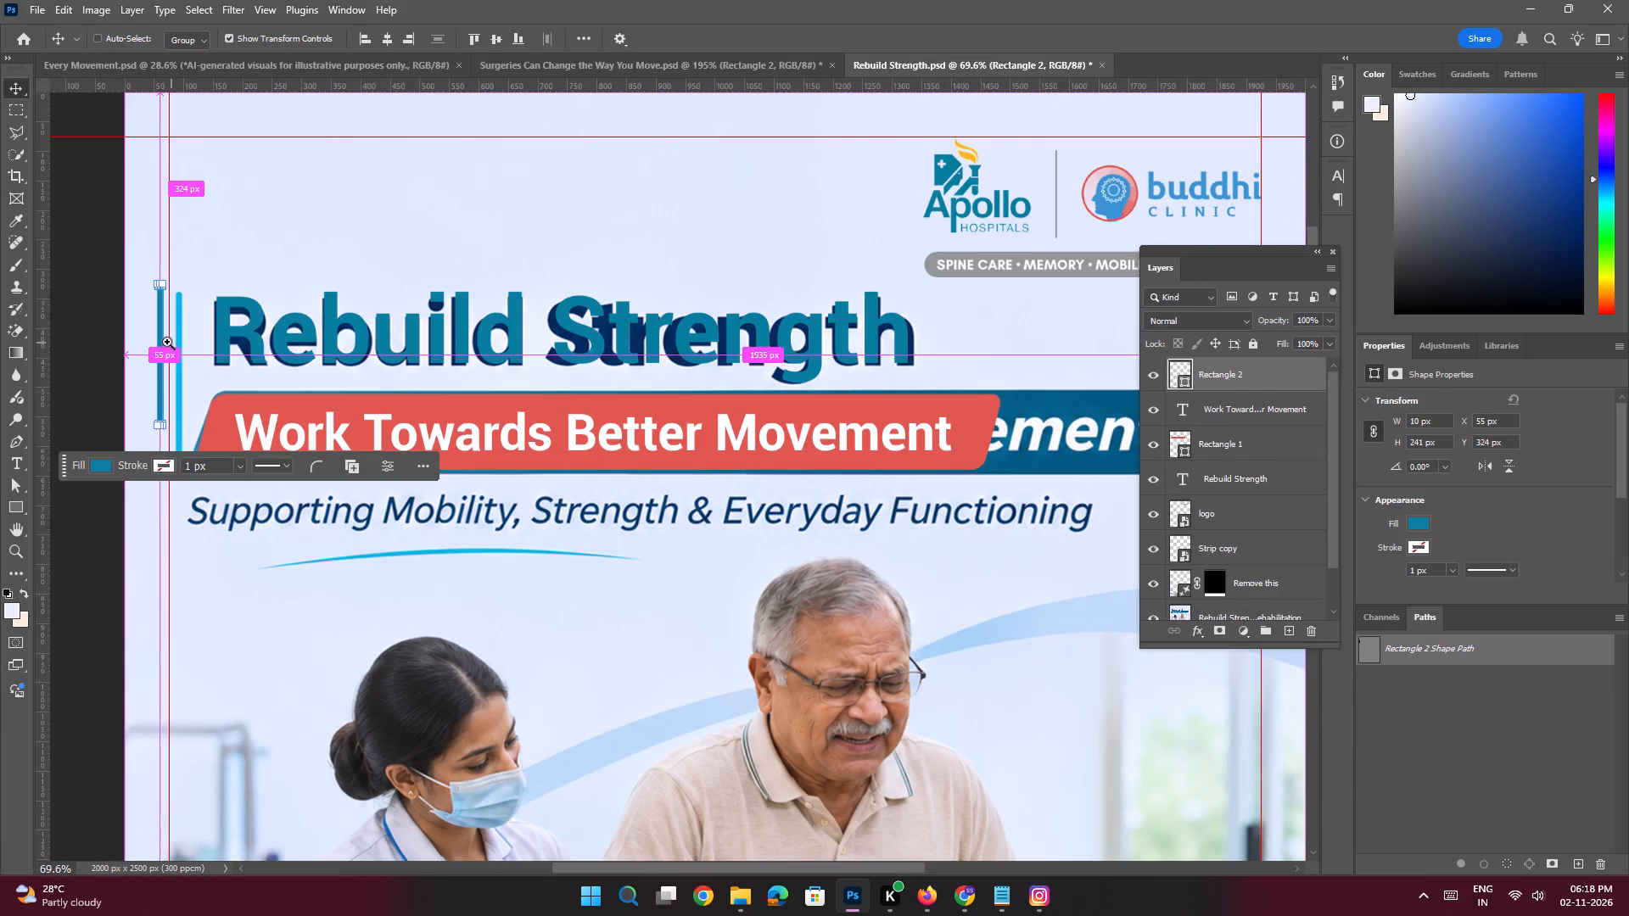
pyautogui.keyDown('ctrl'); pyautogui.moveTo(164, 342); pyautogui.dragTo(214, 416); pyautogui.keyUp('ctrl')
pyautogui.moveTo(214, 416); pyautogui.dragTo(635, 394)
pyautogui.keyDown('ctrl'); pyautogui.moveTo(584, 379); pyautogui.dragTo(602, 426); pyautogui.keyUp('ctrl')
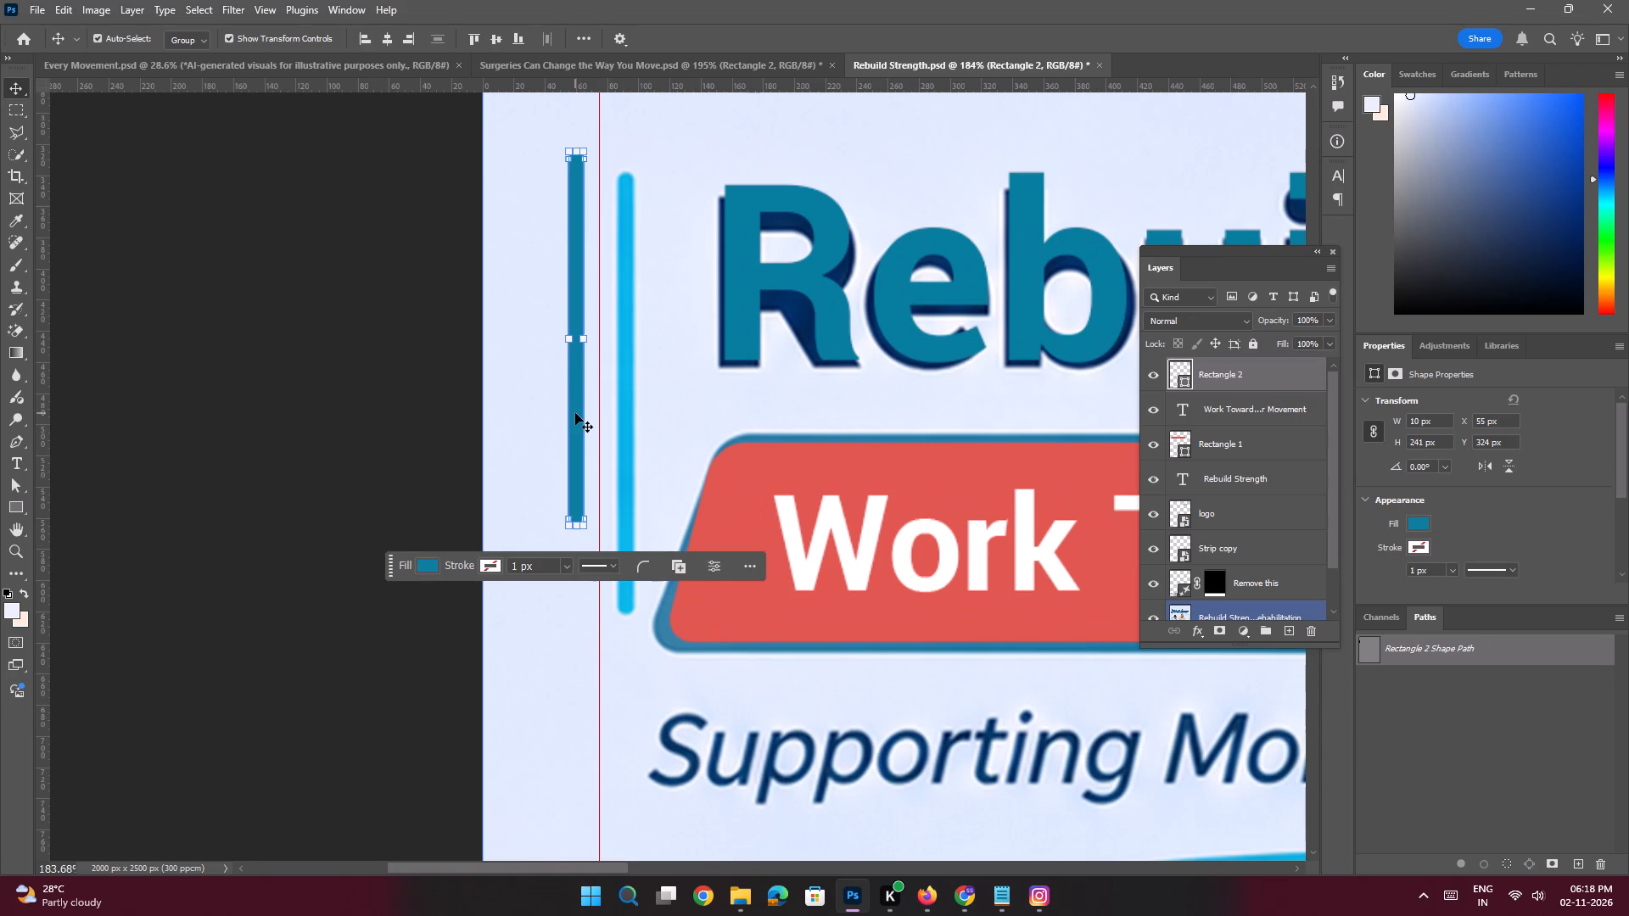
pyautogui.moveTo(575, 413); pyautogui.dragTo(624, 434)
pyautogui.hotkey('ctrl', 'space')
pyautogui.hotkey('ctrl', 'space')
pyautogui.hotkey('ctrl', 'space')
pyautogui.hotkey('ctrl', 'space')
pyautogui.hotkey('ctrl', 'space')
pyautogui.hotkey('ctrl', 'space')
pyautogui.hotkey('ctrl', 'space')
pyautogui.hotkey('ctrl', 'space')
pyautogui.hotkey('ctrl', 'space')
pyautogui.hotkey('ctrl', 'space')
pyautogui.hotkey('ctrl', 'space')
pyautogui.hotkey('ctrl', 'space')
pyautogui.hotkey('ctrl', 'space')
pyautogui.hotkey('ctrl', 'space')
pyautogui.hotkey('ctrl', 'space')
pyautogui.hotkey('ctrl', 'space')
pyautogui.hotkey('ctrl', 'space')
pyautogui.hotkey('ctrl', 'space')
pyautogui.hotkey('ctrl', 'space')
pyautogui.hotkey('ctrl', 'space')
pyautogui.keyDown('ctrl'); pyautogui.moveTo(615, 466); pyautogui.dragTo(680, 611); pyautogui.keyUp('ctrl')
pyautogui.keyDown('ctrl'); pyautogui.moveTo(627, 482); pyautogui.dragTo(687, 579); pyautogui.keyUp('ctrl')
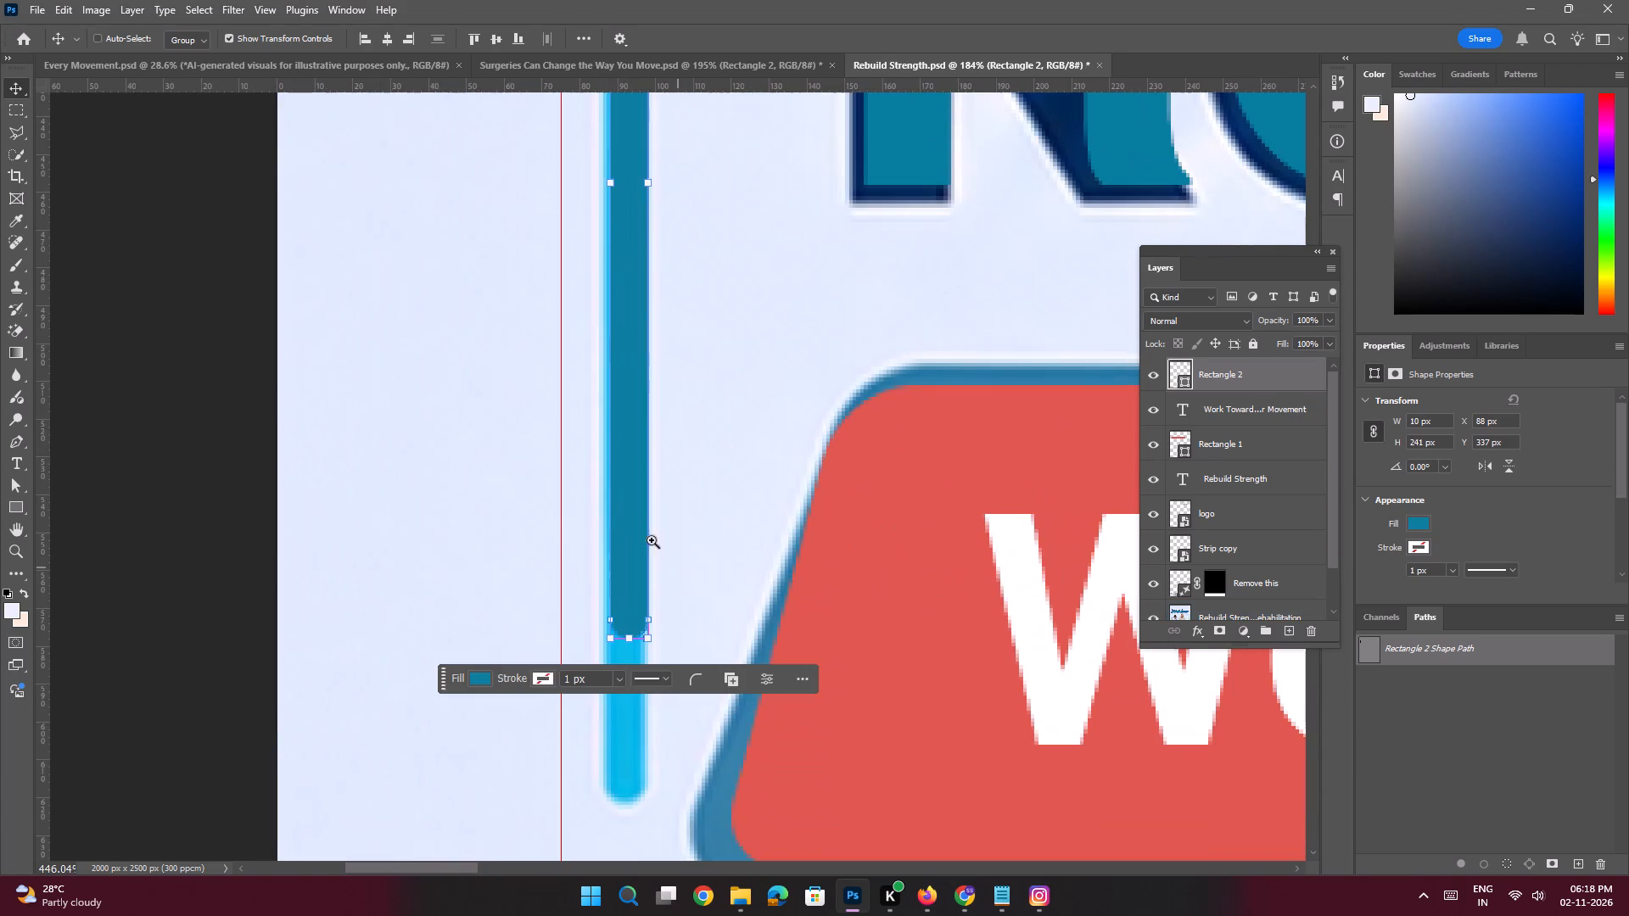
pyautogui.click(636, 531)
pyautogui.press('space')
pyautogui.keyDown('ctrl'); pyautogui.moveTo(655, 543); pyautogui.dragTo(632, 534); pyautogui.keyUp('ctrl')
pyautogui.moveTo(664, 472); pyautogui.dragTo(666, 478)
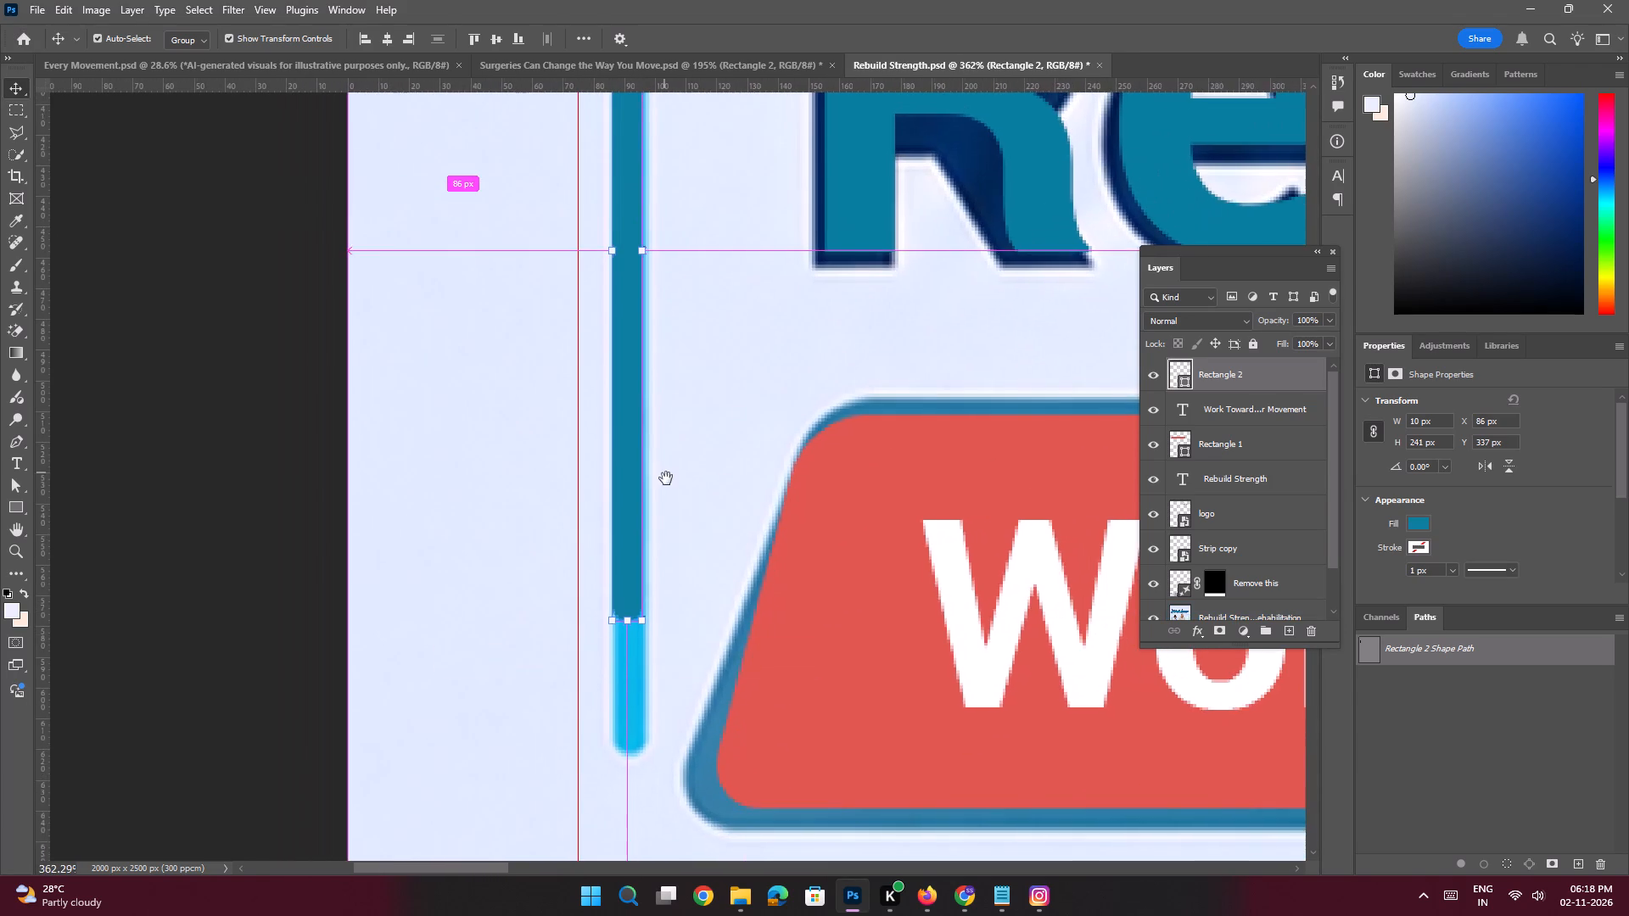
pyautogui.moveTo(666, 478); pyautogui.dragTo(667, 488)
# Stretch the teal bar downward to 284 px high, covering the full length of the light-blue bar.
pyautogui.hotkey('ctrl', 't')
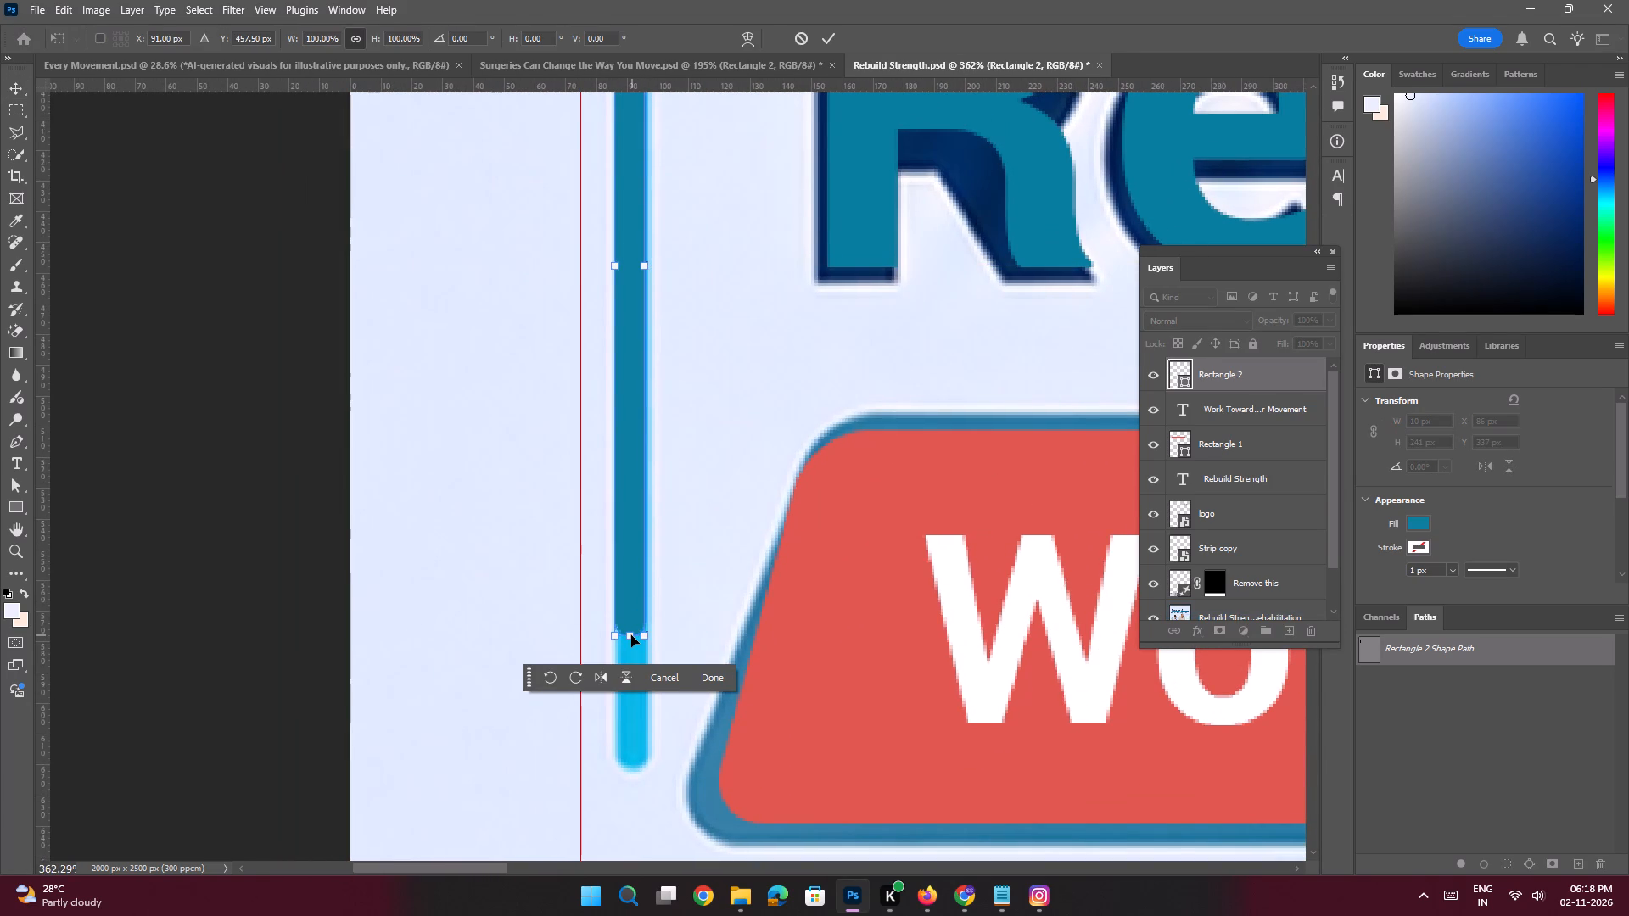
pyautogui.keyDown('shift'); pyautogui.click(631, 635); pyautogui.keyUp('shift')
pyautogui.keyDown('shift'); pyautogui.moveTo(632, 638); pyautogui.dragTo(634, 750); pyautogui.keyUp('shift')
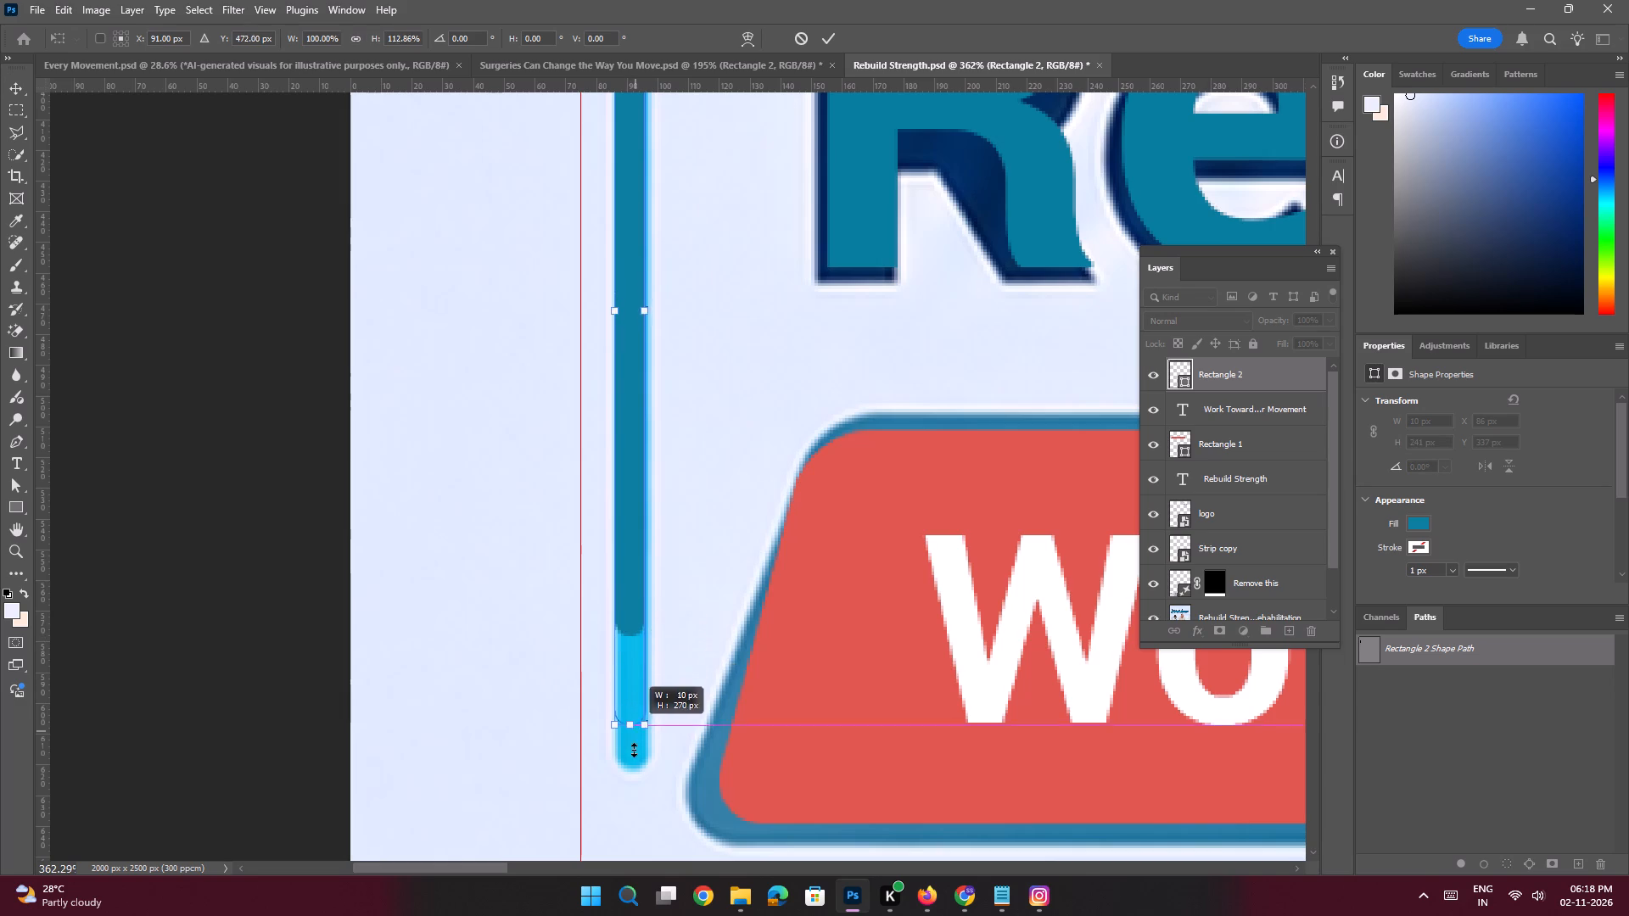
pyautogui.keyDown('shift'); pyautogui.moveTo(634, 750); pyautogui.dragTo(632, 770); pyautogui.keyUp('shift')
pyautogui.press('Return')
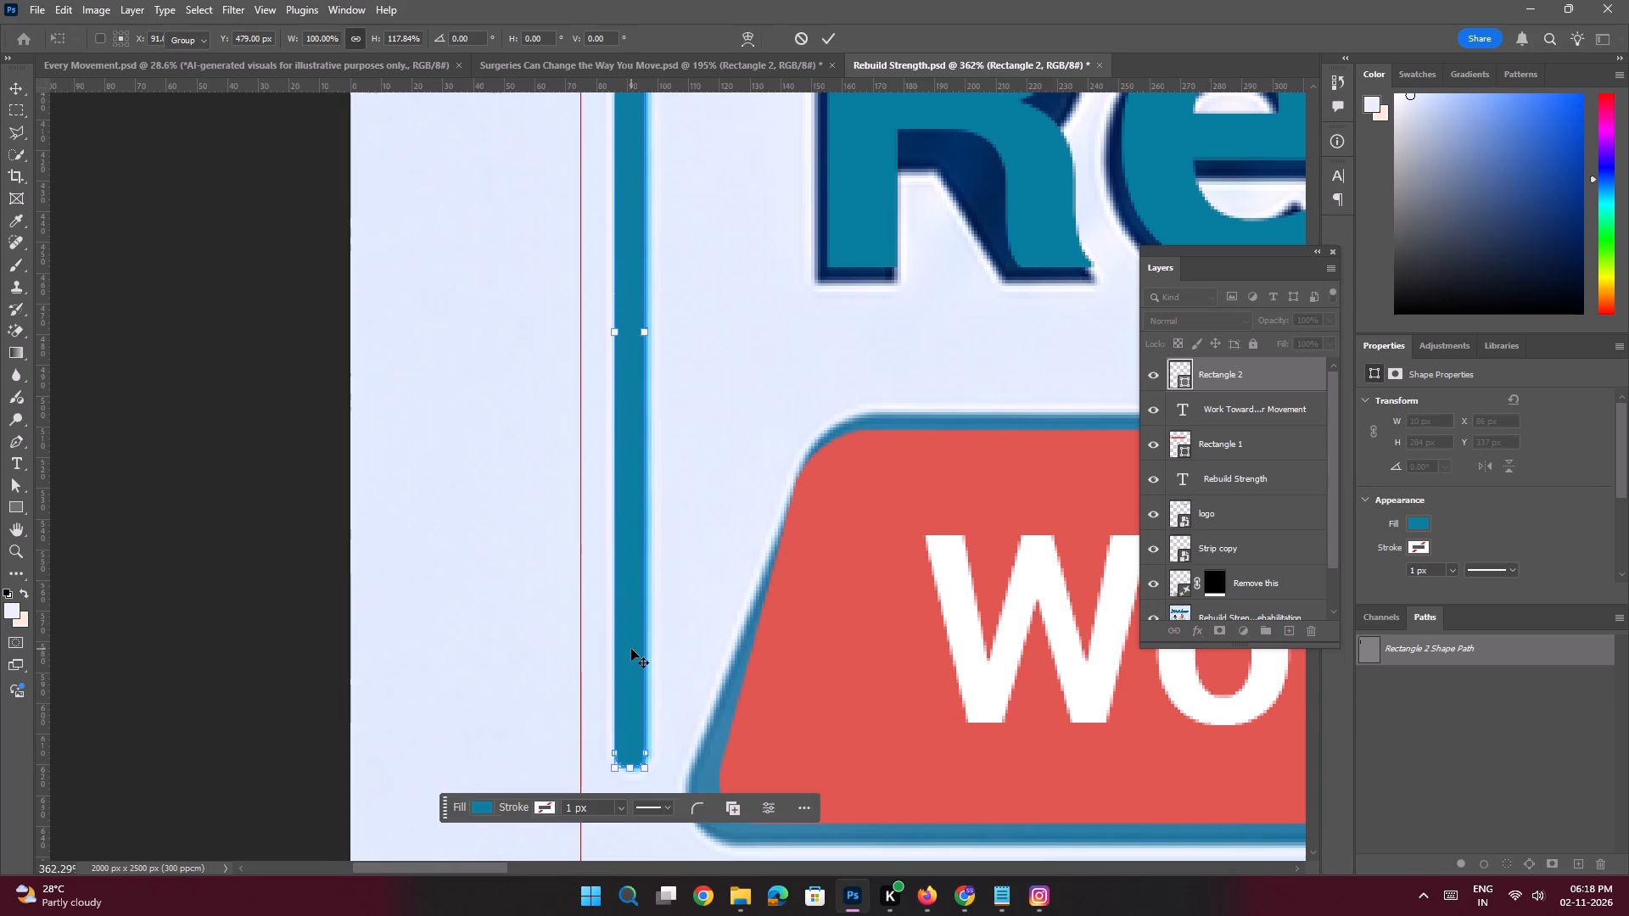
# Outline the background image's original heading, banner, tagline and underline with the Polygonal Lasso, and run a generative fill with the prompt "Remove This".
pyautogui.hotkey('ctrl', '0')
pyautogui.press('space')
pyautogui.keyDown('ctrl'); pyautogui.moveTo(814, 276); pyautogui.dragTo(834, 343); pyautogui.keyUp('ctrl')
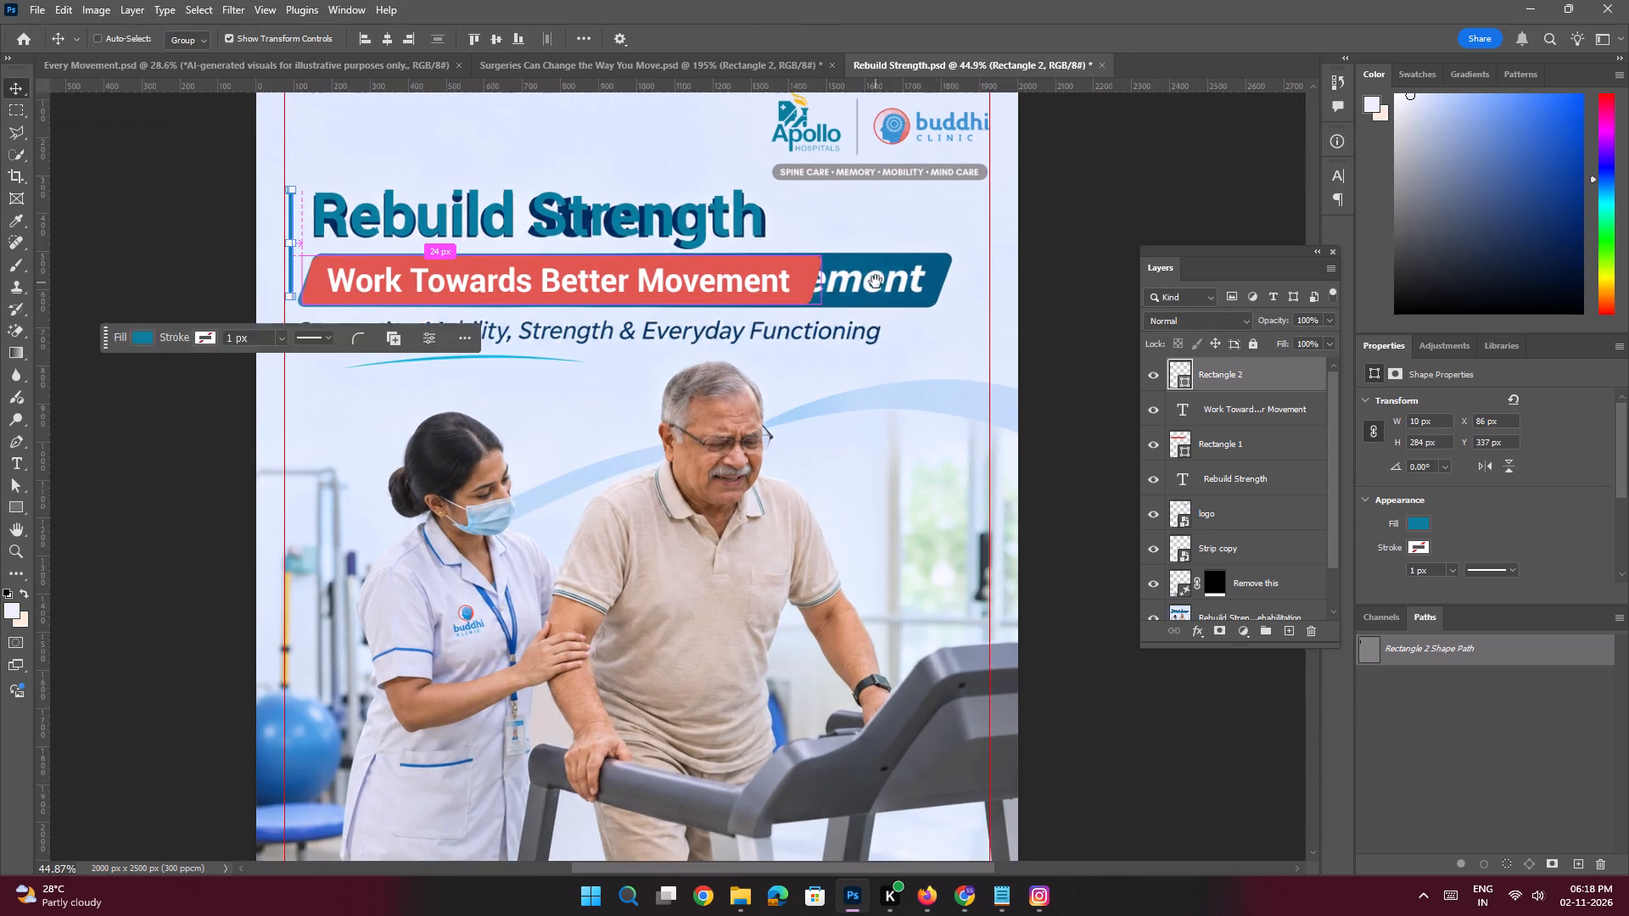
pyautogui.moveTo(876, 282); pyautogui.dragTo(876, 376)
pyautogui.click(867, 322)
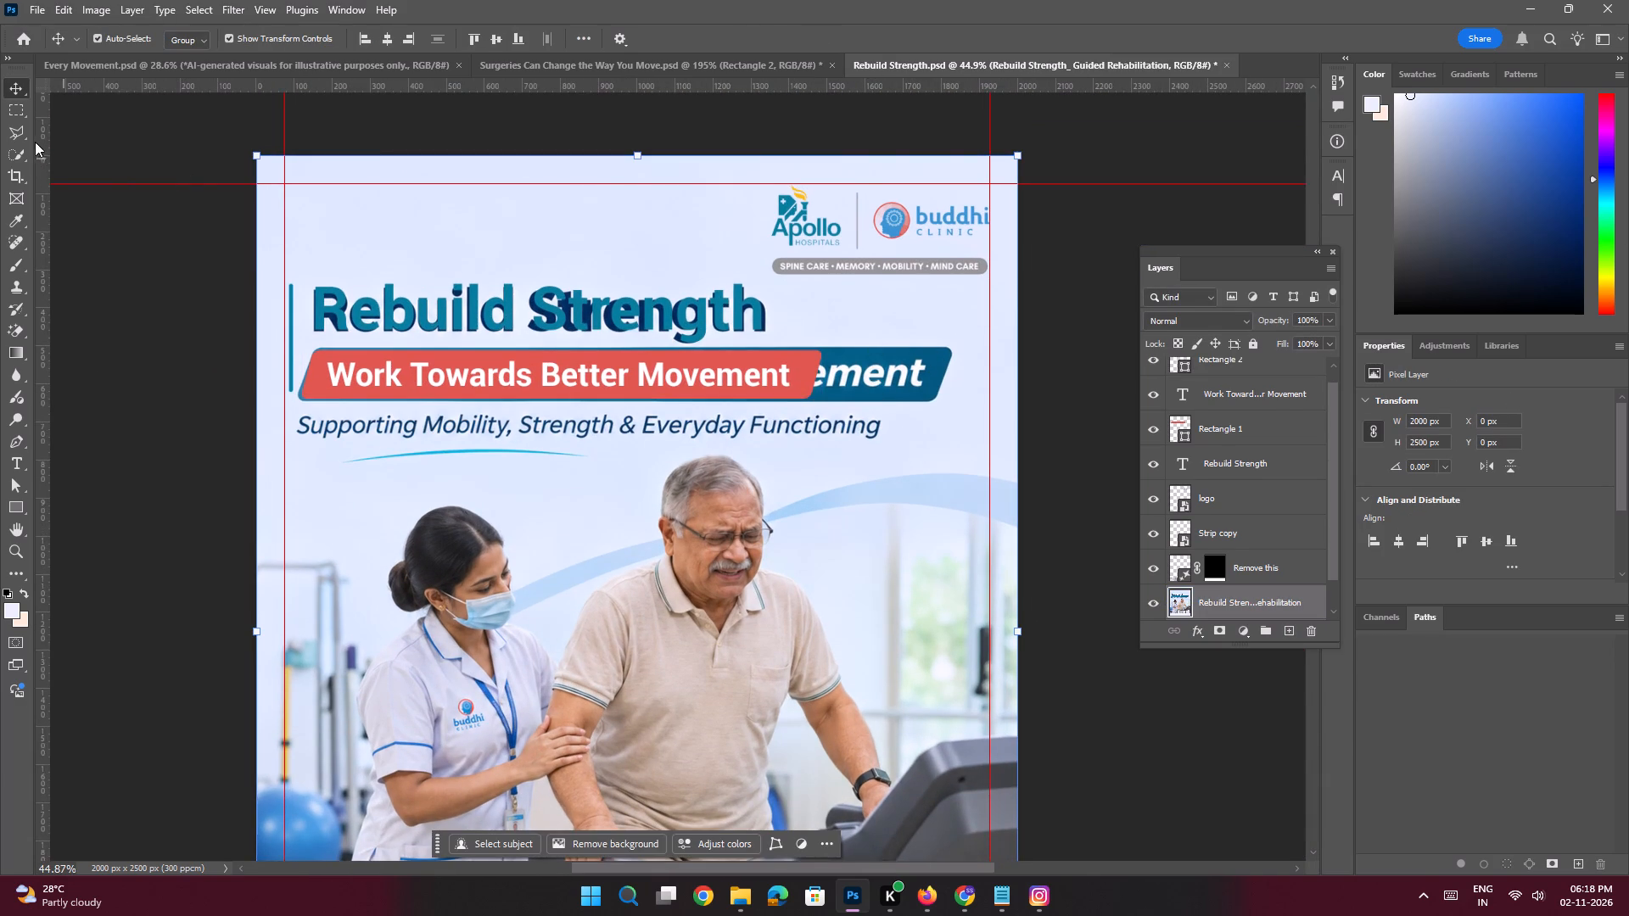
pyautogui.click(21, 135)
pyautogui.click(305, 275)
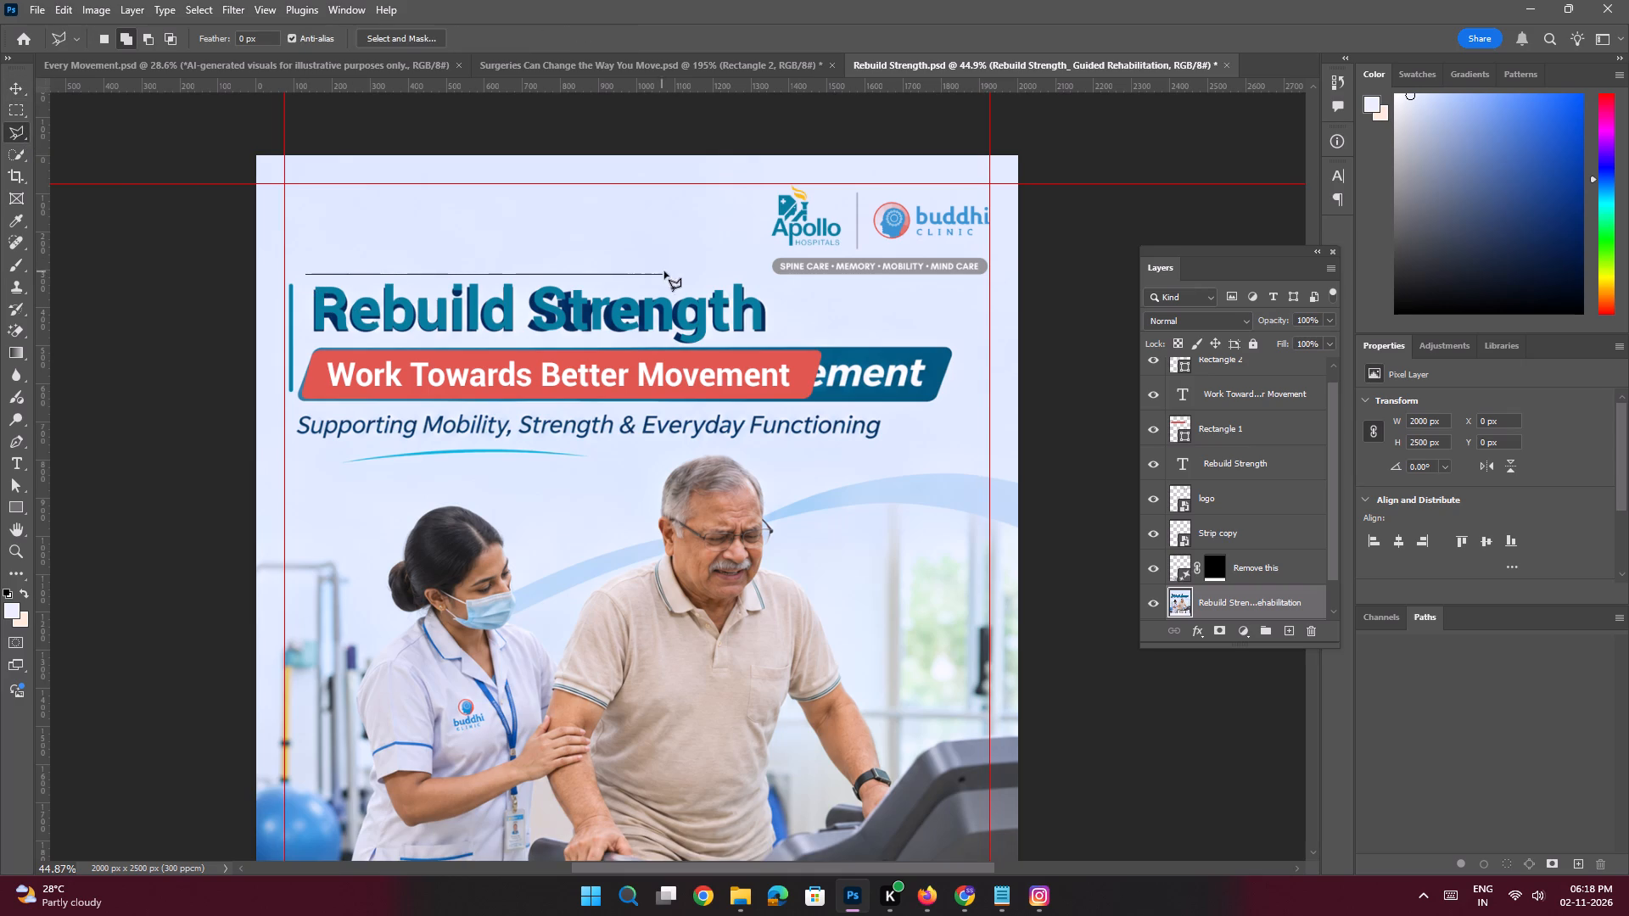
pyautogui.keyDown('shift'); pyautogui.click(759, 277); pyautogui.keyUp('shift')
pyautogui.click(781, 315)
pyautogui.click(812, 333)
pyautogui.click(932, 342)
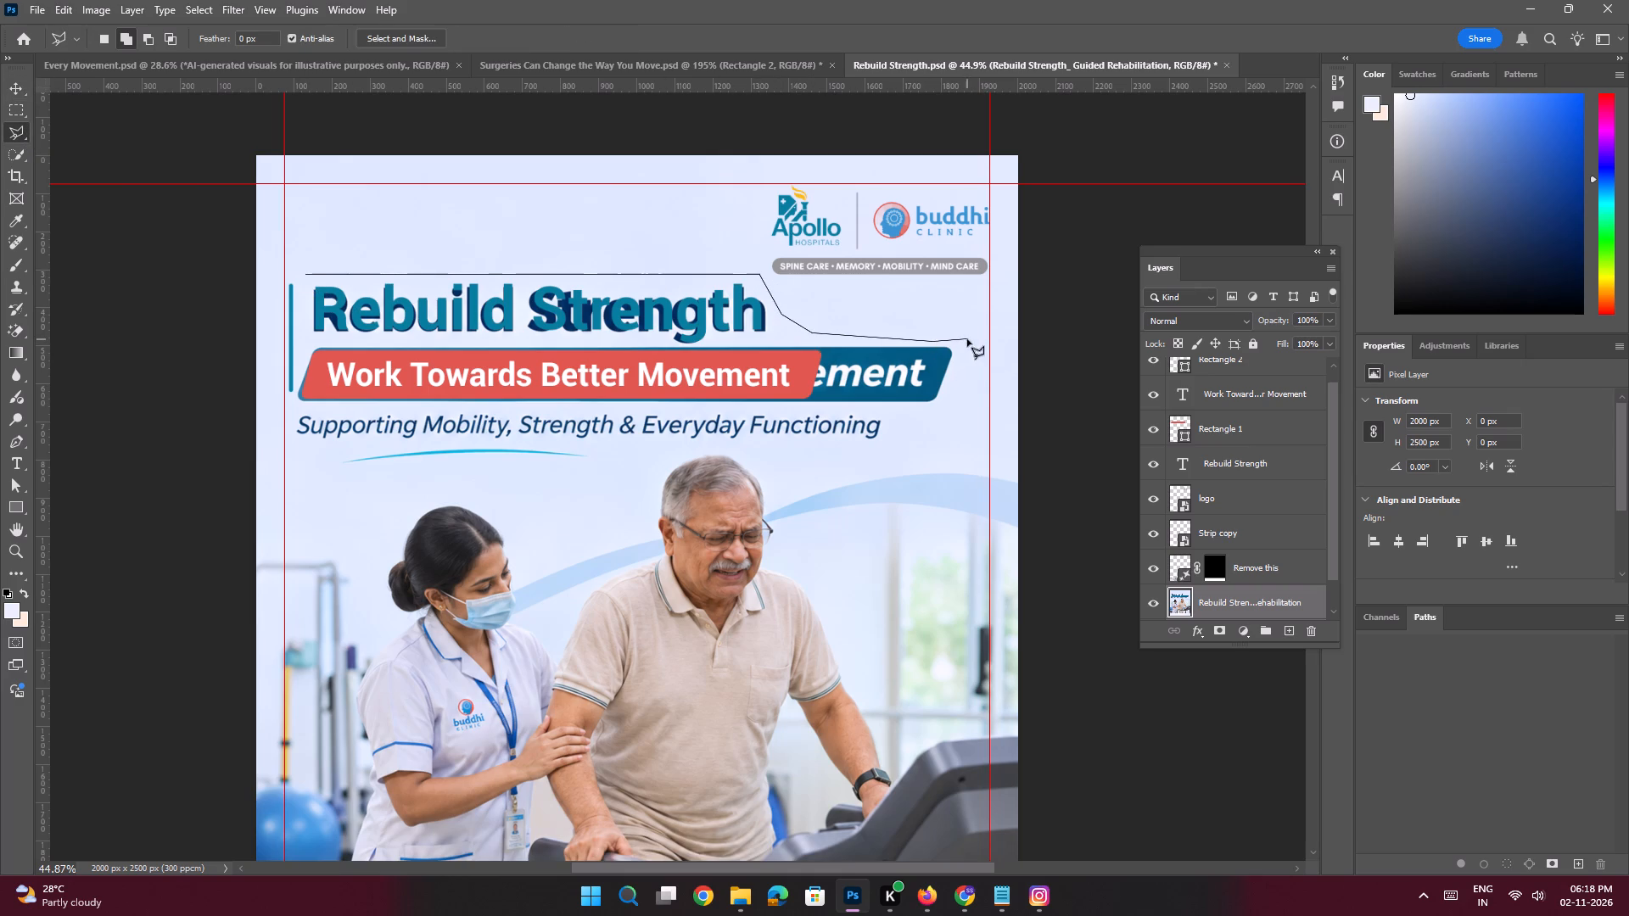
pyautogui.click(967, 339)
pyautogui.click(966, 371)
pyautogui.moveTo(957, 399); pyautogui.dragTo(943, 407)
pyautogui.click(903, 434)
pyautogui.click(874, 443)
pyautogui.click(736, 446)
pyautogui.click(615, 455)
pyautogui.click(591, 466)
pyautogui.click(322, 472)
pyautogui.click(274, 437)
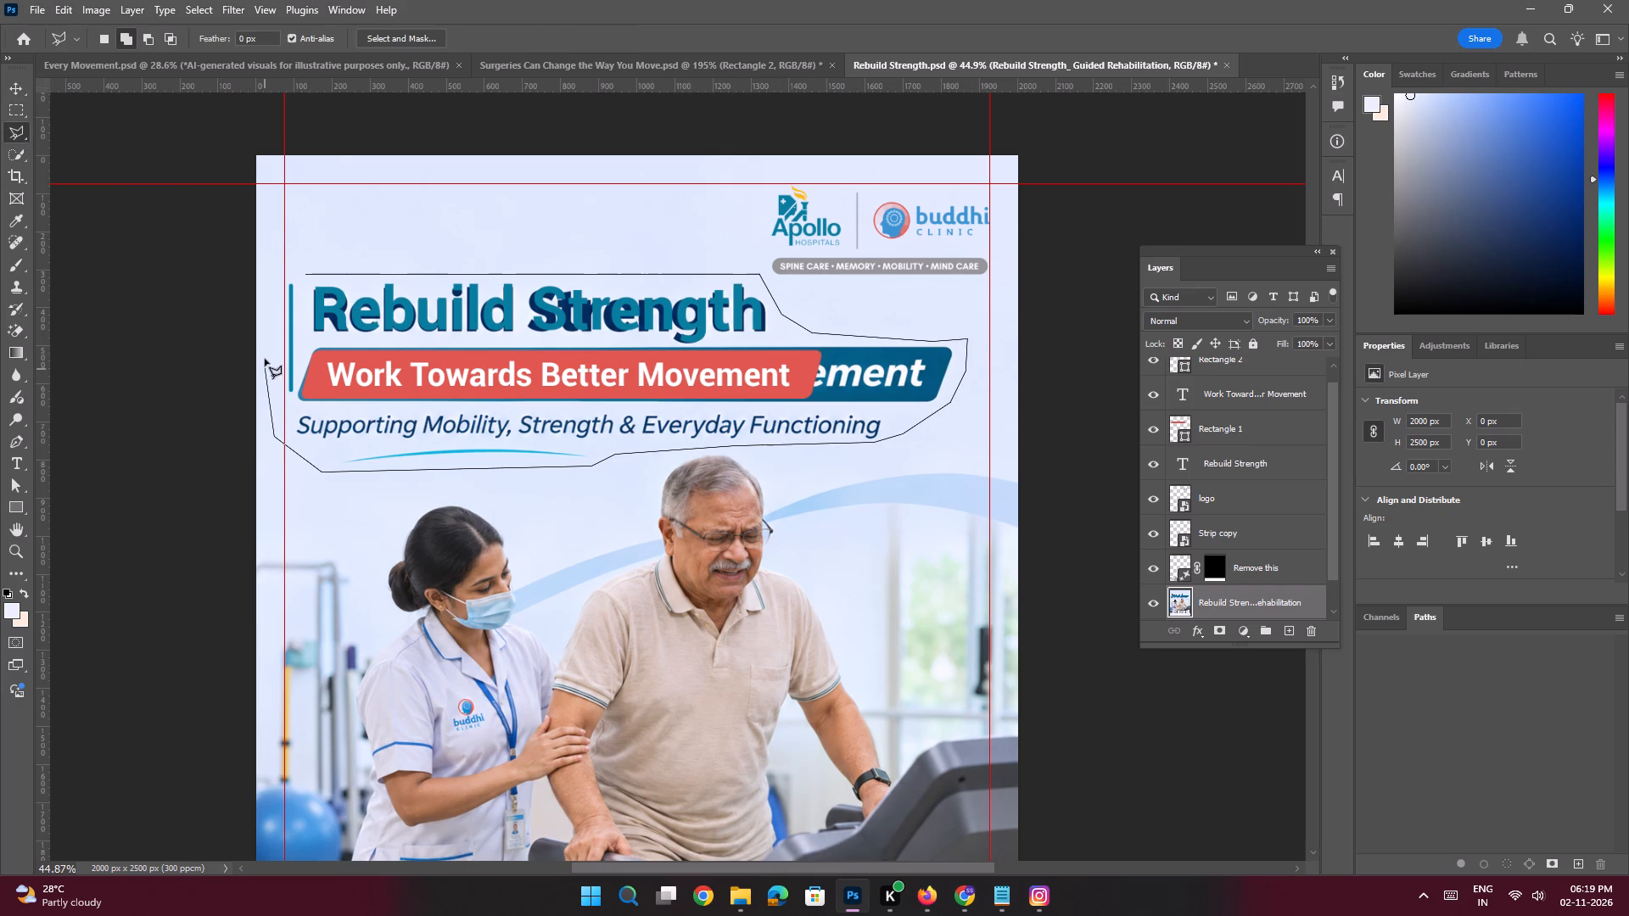
pyautogui.click(265, 356)
pyautogui.click(274, 277)
pyautogui.click(288, 257)
pyautogui.click(311, 268)
pyautogui.doubleClick(307, 278)
pyautogui.click(499, 489)
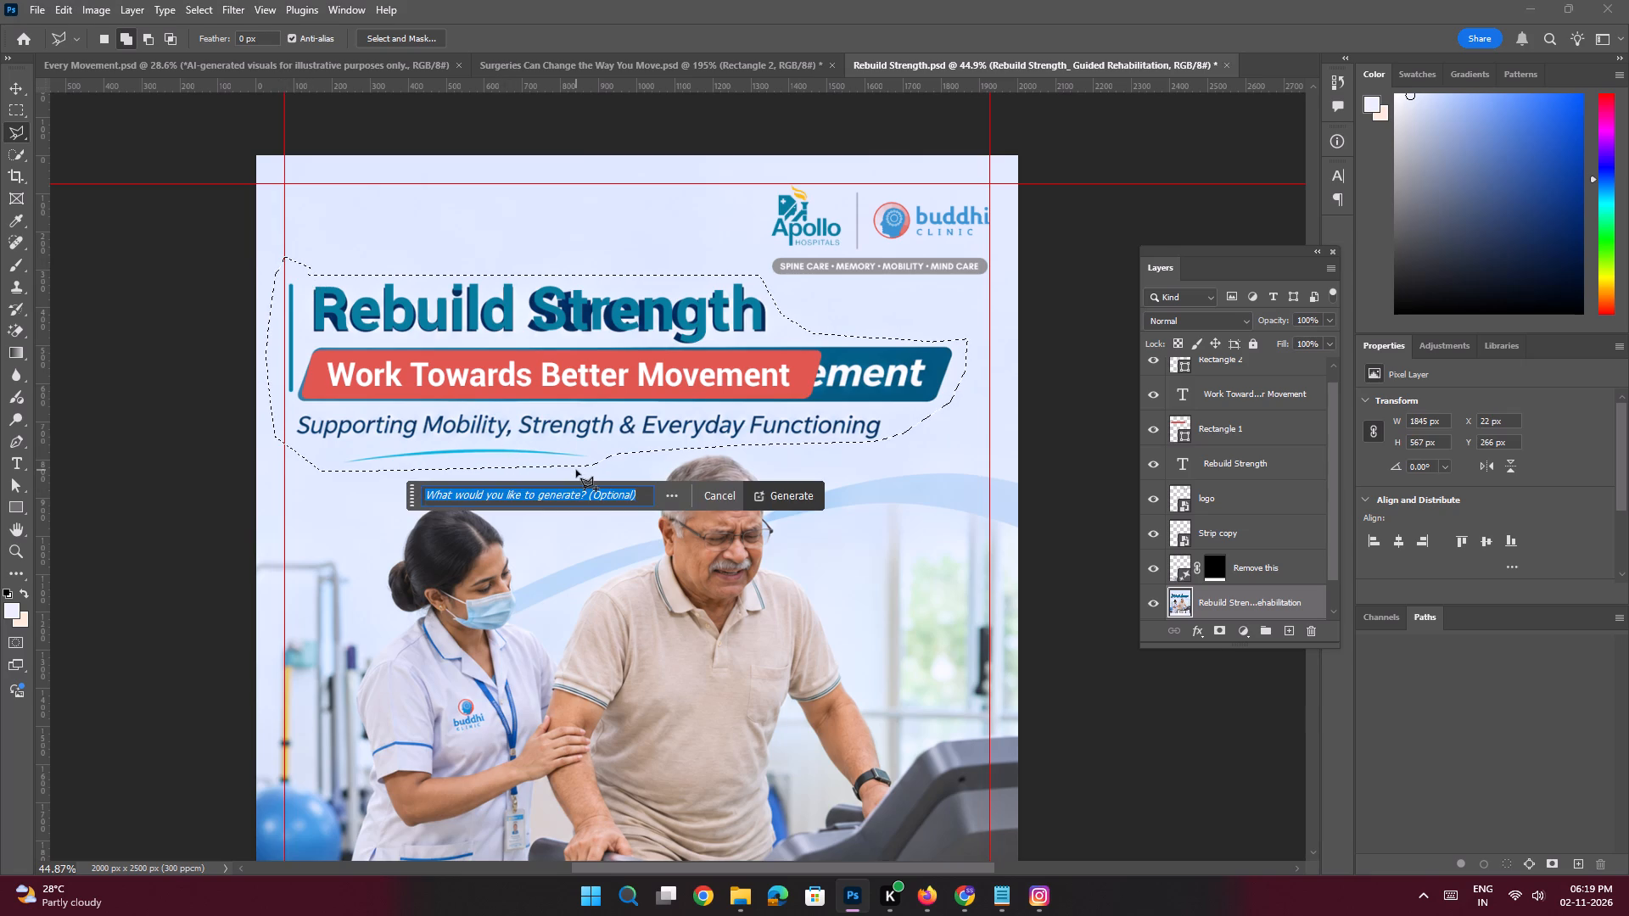
pyautogui.write('Remove thias')
pyautogui.press('space')
pyautogui.press('BackSpace')
pyautogui.press('BackSpace')
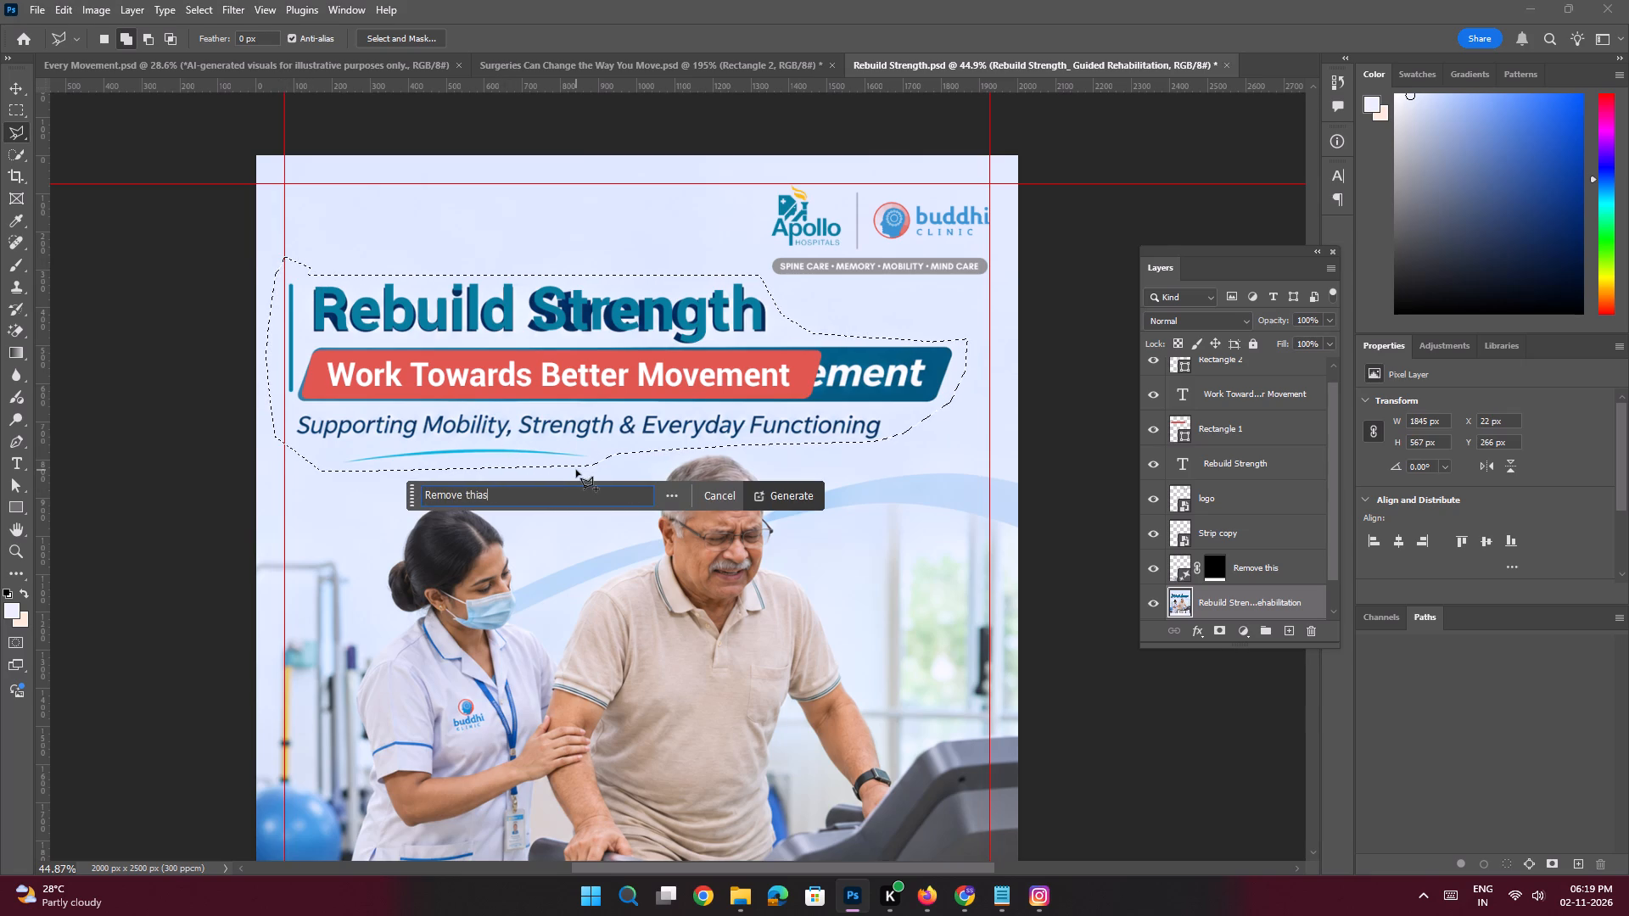
pyautogui.press('BackSpace')
pyautogui.press('BackSpace')
pyautogui.press('BackSpace')
pyautogui.press('BackSpace')
pyautogui.write('This')
pyautogui.press('space')
pyautogui.press('Return')
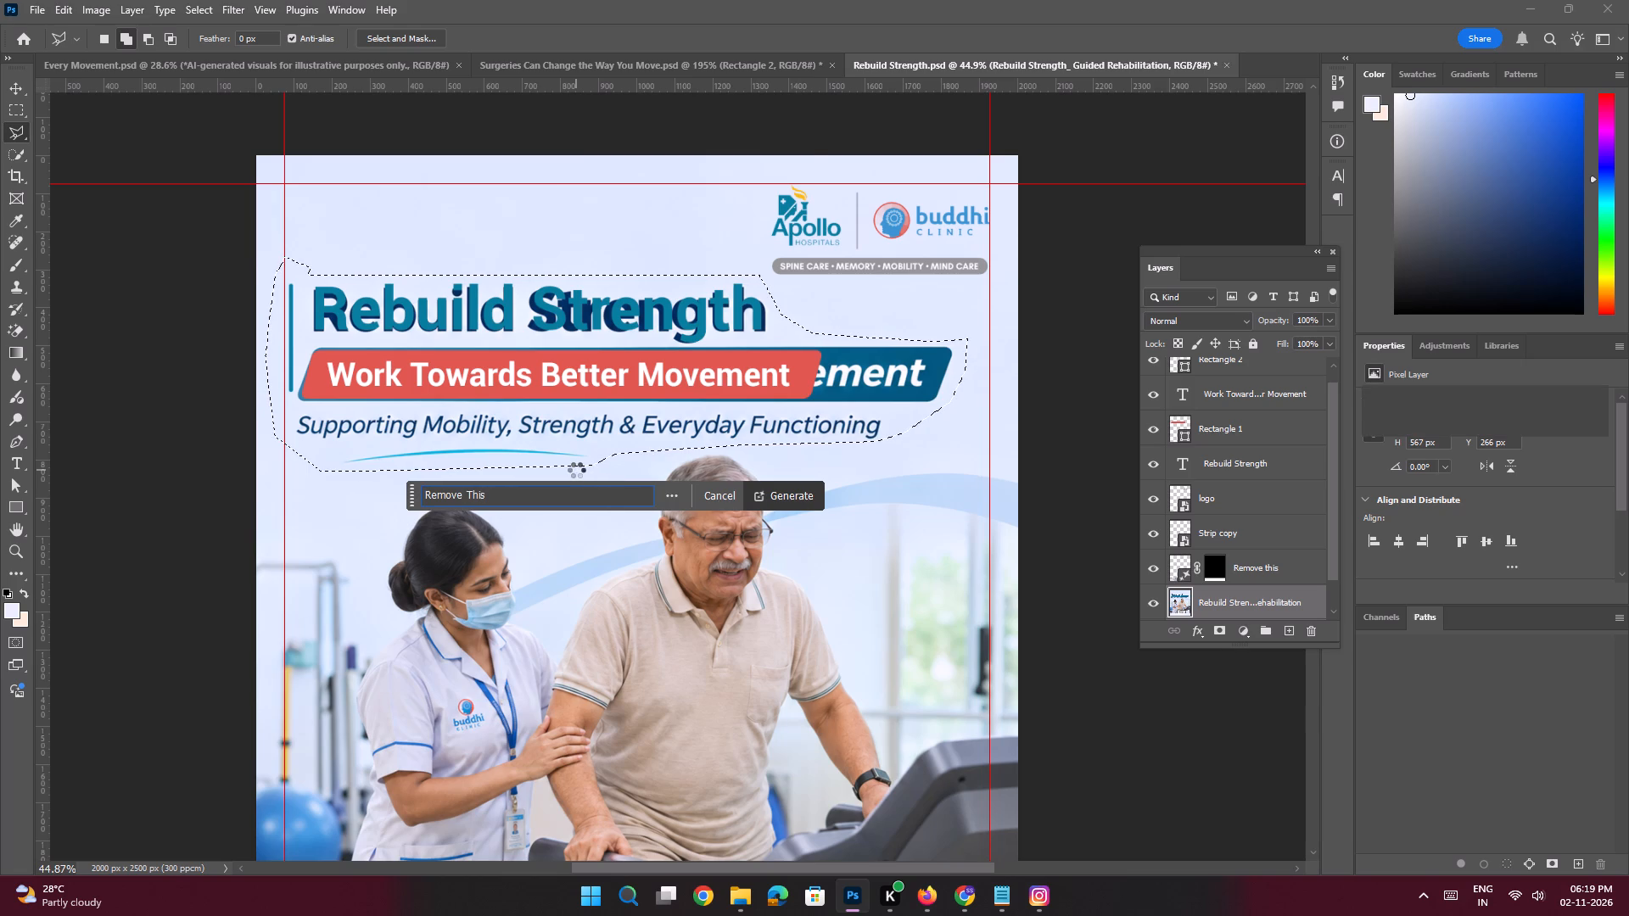
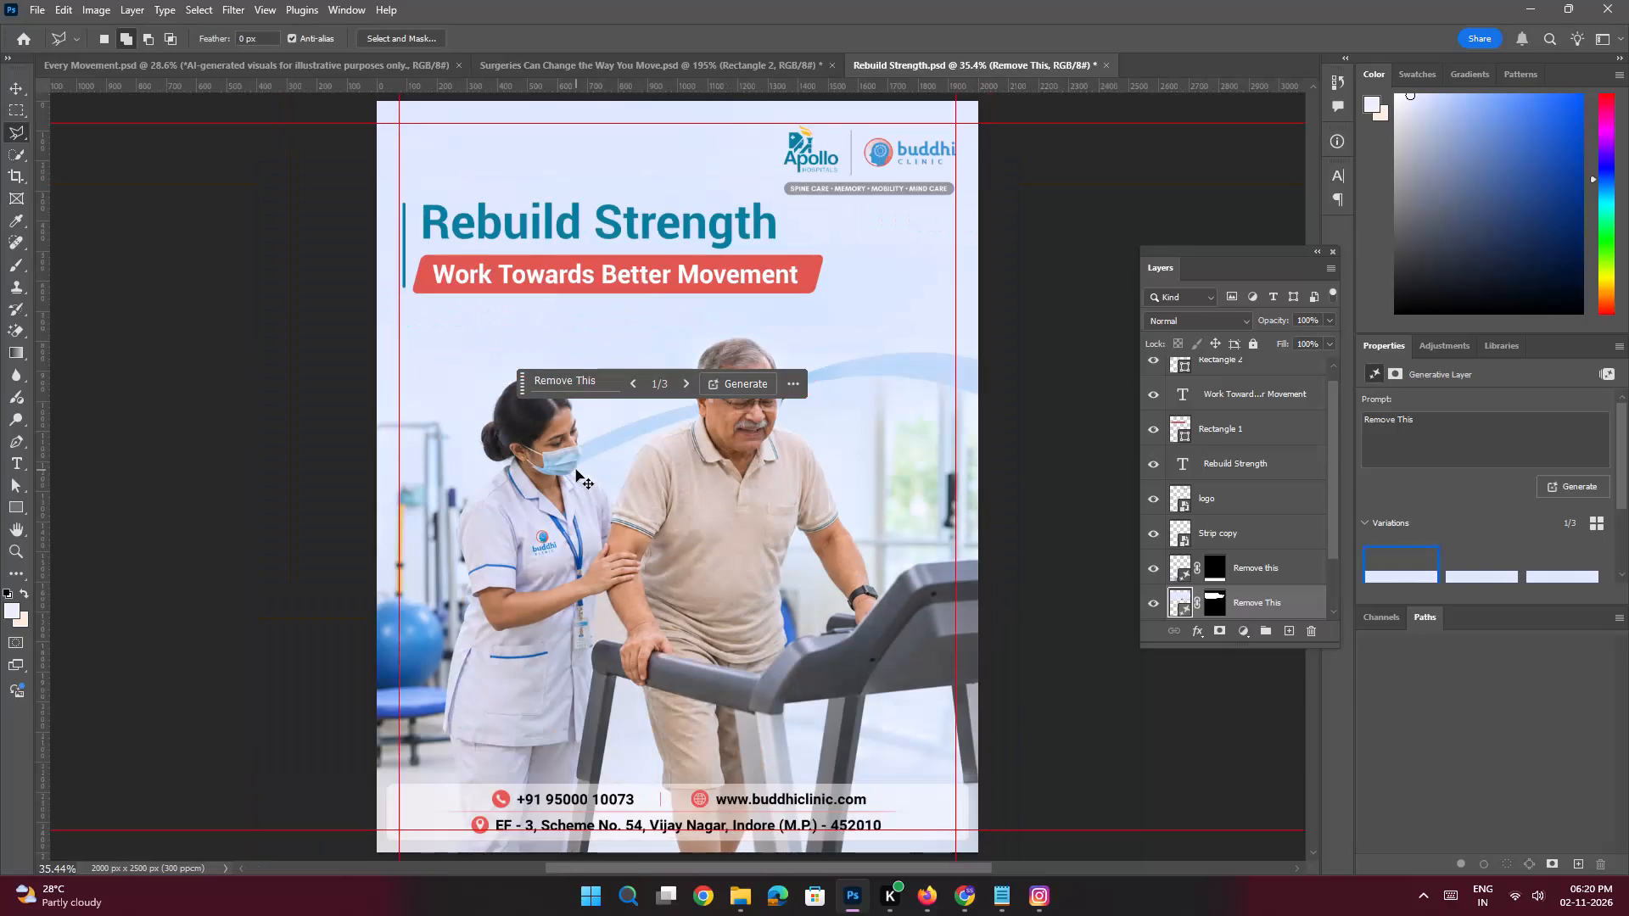
# Save the Rebuild Strength document with the generative removal in place, and deselect the Remove This layer.
pyautogui.press('space')
pyautogui.keyDown('ctrl'); pyautogui.moveTo(637, 595); pyautogui.dragTo(604, 588); pyautogui.keyUp('ctrl')
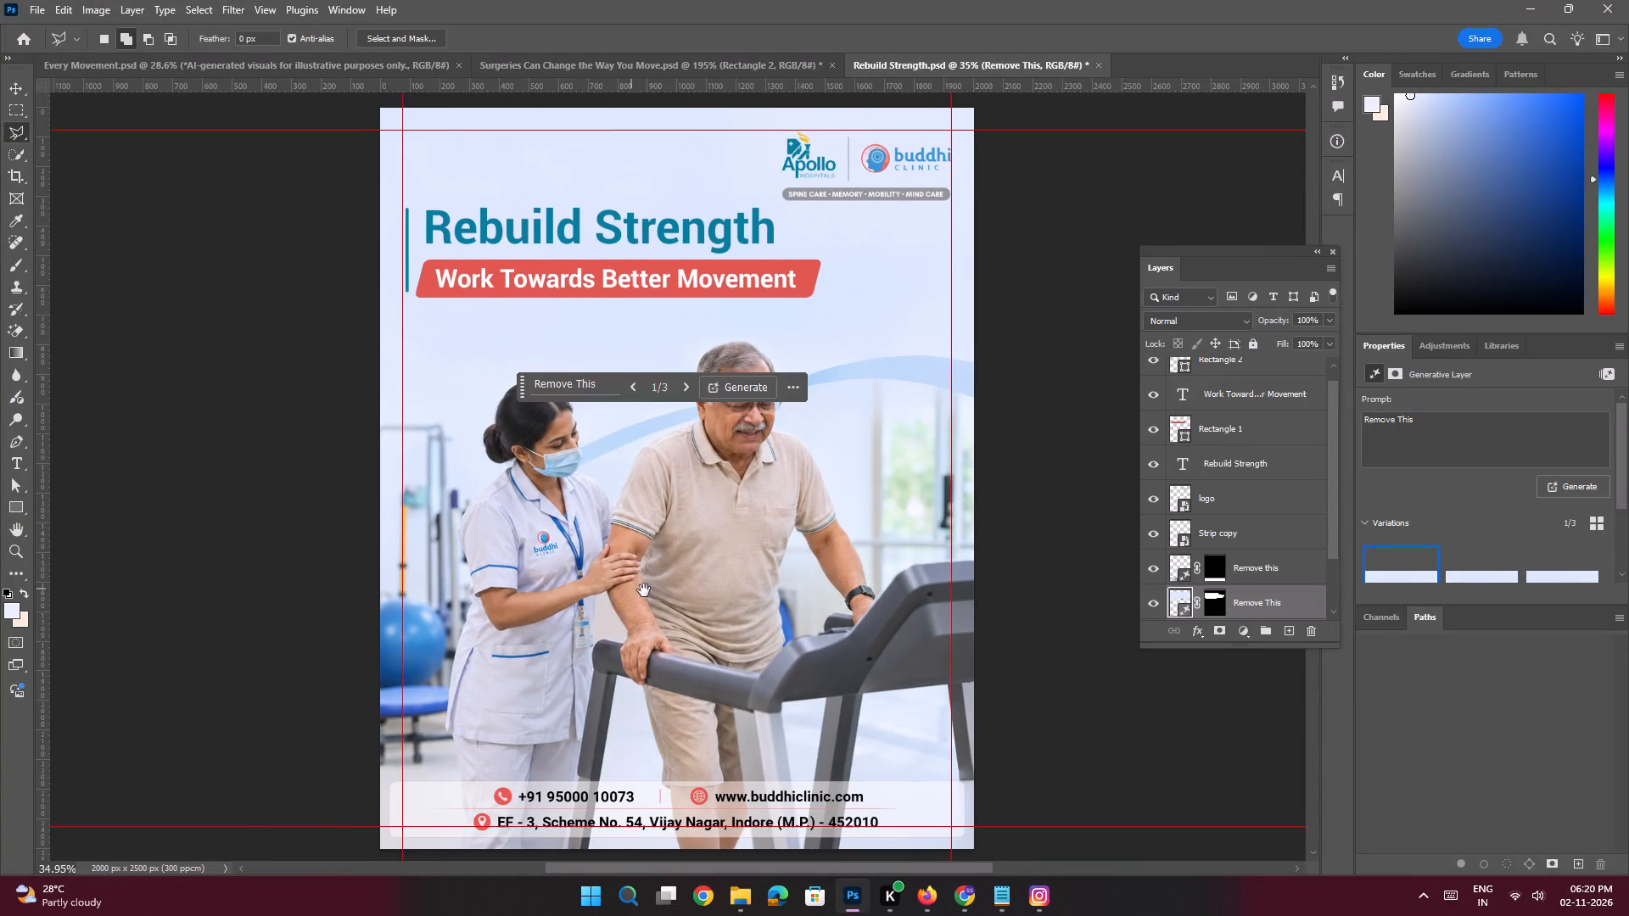
pyautogui.moveTo(660, 591); pyautogui.dragTo(626, 584)
pyautogui.keyDown('ctrl'); pyautogui.moveTo(678, 583); pyautogui.dragTo(656, 578); pyautogui.keyUp('ctrl')
pyautogui.moveTo(727, 553); pyautogui.dragTo(721, 565)
pyautogui.hotkey('ctrl', 's')
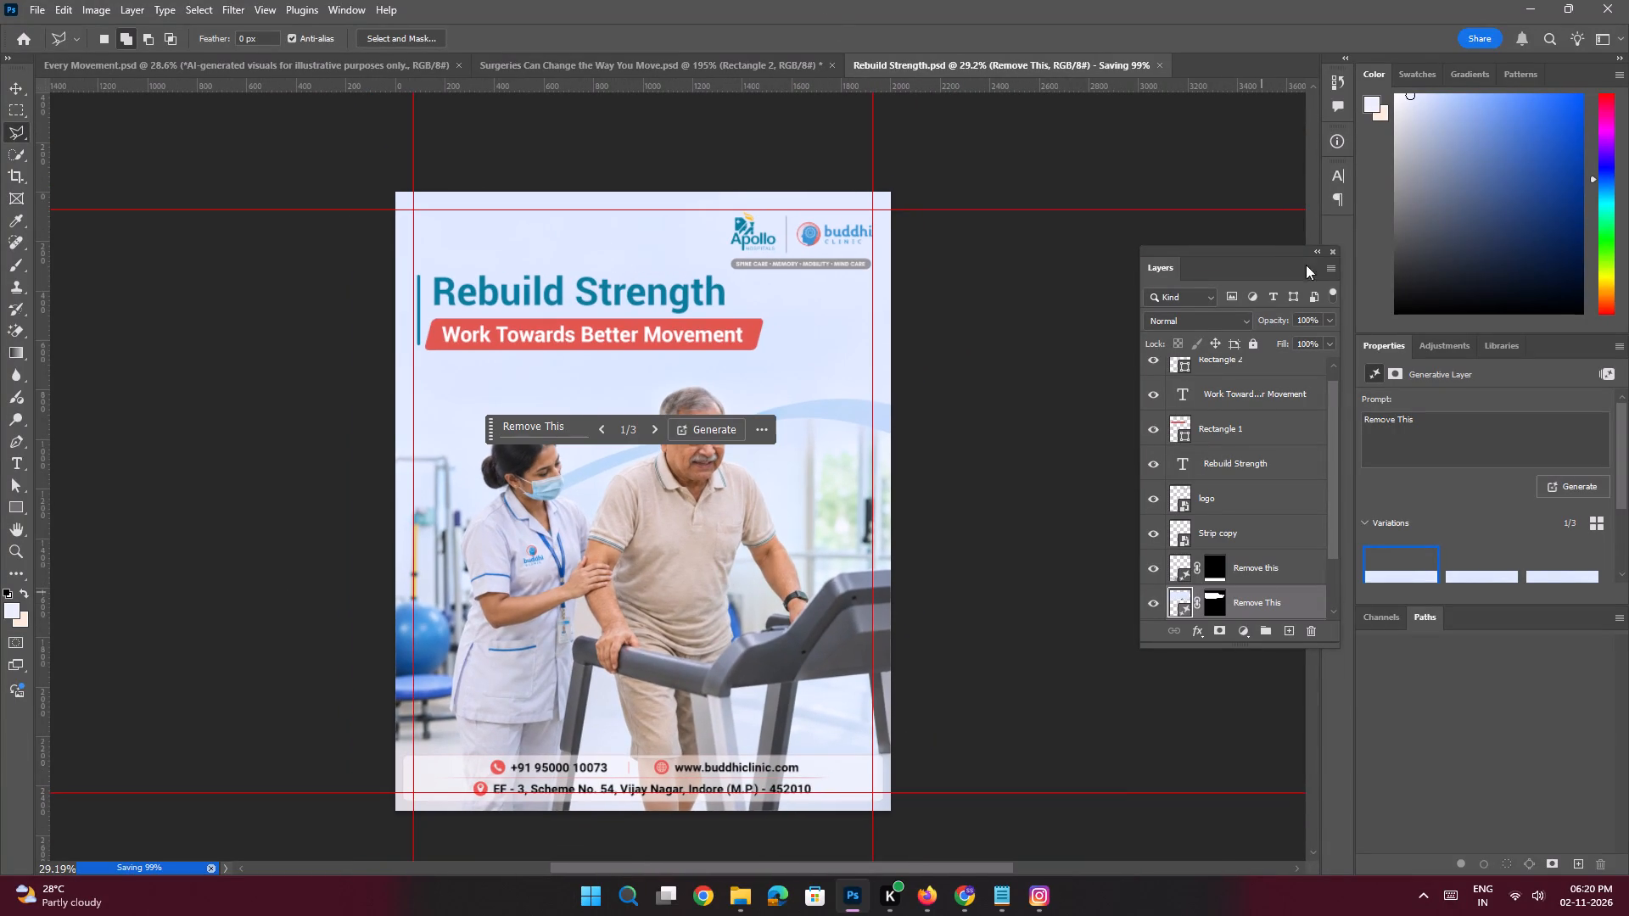
pyautogui.click(15, 92)
pyautogui.click(244, 404)
pyautogui.press('space')
pyautogui.press('space')
pyautogui.press('space')
pyautogui.press('space')
pyautogui.press('space')
pyautogui.press('space')
pyautogui.press('space')
pyautogui.press('space')
pyautogui.press('space')
pyautogui.press('space')
pyautogui.press('space')
pyautogui.press('space')
pyautogui.moveTo(714, 403); pyautogui.dragTo(689, 402)
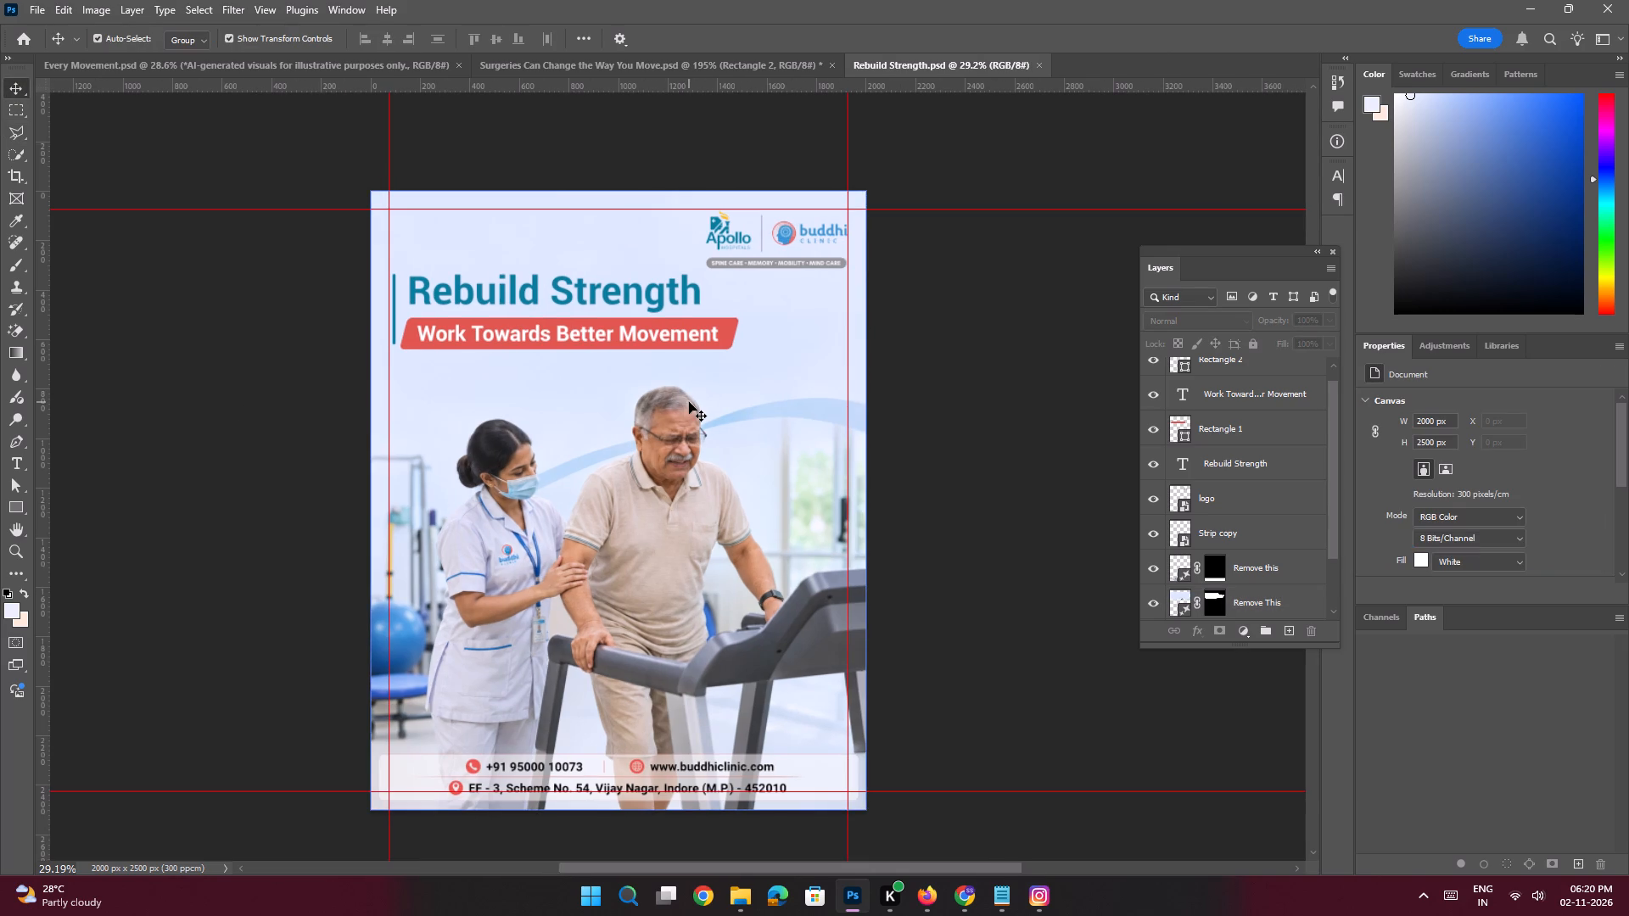
# Create a new 2000 x 2500 px RGB document at 300 pixels per centimetre with a white background.
pyautogui.hotkey('ctrl', 'n')
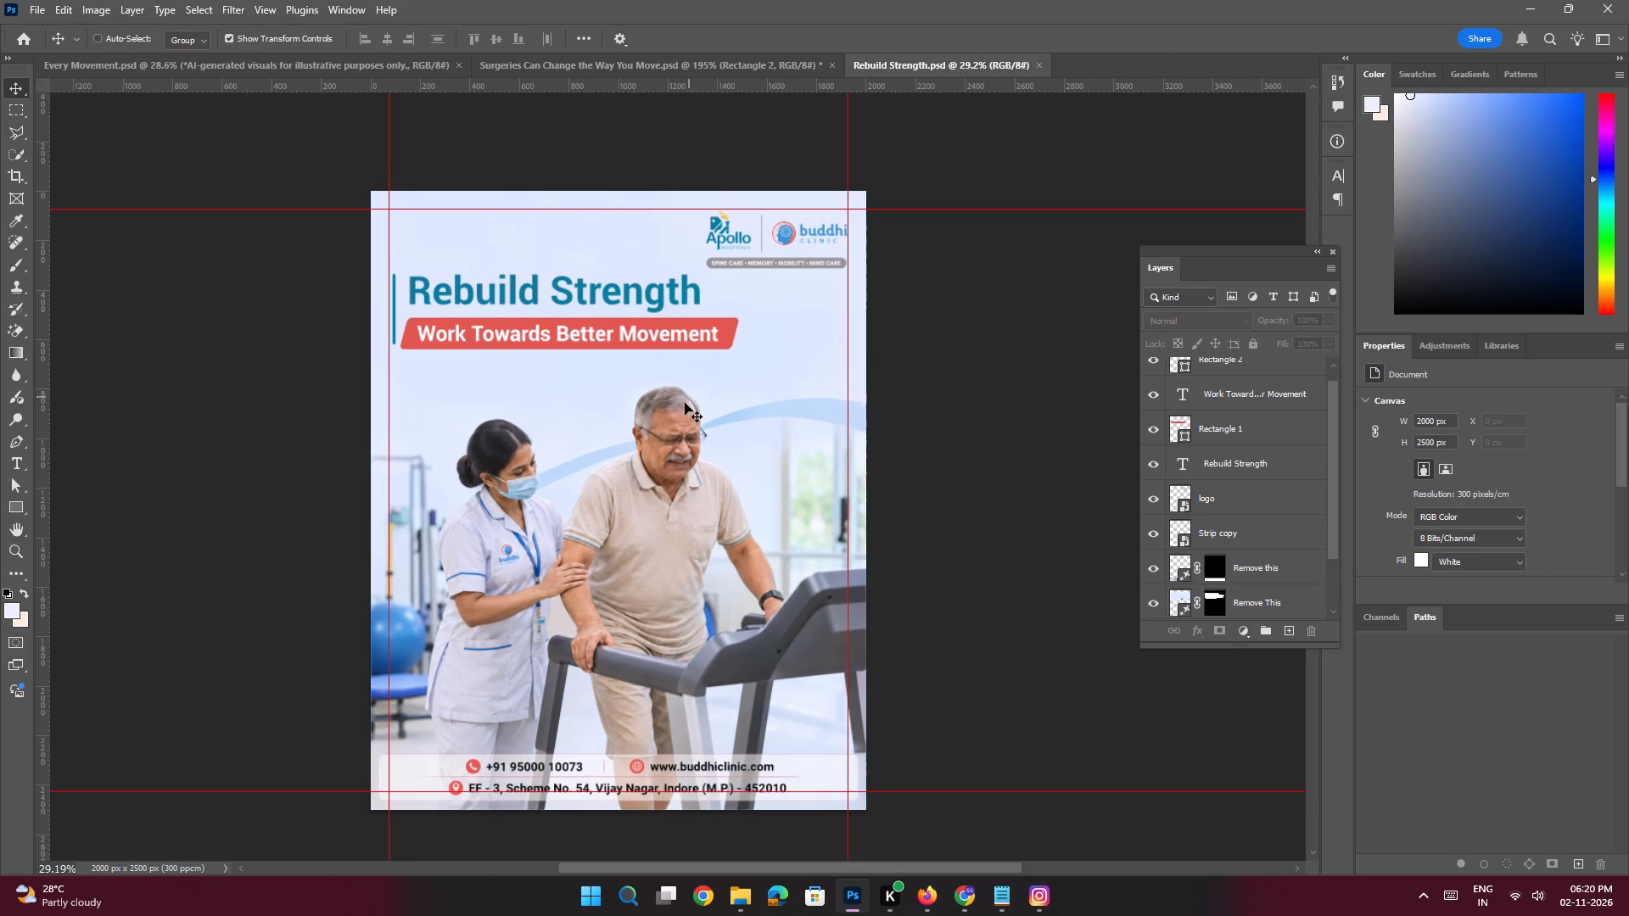
pyautogui.doubleClick(453, 314)
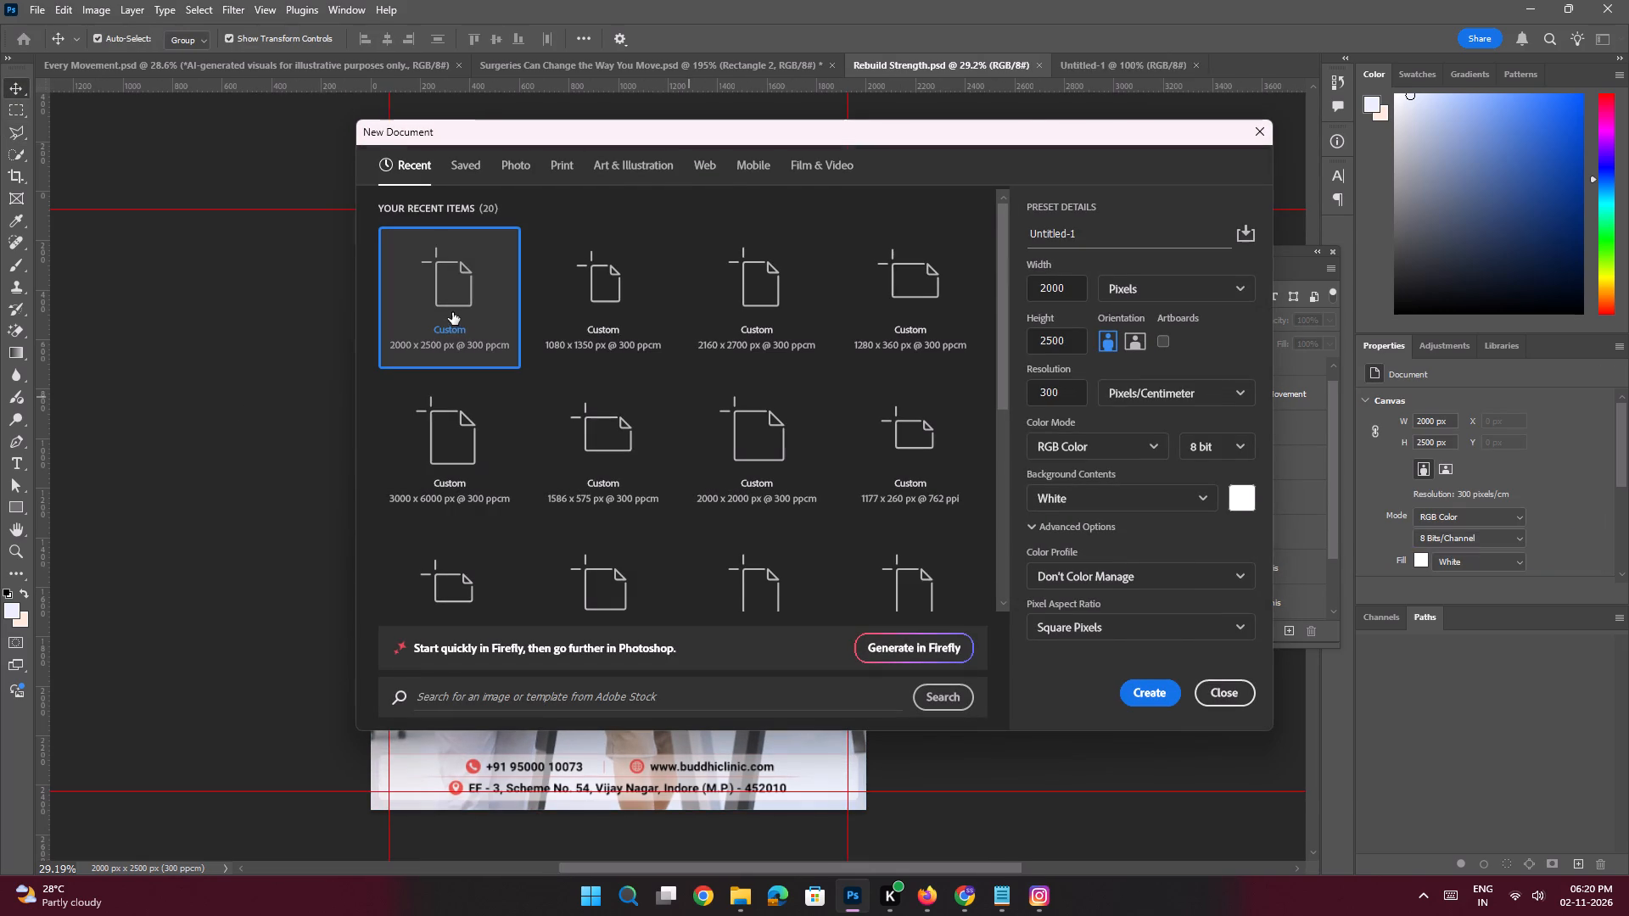
pyautogui.hotkey('ctrl', '-')
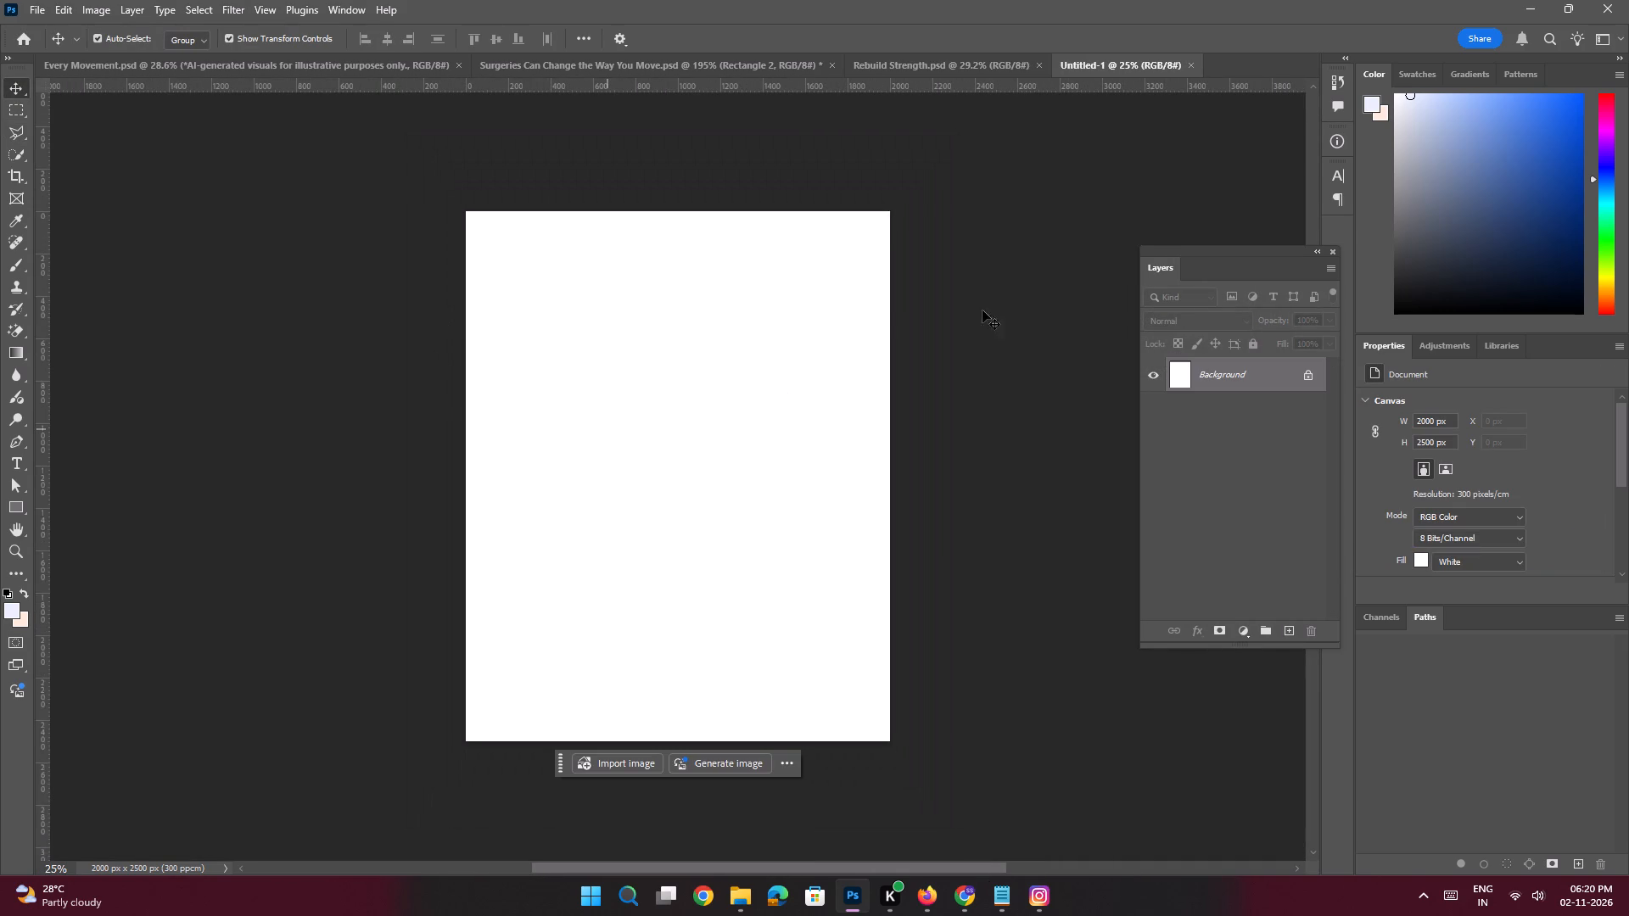
# Add a guide layout to the new canvas with 75 px margins on all four sides.
pyautogui.click(273, 14)
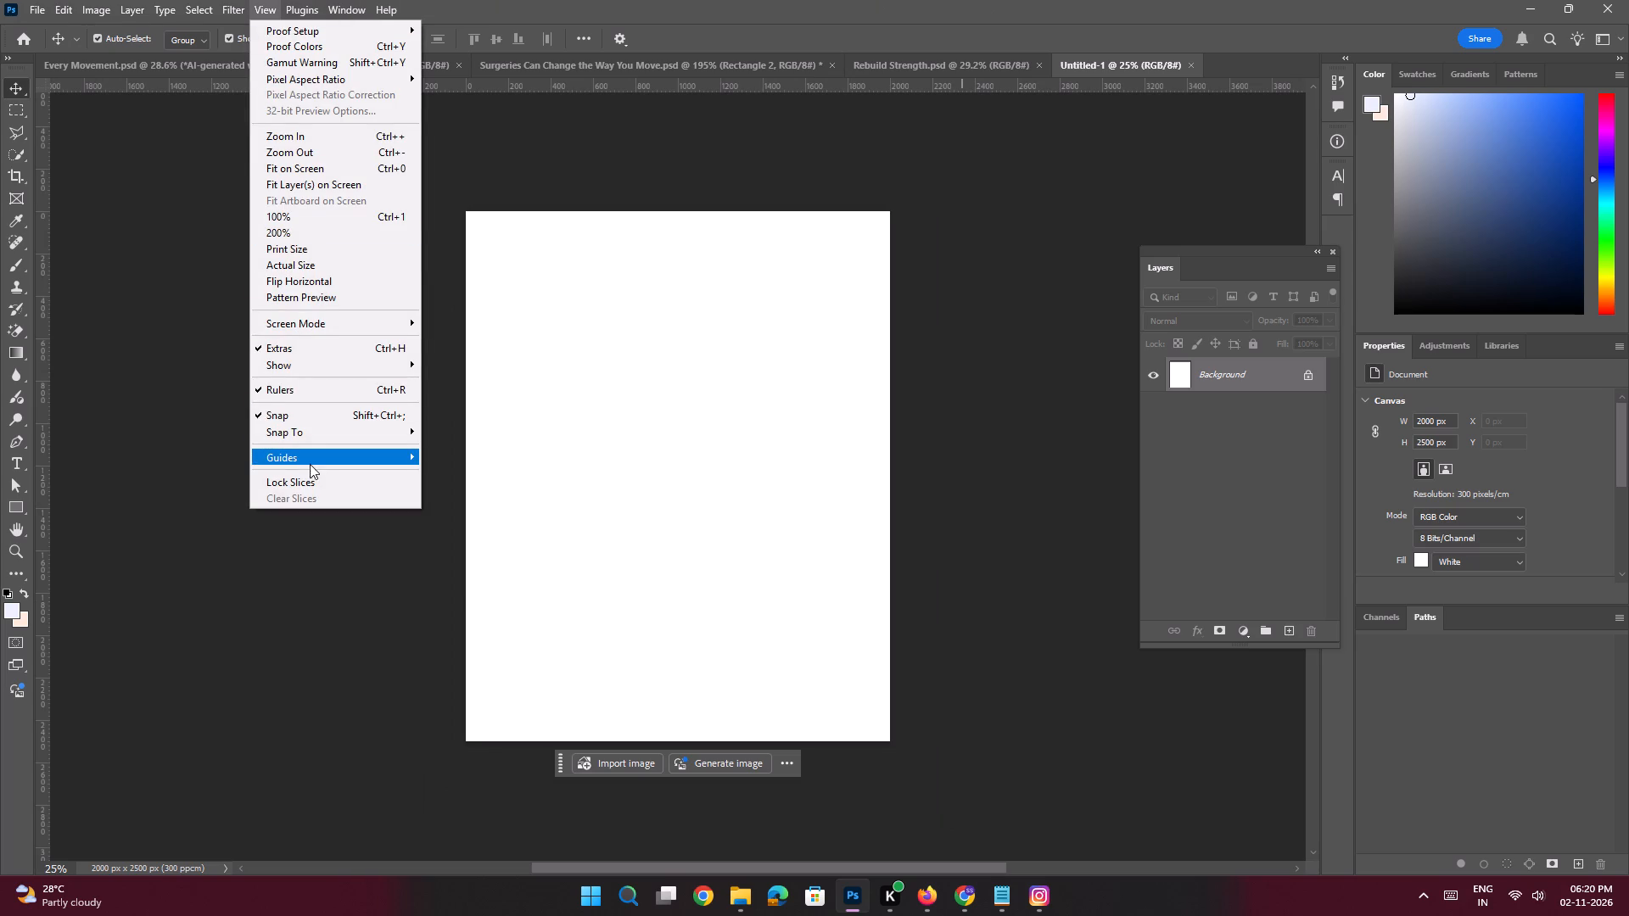
pyautogui.click(492, 568)
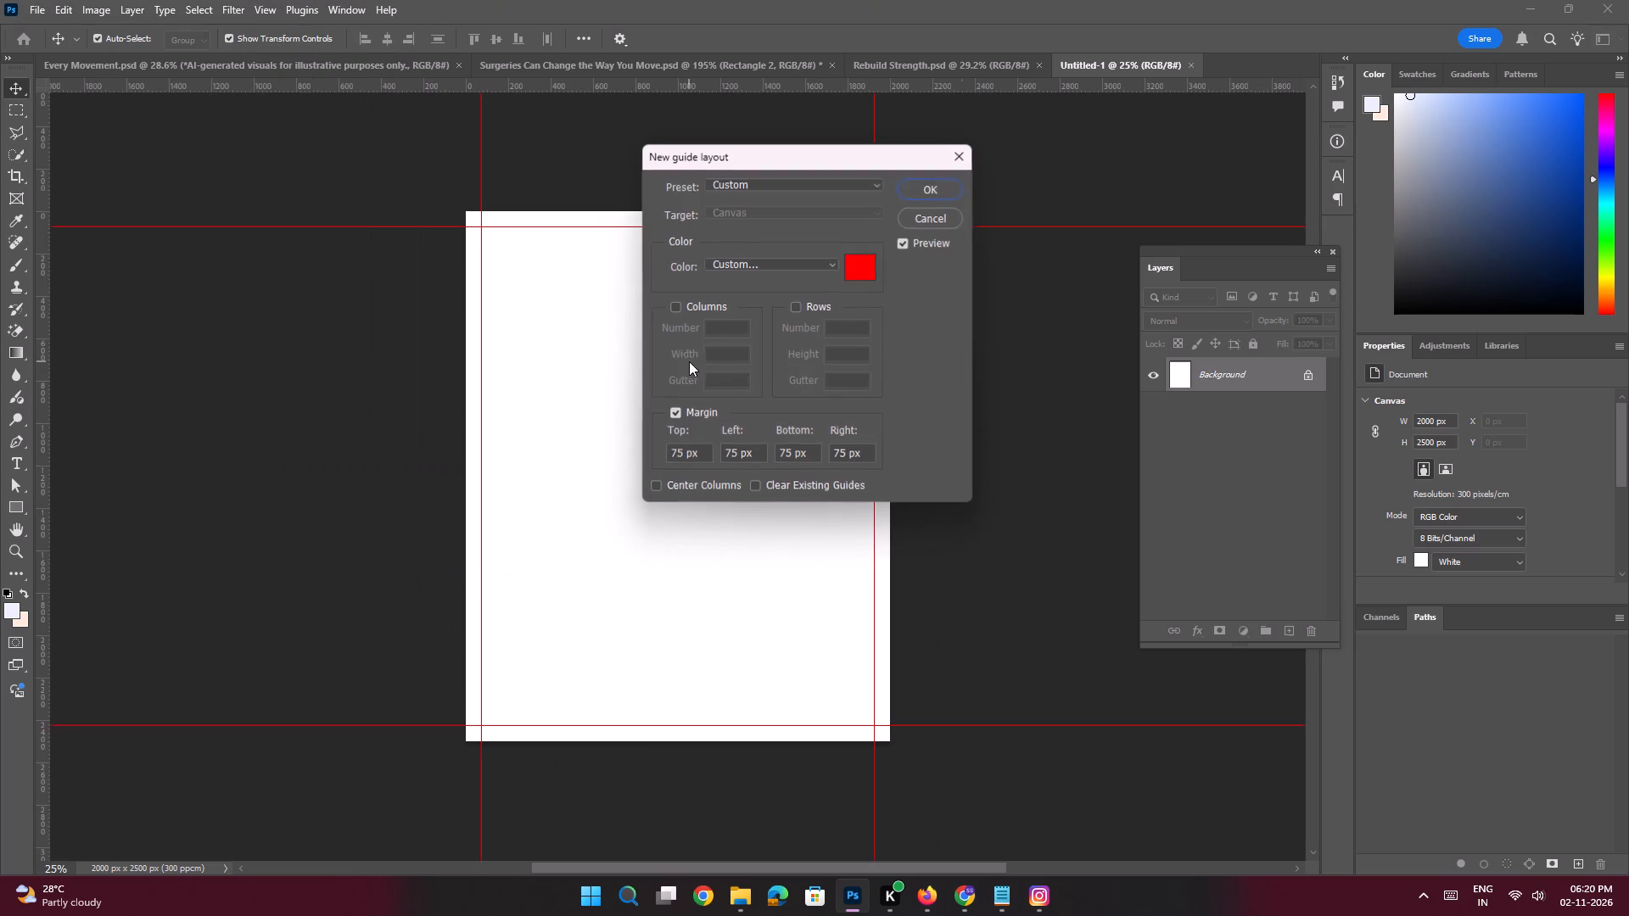
pyautogui.press('Return')
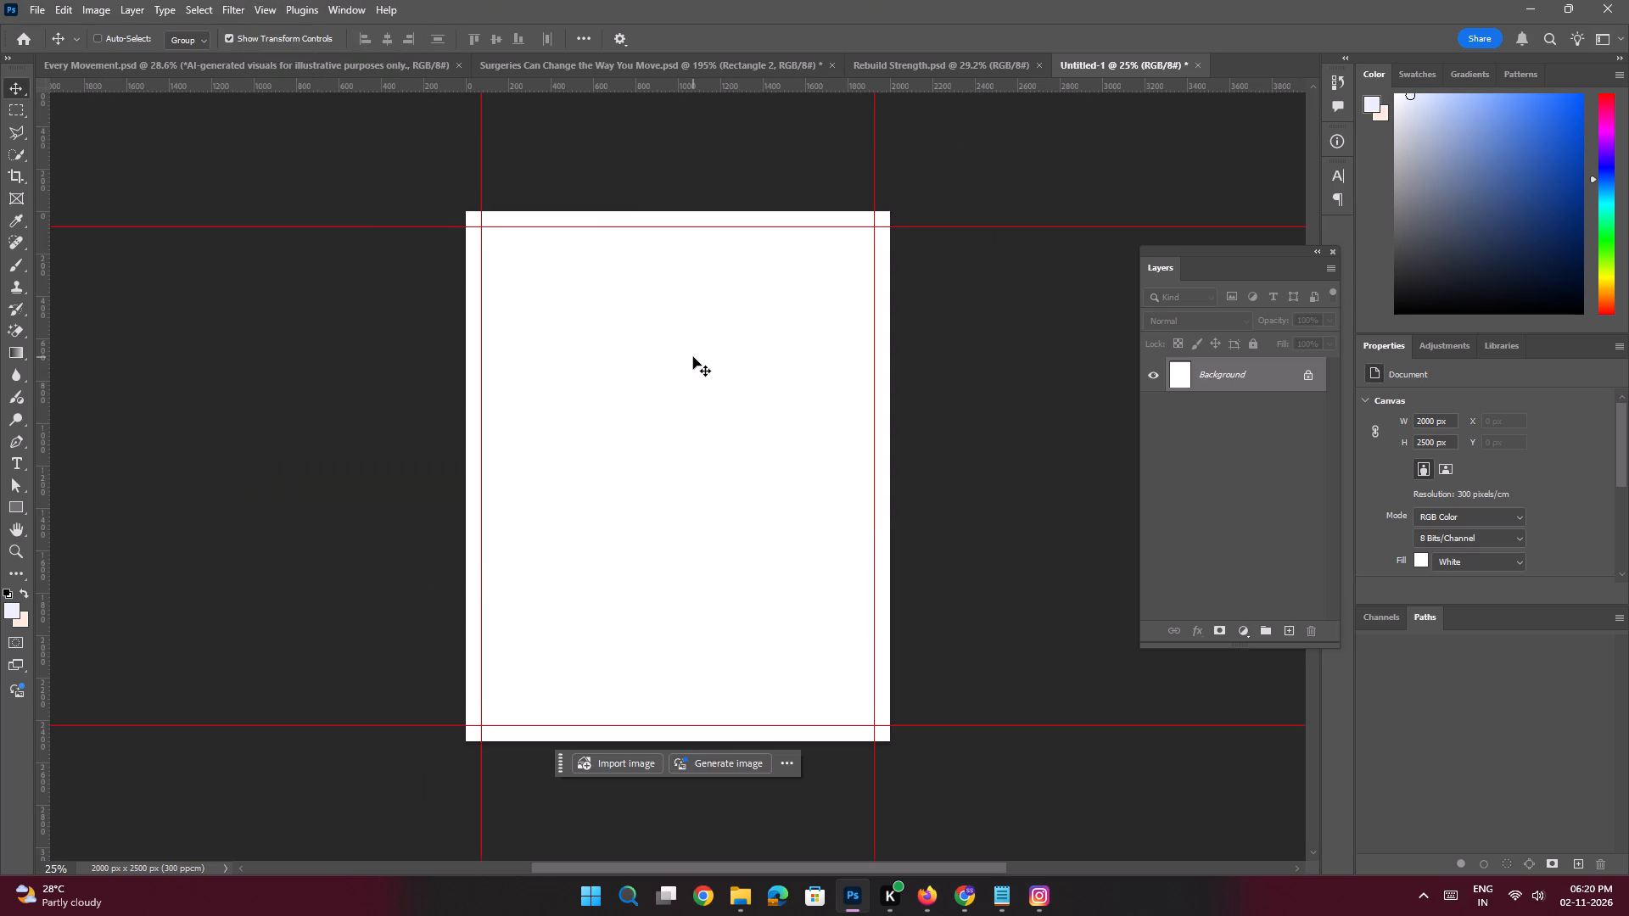
pyautogui.hotkey('ctrl', '+')
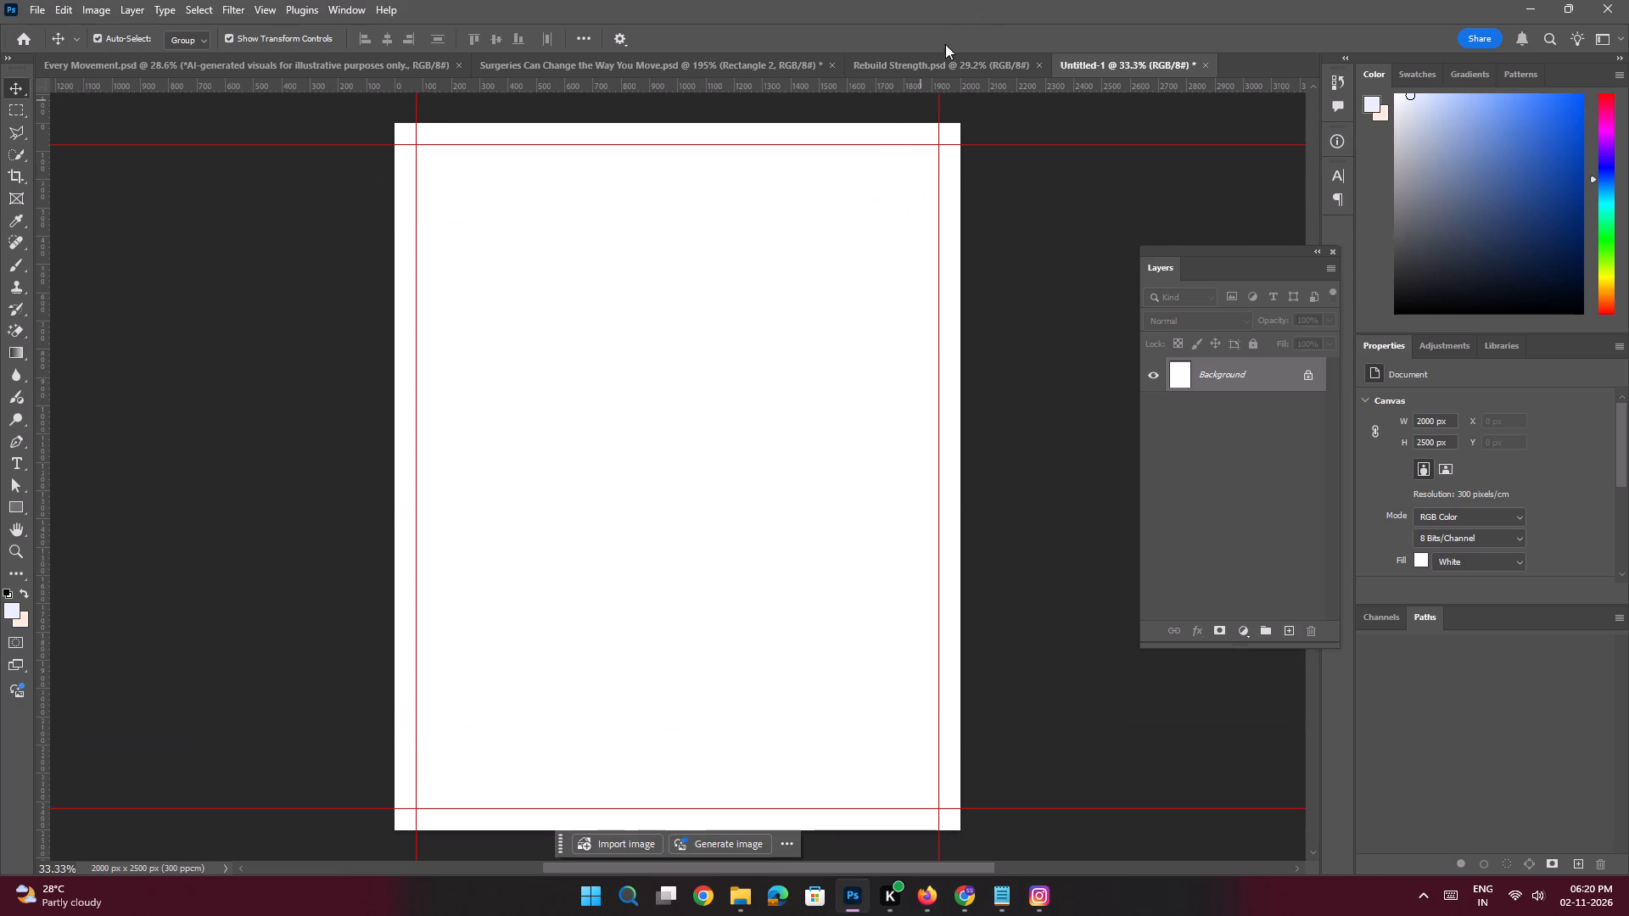
# Copy the Apollo/Buddhi Clinic logo layer from the Rebuild Strength document into the new blank document.
pyautogui.click(928, 59)
pyautogui.hotkey('ctrl', 'space')
pyautogui.hotkey('ctrl', 'space')
pyautogui.hotkey('ctrl', 'space')
pyautogui.hotkey('ctrl', 'space')
pyautogui.hotkey('ctrl', 'space')
pyautogui.hotkey('ctrl', 'space')
pyautogui.hotkey('ctrl', 'space')
pyautogui.hotkey('ctrl', 'space')
pyautogui.keyDown('ctrl'); pyautogui.moveTo(725, 233); pyautogui.dragTo(755, 305); pyautogui.keyUp('ctrl')
pyautogui.moveTo(820, 250); pyautogui.dragTo(797, 302)
pyautogui.click(797, 288)
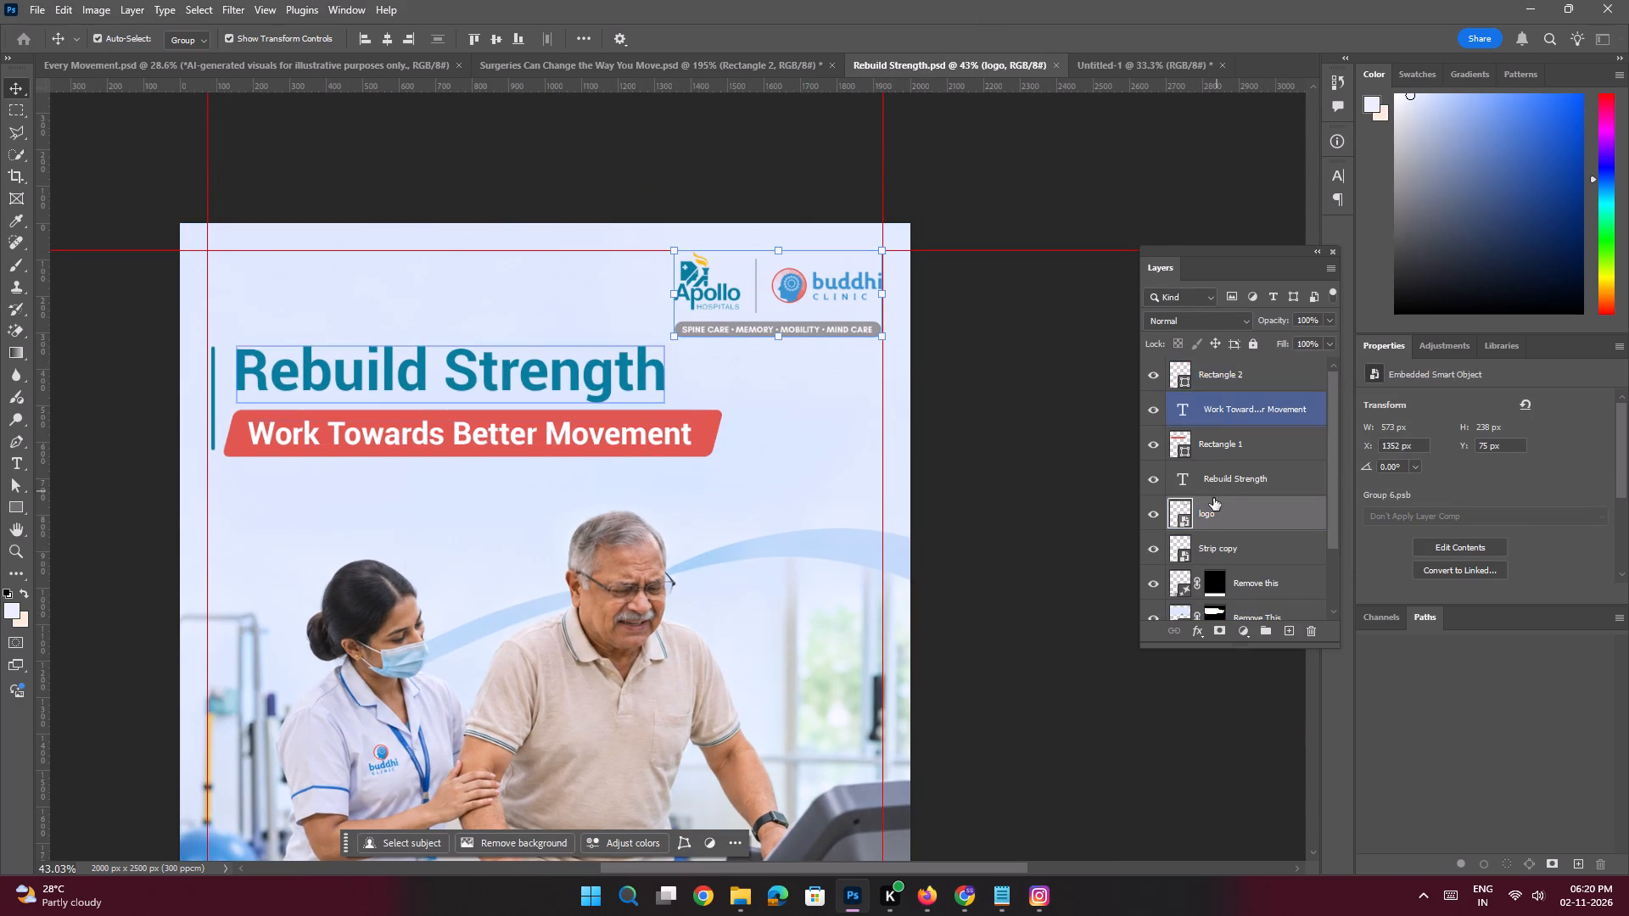
pyautogui.moveTo(1211, 516); pyautogui.dragTo(977, 135)
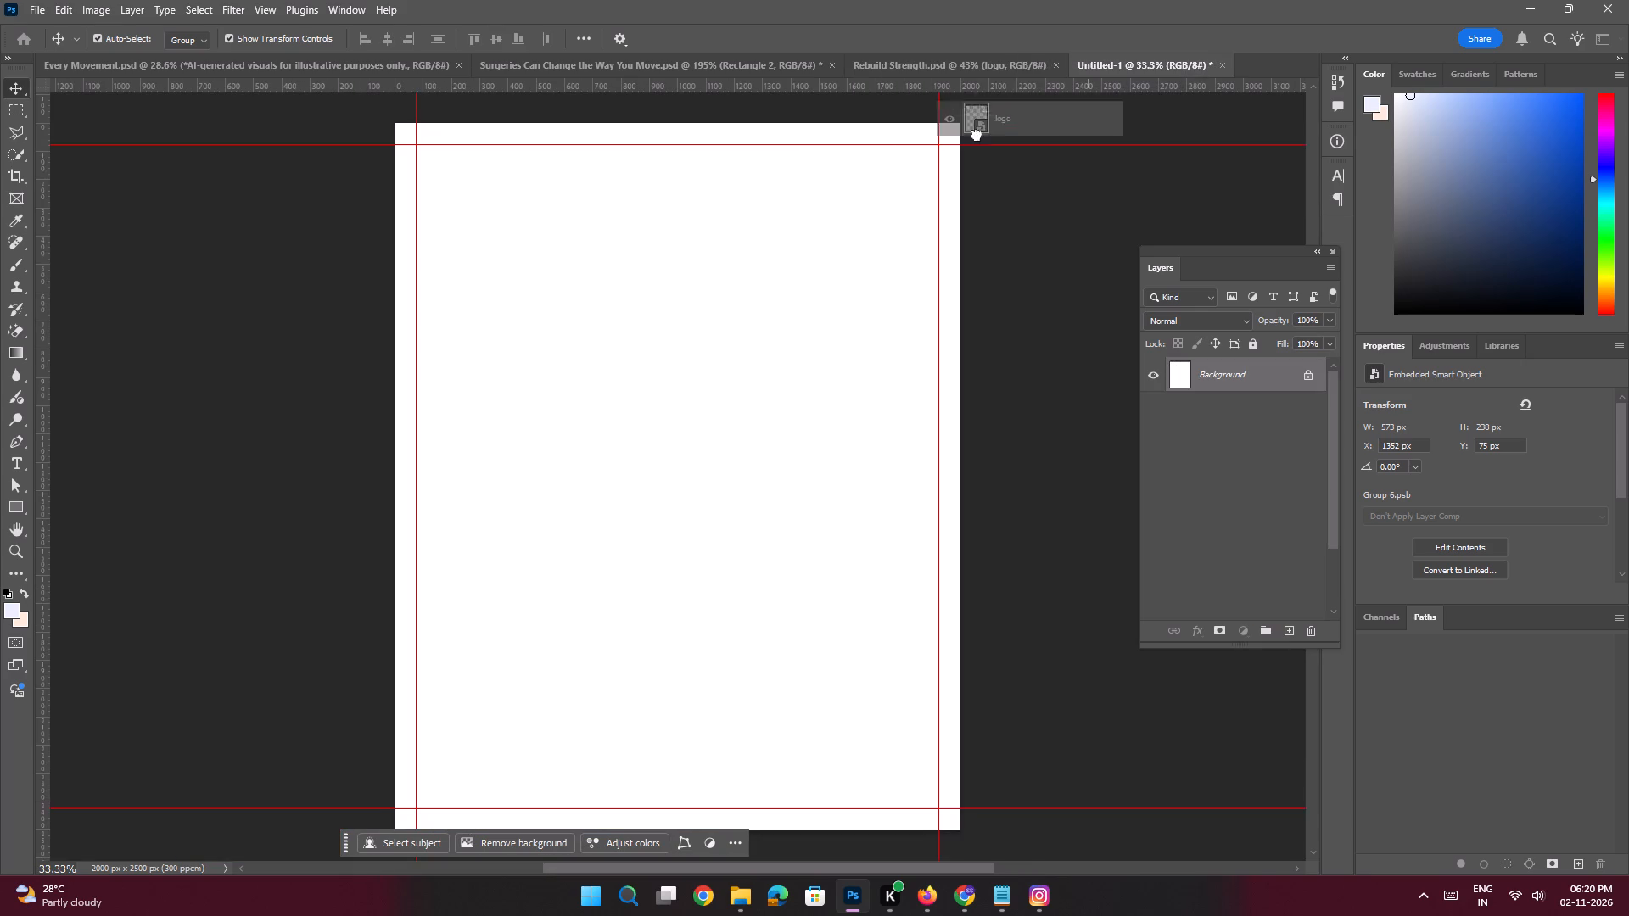
pyautogui.moveTo(977, 135); pyautogui.dragTo(848, 184)
# Snap the copied logo into the canvas's top-right margin guides at X 1352 px, Y 75 px.
pyautogui.hotkey('ctrl', 'space')
pyautogui.hotkey('ctrl', 'space')
pyautogui.hotkey('ctrl', 'space')
pyautogui.hotkey('ctrl', 'space')
pyautogui.hotkey('ctrl', 'space')
pyautogui.hotkey('ctrl', 'space')
pyautogui.hotkey('ctrl', 'space')
pyautogui.hotkey('ctrl', 'space')
pyautogui.hotkey('ctrl', 'space')
pyautogui.hotkey('ctrl', 'space')
pyautogui.hotkey('ctrl', 'space')
pyautogui.hotkey('ctrl', 'space')
pyautogui.hotkey('ctrl', 'space')
pyautogui.hotkey('ctrl', 'space')
pyautogui.hotkey('ctrl', 'space')
pyautogui.hotkey('ctrl', 'space')
pyautogui.hotkey('ctrl', 'space')
pyautogui.hotkey('ctrl', 'space')
pyautogui.hotkey('ctrl', 'space')
pyautogui.hotkey('ctrl', 'space')
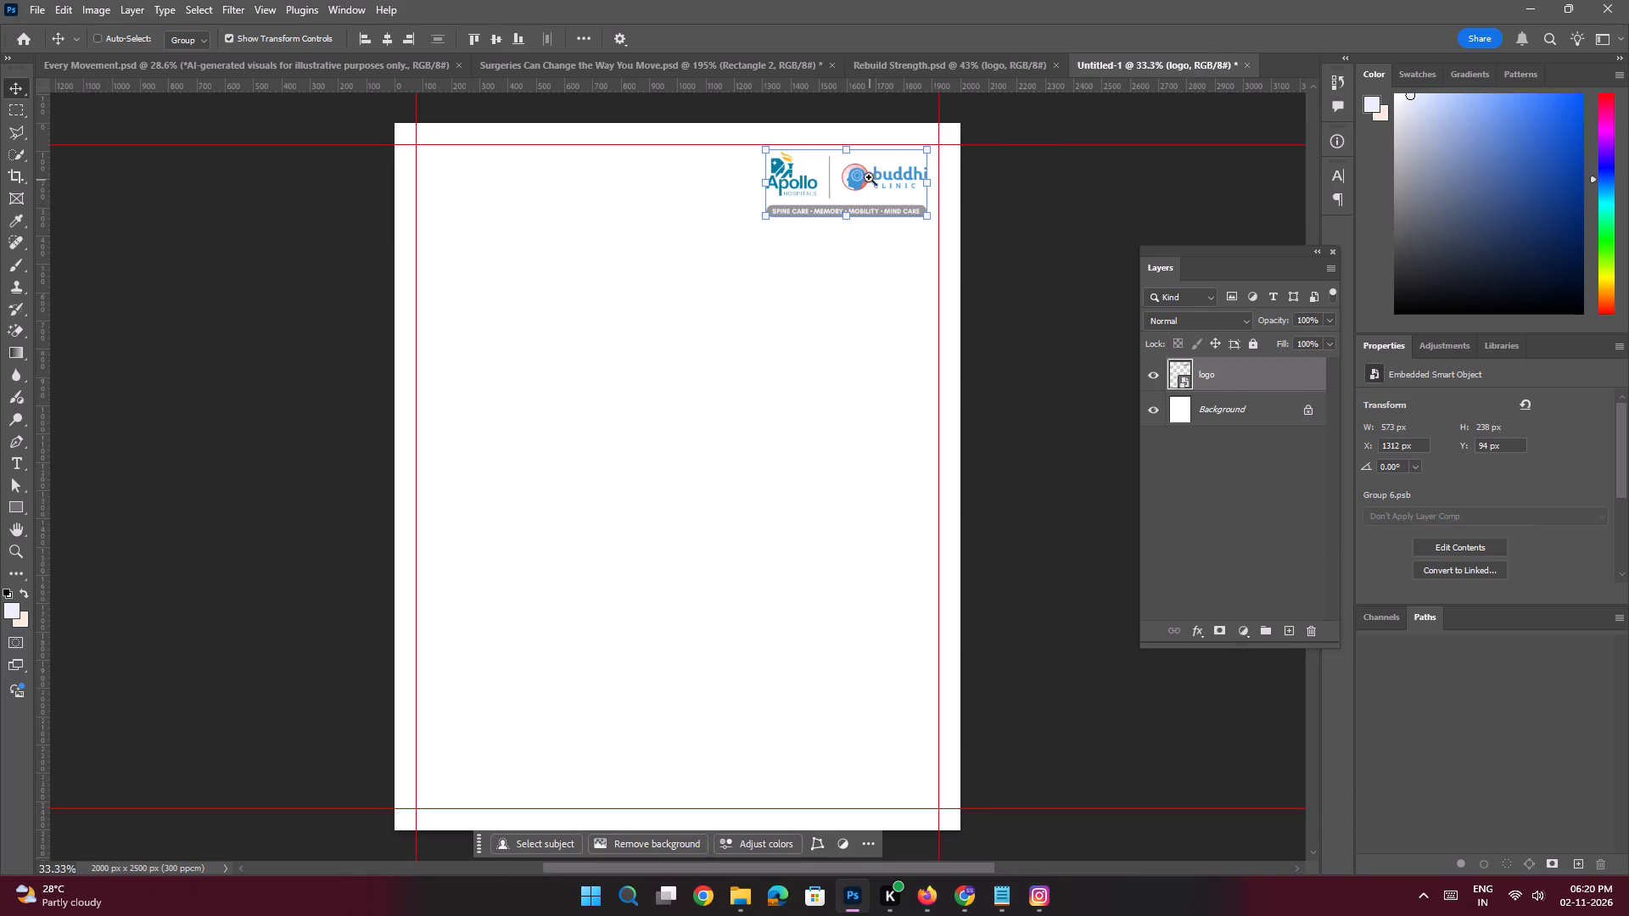
pyautogui.keyDown('ctrl'); pyautogui.moveTo(863, 168); pyautogui.dragTo(934, 456); pyautogui.keyUp('ctrl')
pyautogui.moveTo(887, 230); pyautogui.dragTo(826, 399)
pyautogui.moveTo(798, 360); pyautogui.dragTo(829, 349)
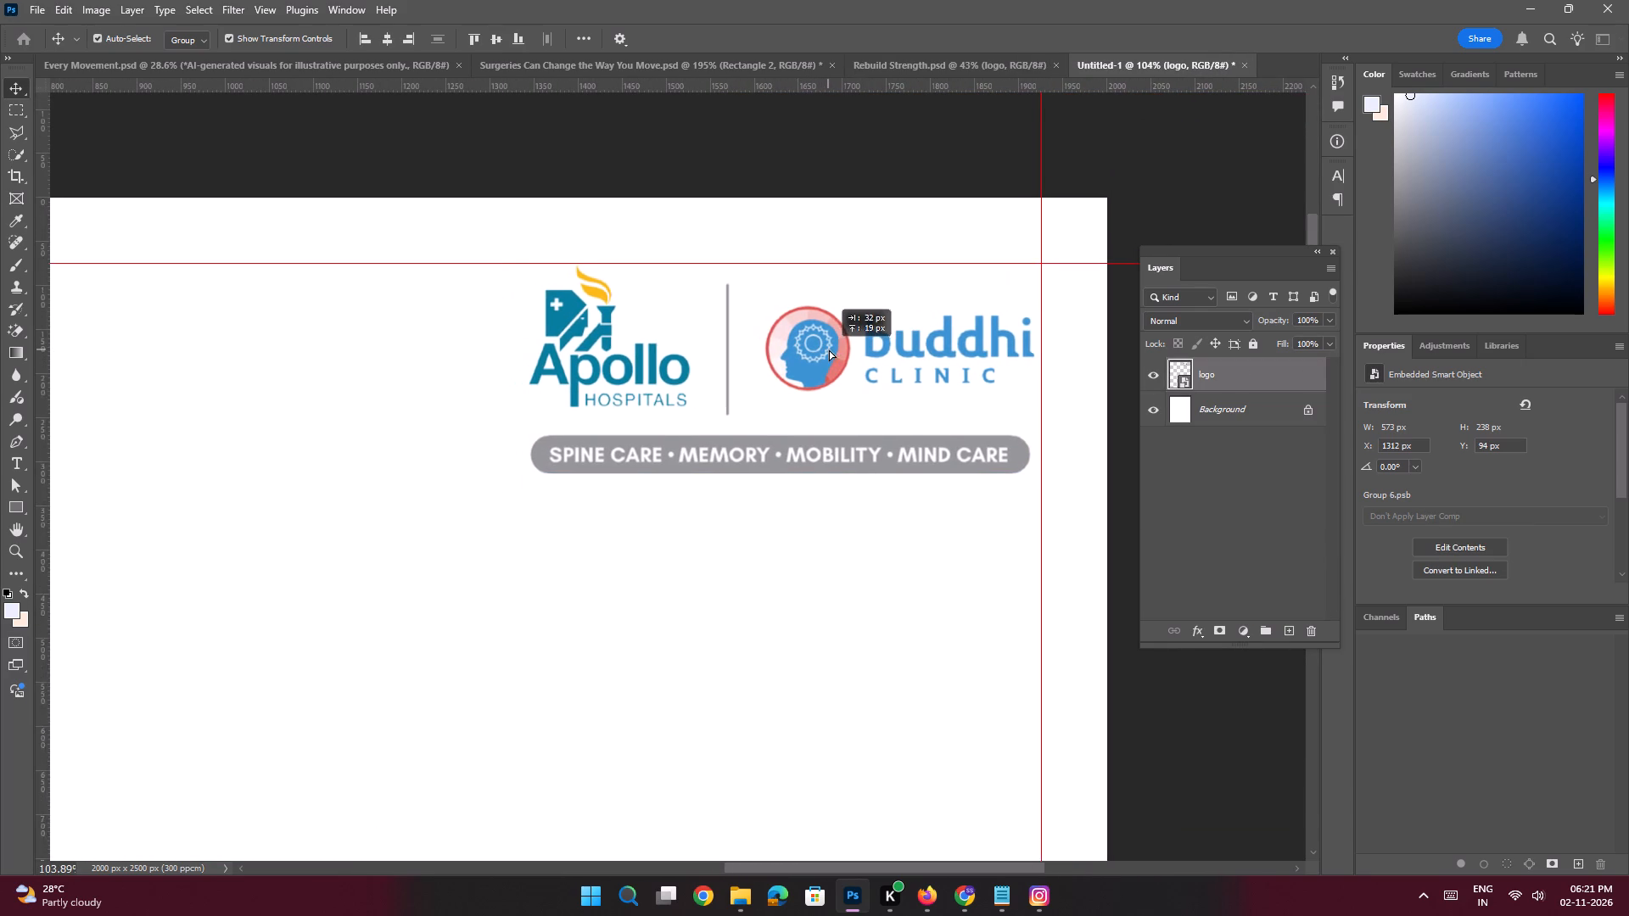
pyautogui.moveTo(829, 349); pyautogui.dragTo(832, 349)
# Copy the contact details strip layer, Strip copy, from the Rebuild Strength document into the new document.
pyautogui.hotkey('ctrl', 'space')
pyautogui.hotkey('ctrl', 'space')
pyautogui.hotkey('ctrl', 'space')
pyautogui.hotkey('ctrl', 'space')
pyautogui.hotkey('ctrl', 'space')
pyautogui.hotkey('ctrl', 'space')
pyautogui.hotkey('ctrl', 'space')
pyautogui.hotkey('ctrl', 'space')
pyautogui.hotkey('ctrl', 'space')
pyautogui.hotkey('ctrl', 'space')
pyautogui.hotkey('ctrl', 'space')
pyautogui.hotkey('ctrl', 'space')
pyautogui.hotkey('ctrl', 'space')
pyautogui.hotkey('ctrl', 'space')
pyautogui.hotkey('ctrl', 'space')
pyautogui.hotkey('ctrl', 'space')
pyautogui.hotkey('ctrl', 'space')
pyautogui.hotkey('ctrl', 'space')
pyautogui.hotkey('ctrl', 'space')
pyautogui.hotkey('ctrl', 'space')
pyautogui.keyDown('ctrl'); pyautogui.moveTo(819, 379); pyautogui.dragTo(722, 354); pyautogui.keyUp('ctrl')
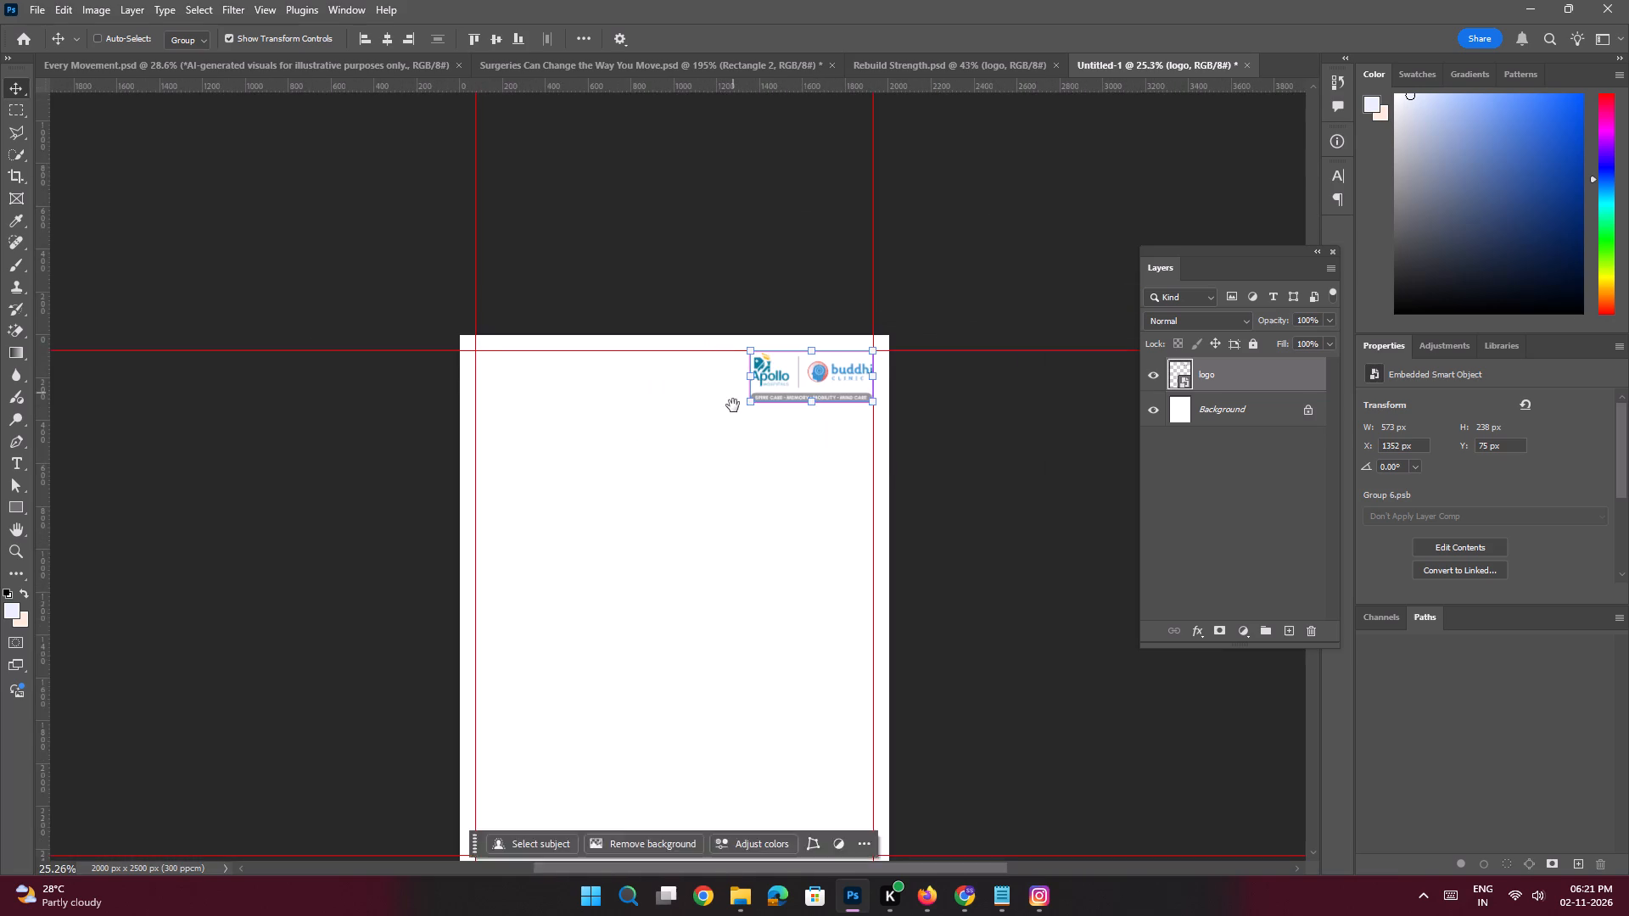
pyautogui.moveTo(733, 405); pyautogui.dragTo(743, 291)
pyautogui.click(898, 68)
pyautogui.press('space')
pyautogui.press('space')
pyautogui.press('space')
pyautogui.press('space')
pyautogui.press('space')
pyautogui.press('space')
pyautogui.press('space')
pyautogui.press('space')
pyautogui.press('space')
pyautogui.press('space')
pyautogui.press('space')
pyautogui.press('space')
pyautogui.press('space')
pyautogui.press('space')
pyautogui.press('space')
pyautogui.press('space')
pyautogui.press('space')
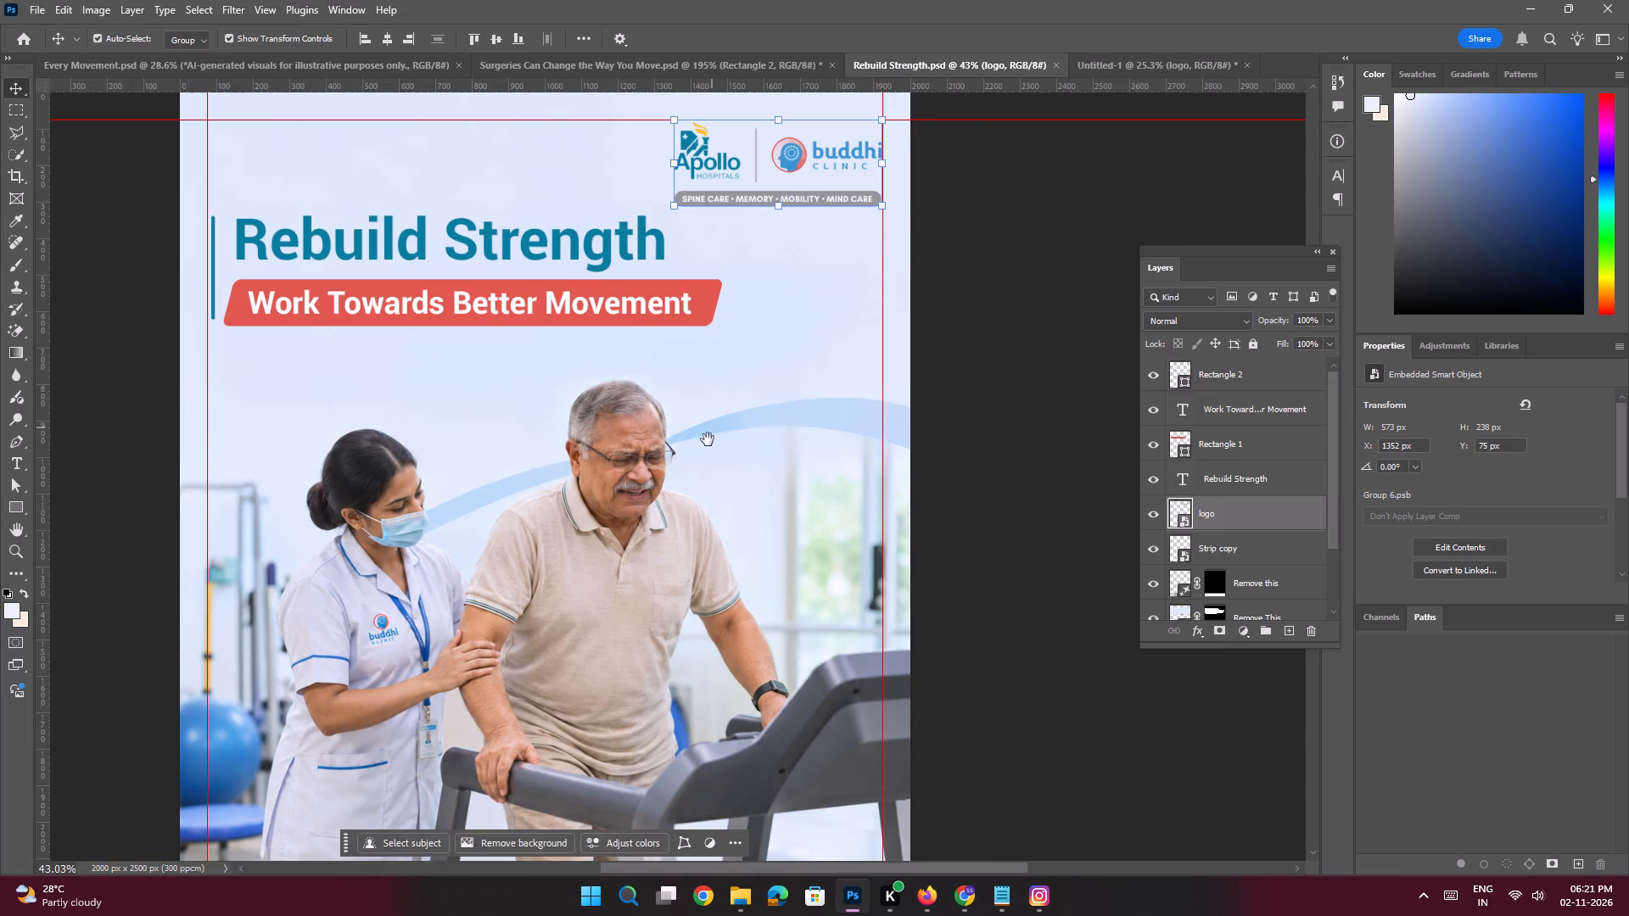
pyautogui.moveTo(708, 440); pyautogui.dragTo(761, 185)
pyautogui.click(719, 709)
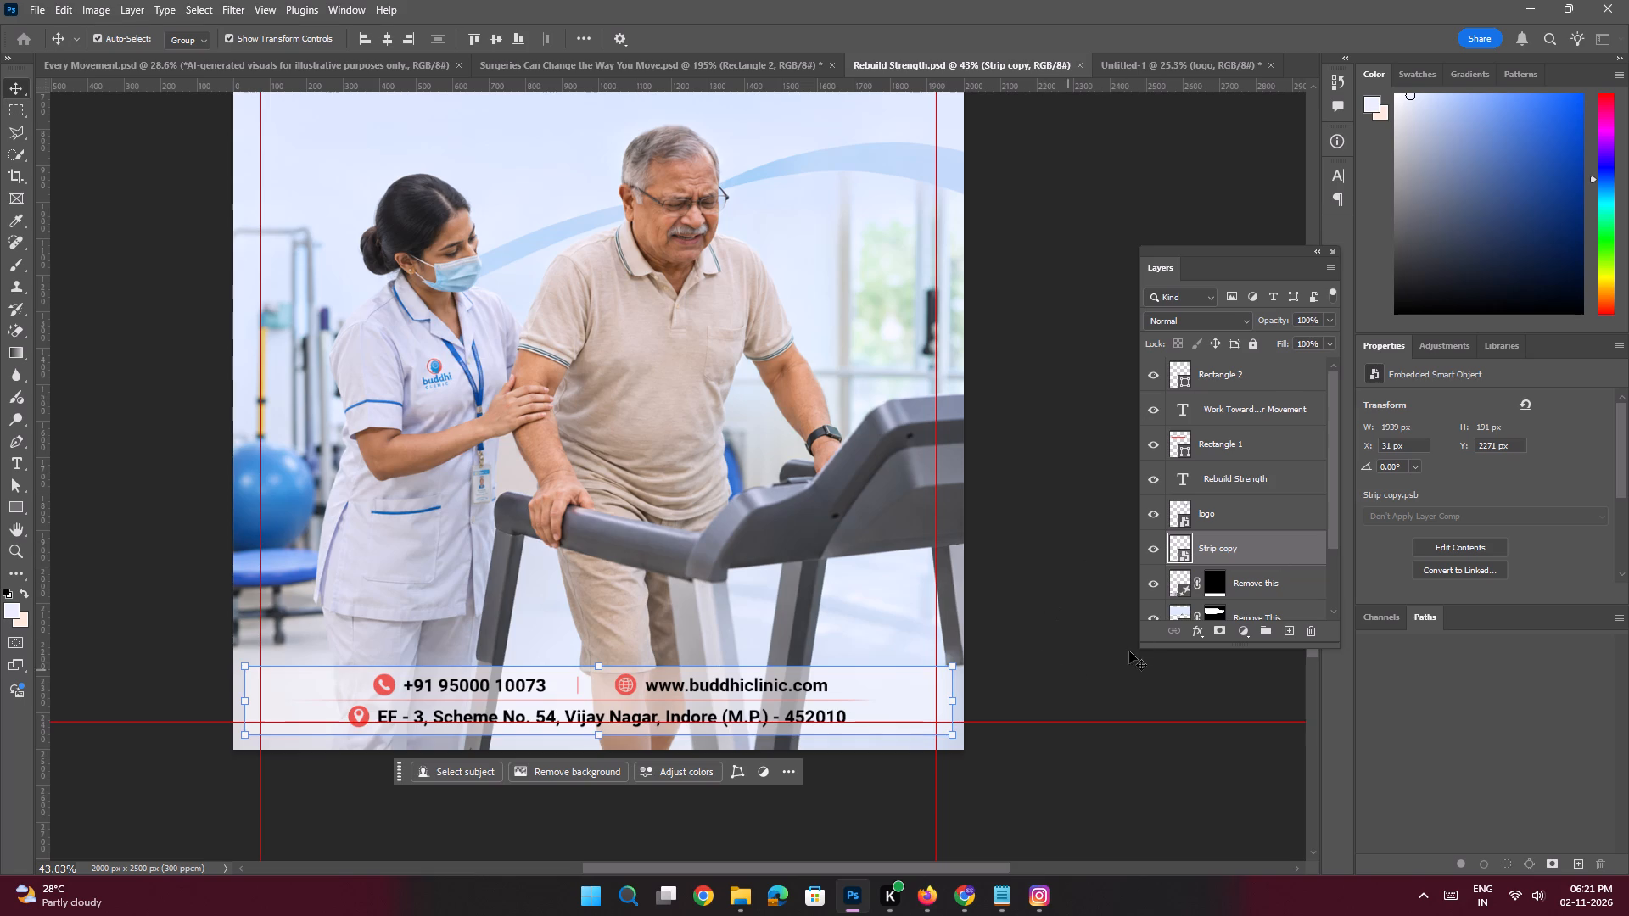
pyautogui.moveTo(1206, 546); pyautogui.dragTo(1134, 68)
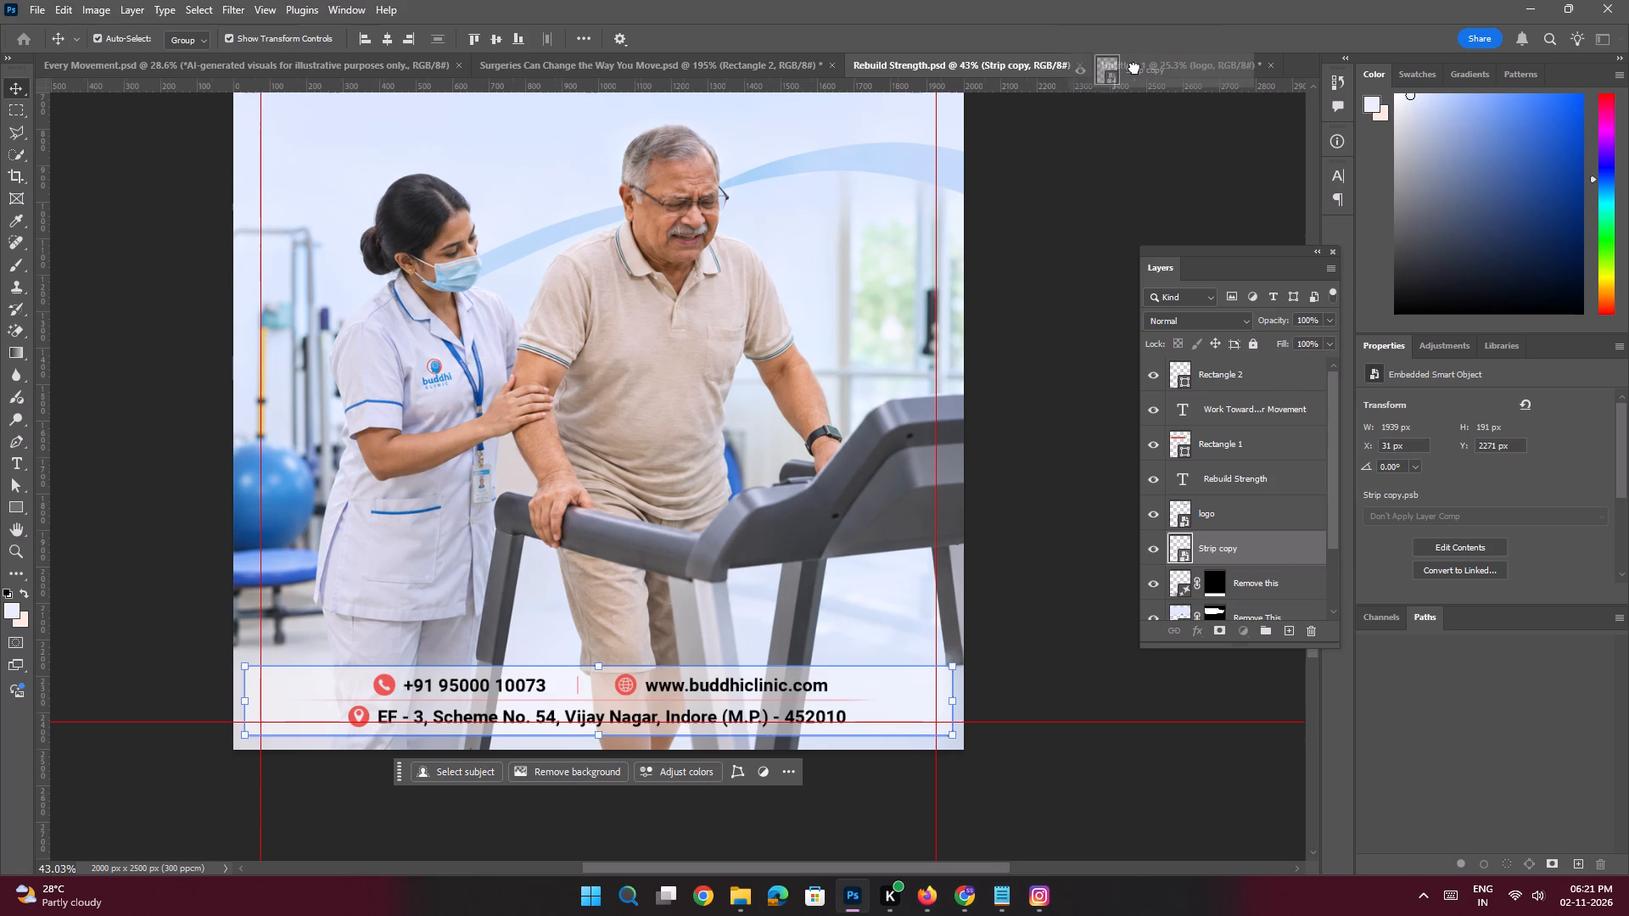
pyautogui.moveTo(1134, 68); pyautogui.dragTo(624, 578)
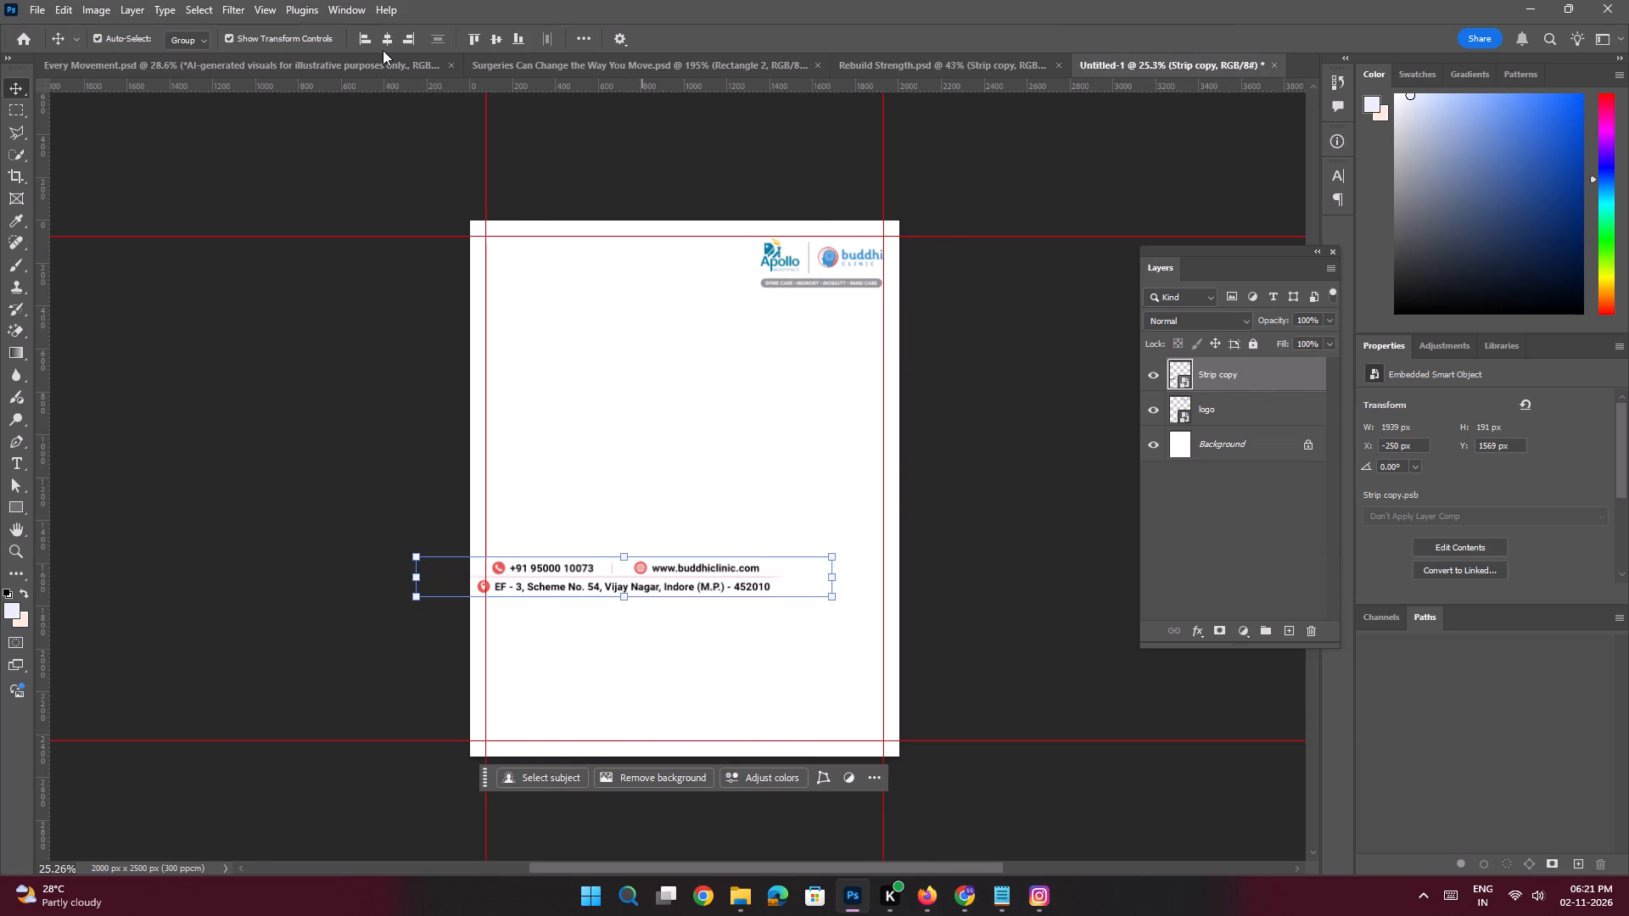
# Align the contact strip to the canvas's horizontal centre and bottom edge.
pyautogui.doubleClick(383, 50)
pyautogui.doubleClick(389, 36)
pyautogui.click(519, 31)
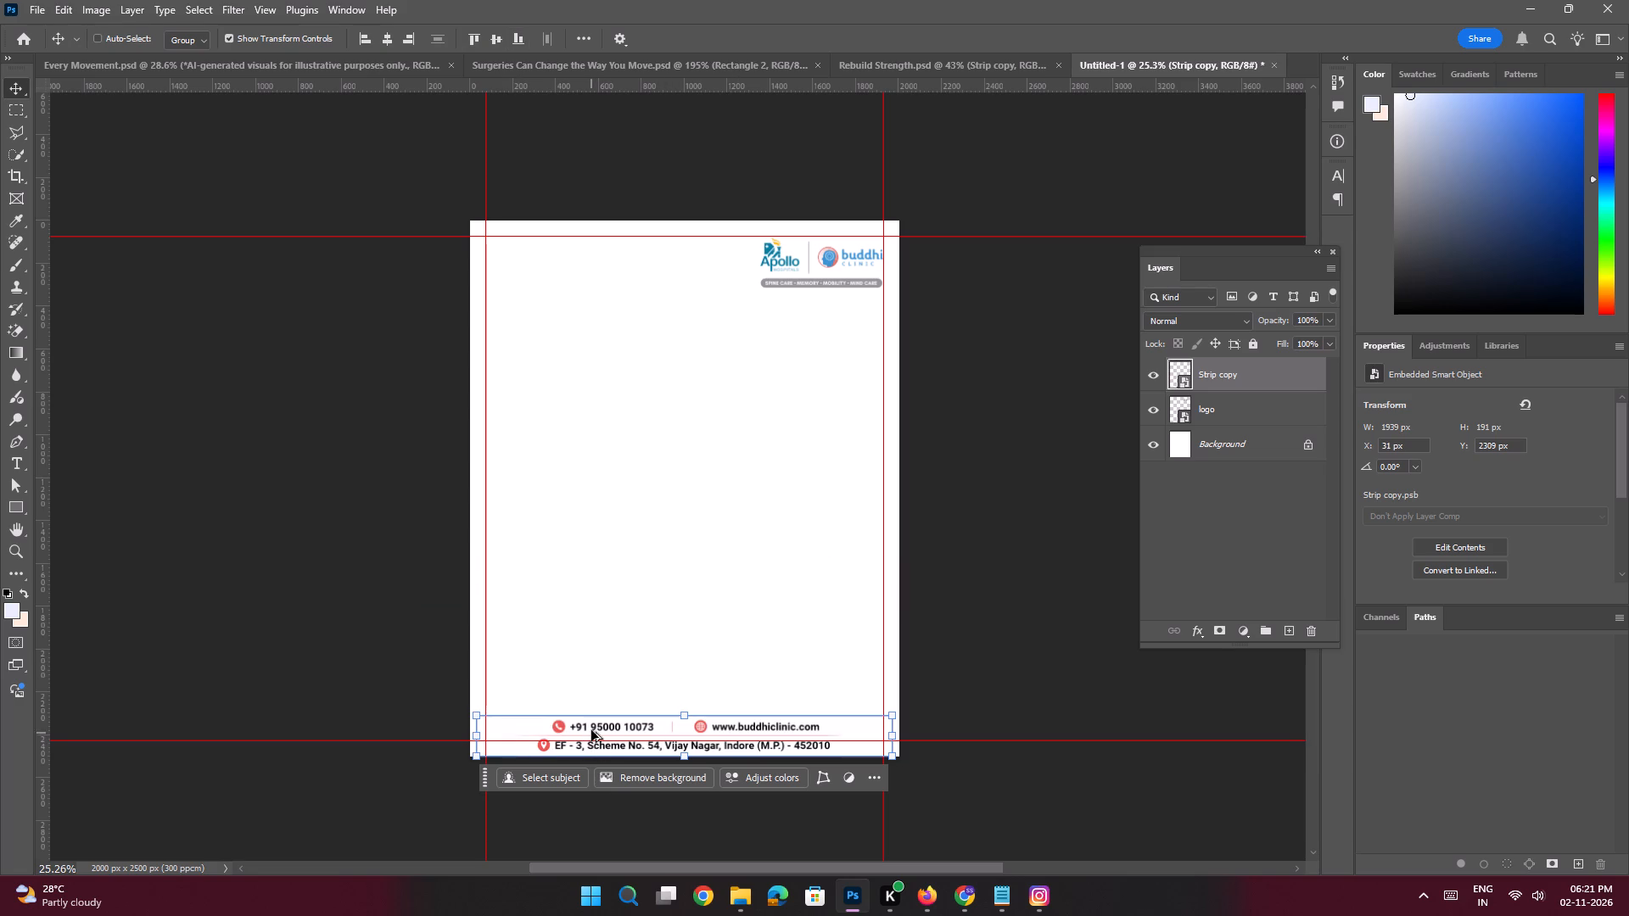
# Raise the contact strip straight up from the canvas's bottom edge to Y 2270 px, keeping X at 31 px.
pyautogui.hotkey('ctrl', 'space')
pyautogui.hotkey('ctrl', 'space')
pyautogui.hotkey('ctrl', 'space')
pyautogui.hotkey('ctrl', 'space')
pyautogui.hotkey('ctrl', 'space')
pyautogui.hotkey('ctrl', 'space')
pyautogui.hotkey('ctrl', 'space')
pyautogui.hotkey('ctrl', 'space')
pyautogui.hotkey('ctrl', 'space')
pyautogui.hotkey('ctrl', 'space')
pyautogui.hotkey('ctrl', 'space')
pyautogui.hotkey('ctrl', 'space')
pyautogui.hotkey('ctrl', 'space')
pyautogui.hotkey('ctrl', 'space')
pyautogui.hotkey('ctrl', 'space')
pyautogui.hotkey('ctrl', 'space')
pyautogui.hotkey('ctrl', 'space')
pyautogui.hotkey('ctrl', 'space')
pyautogui.hotkey('ctrl', 'space')
pyautogui.hotkey('ctrl', 'space')
pyautogui.keyDown('ctrl'); pyautogui.moveTo(590, 718); pyautogui.dragTo(693, 769); pyautogui.keyUp('ctrl')
pyautogui.moveTo(681, 751); pyautogui.dragTo(707, 631)
pyautogui.keyDown('shift'); pyautogui.moveTo(684, 637); pyautogui.dragTo(688, 608); pyautogui.keyUp('shift')
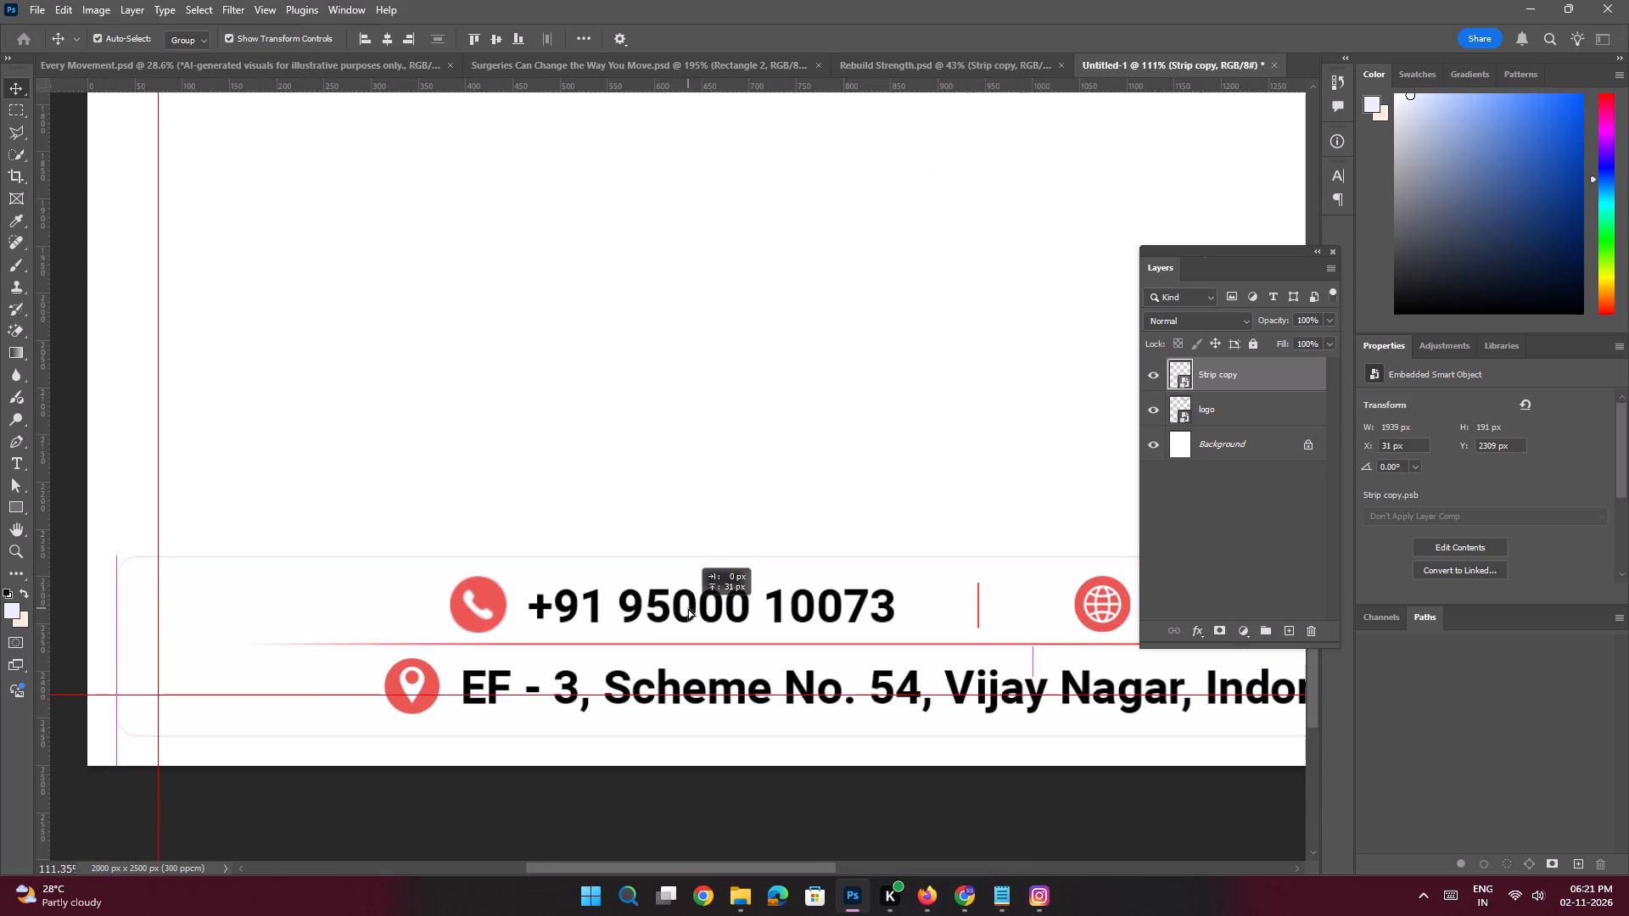
pyautogui.keyDown('shift'); pyautogui.moveTo(688, 608); pyautogui.dragTo(689, 600); pyautogui.keyUp('shift')
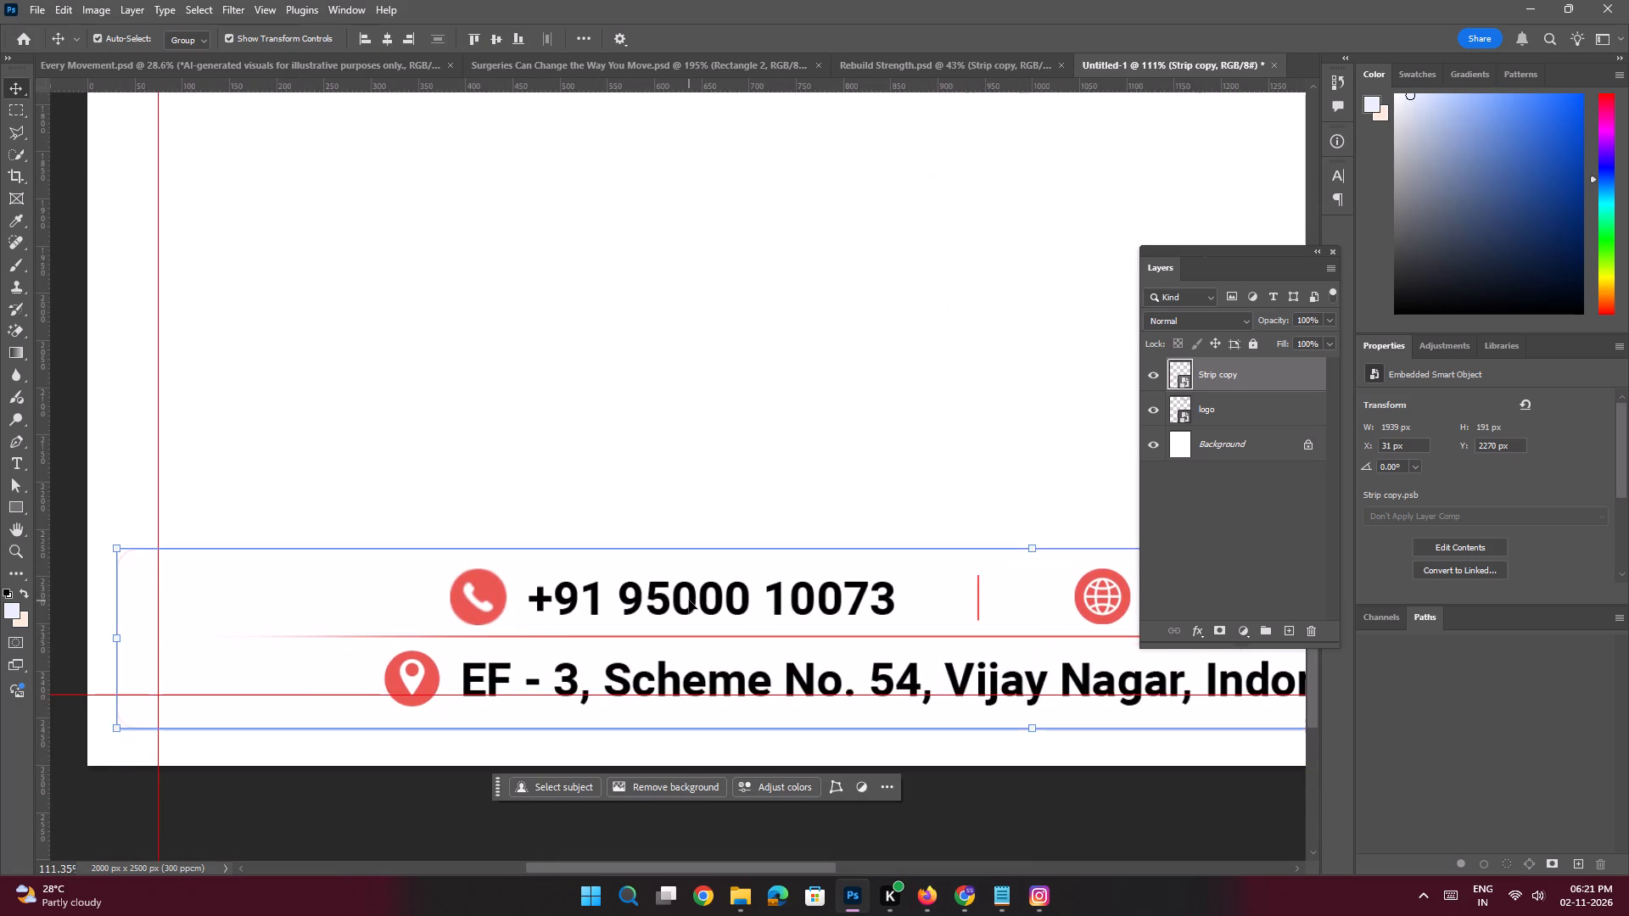
pyautogui.hotkey('ctrl', '0')
pyautogui.hotkey('ctrl', '0')
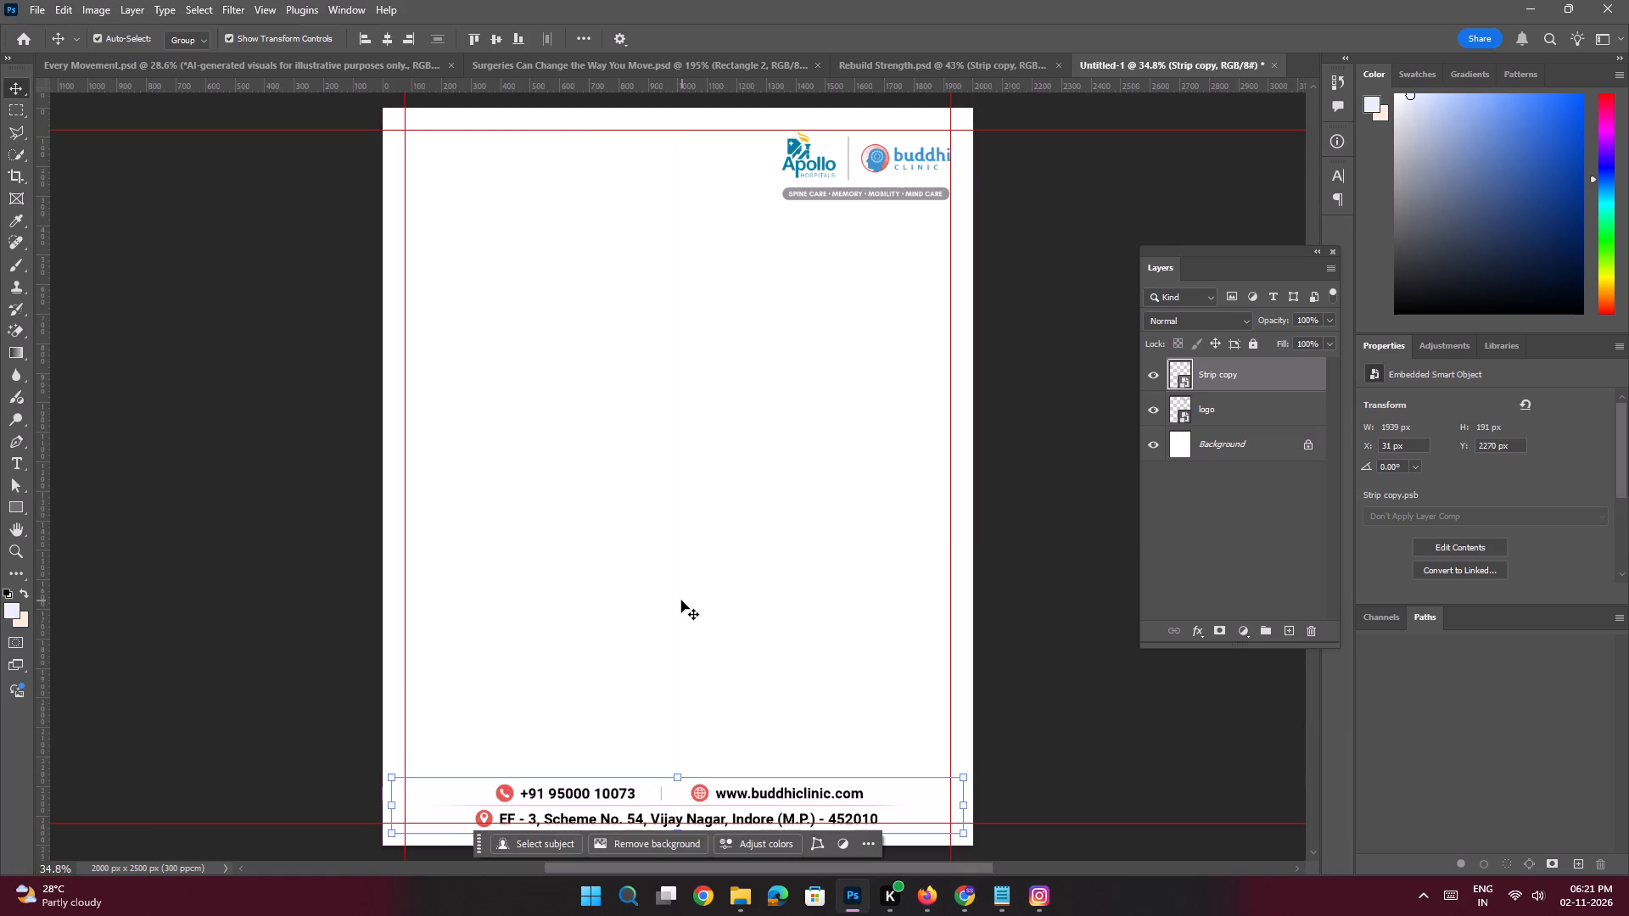
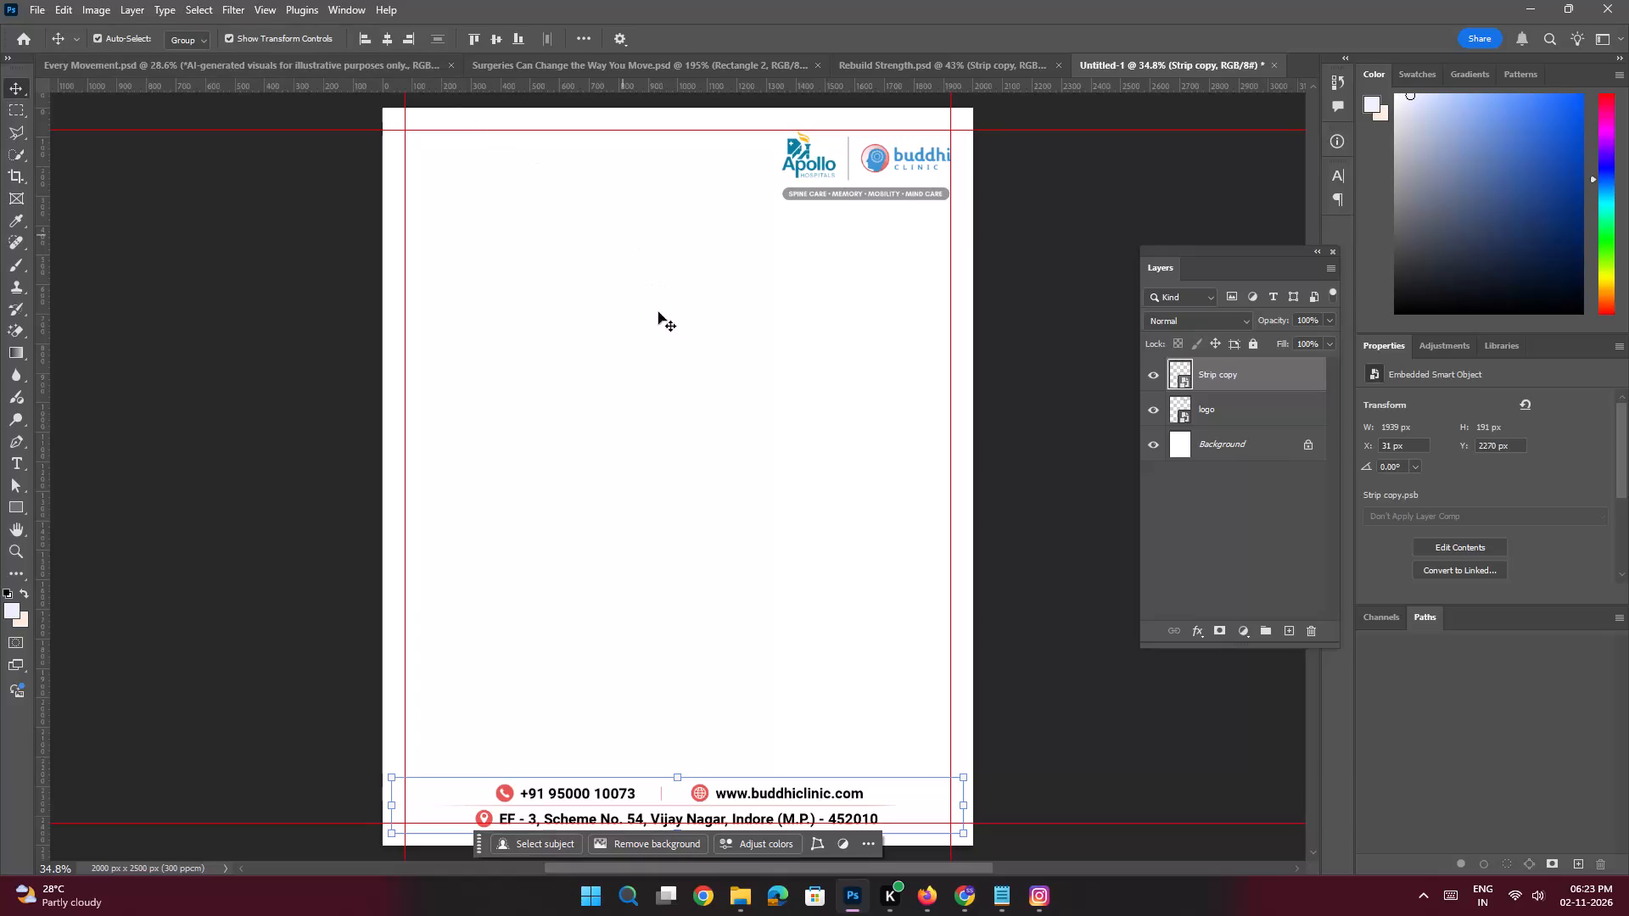
# Switch to Firefox and look through the buddhi clinic Drive folder for a slide photo, previewing the group photo P1072034.JPG.
pyautogui.click(933, 897)
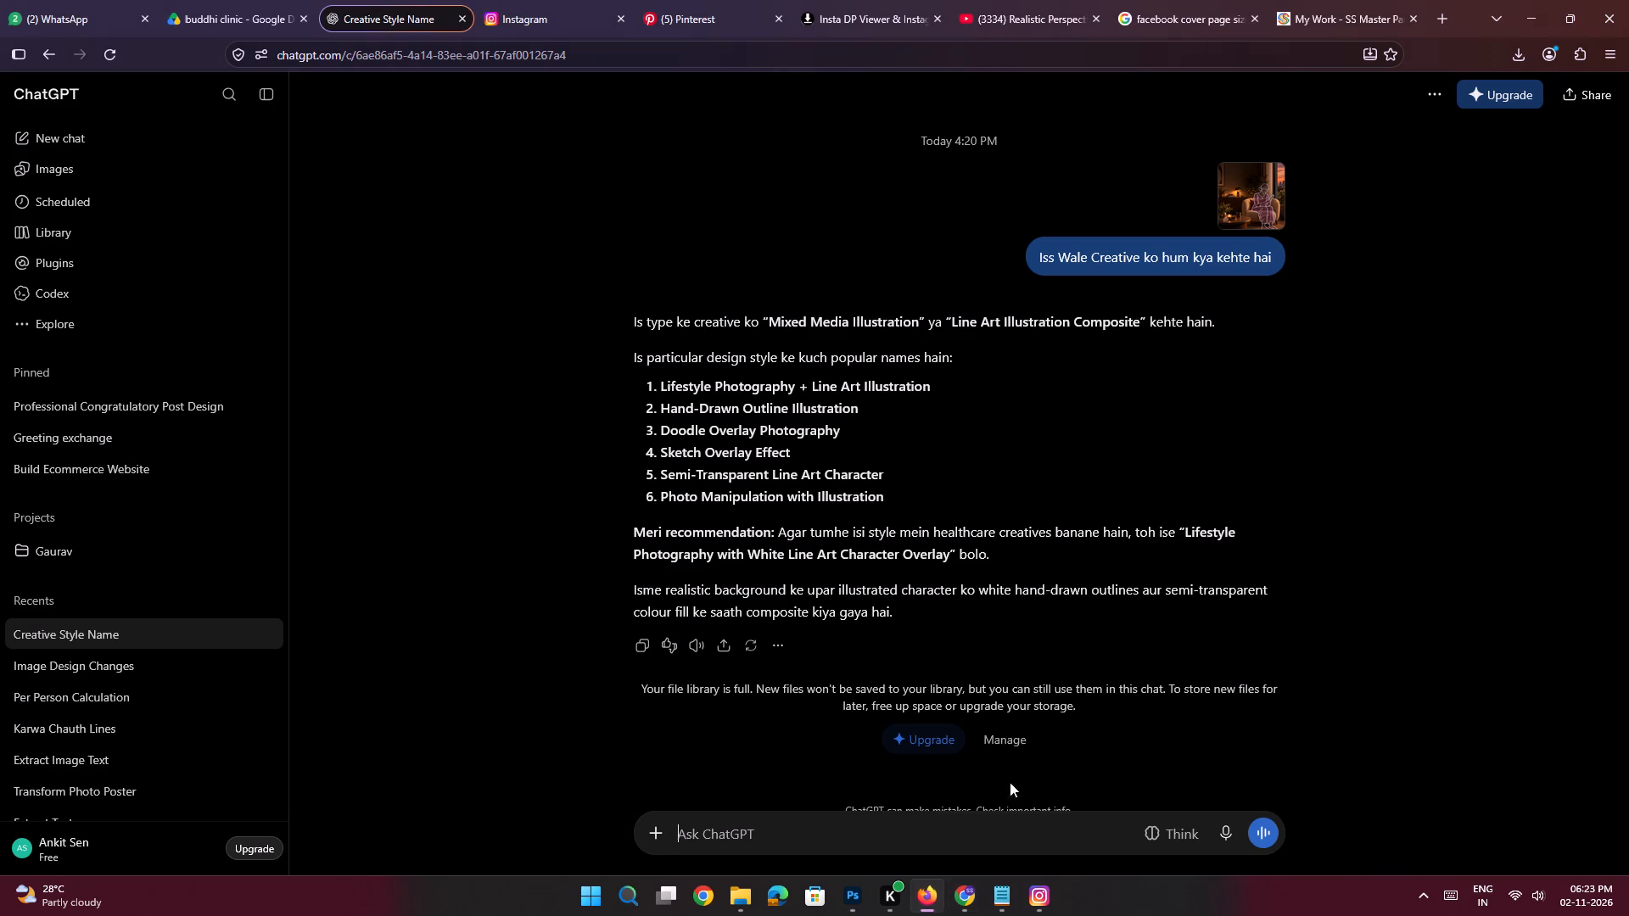
pyautogui.click(213, 2)
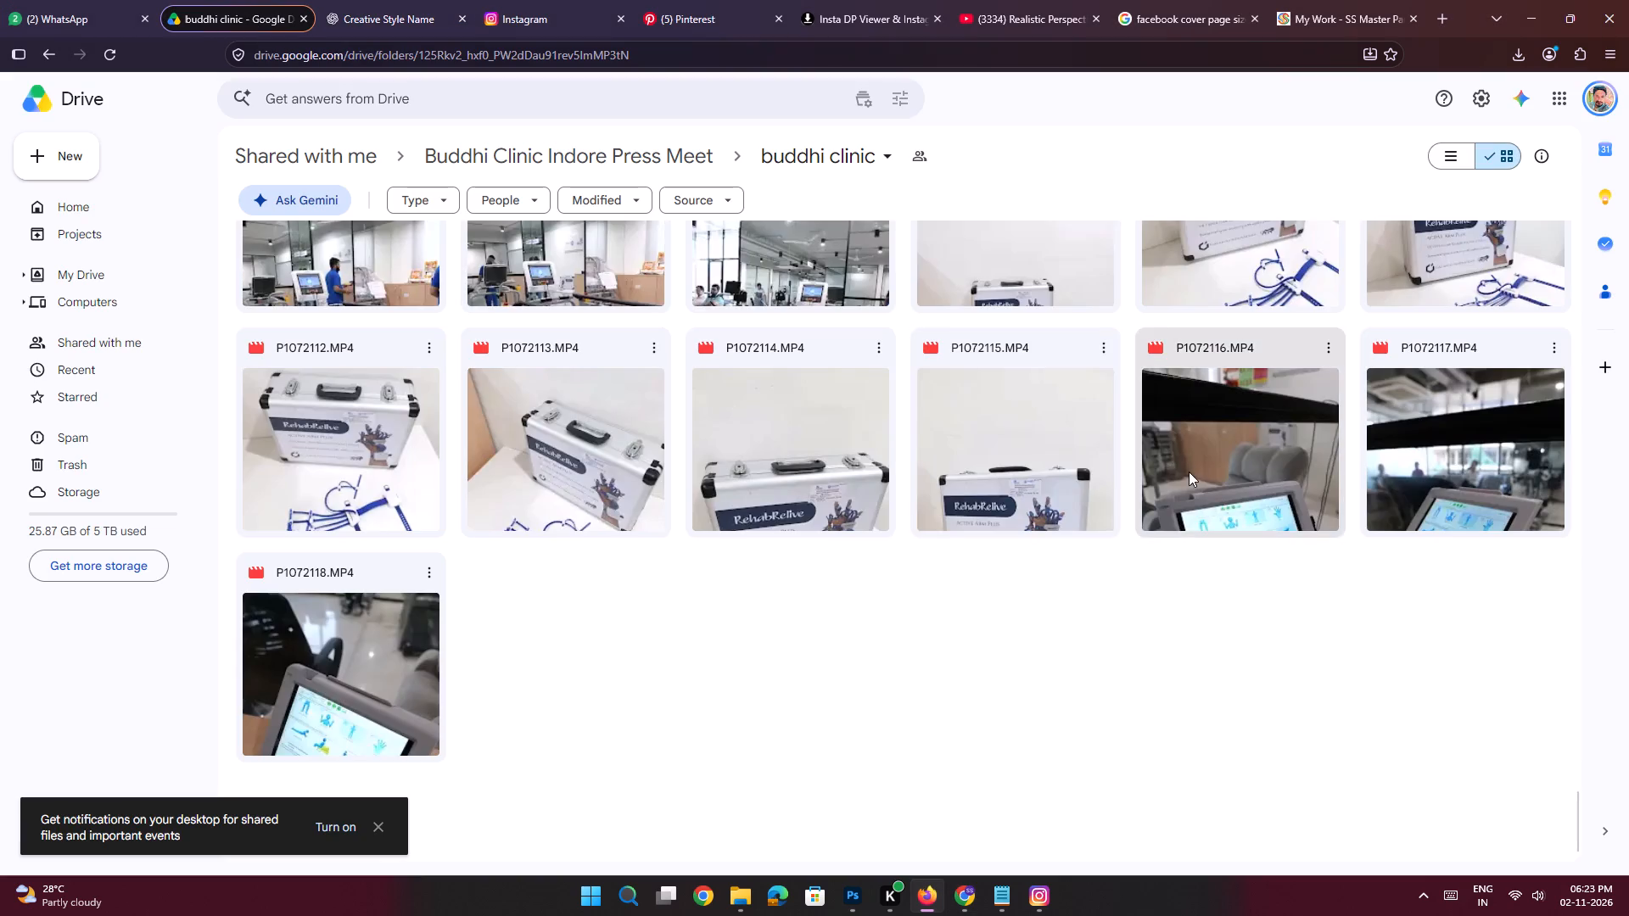
pyautogui.scroll(17, 1189, 472)
pyautogui.scroll(6, 1189, 472)
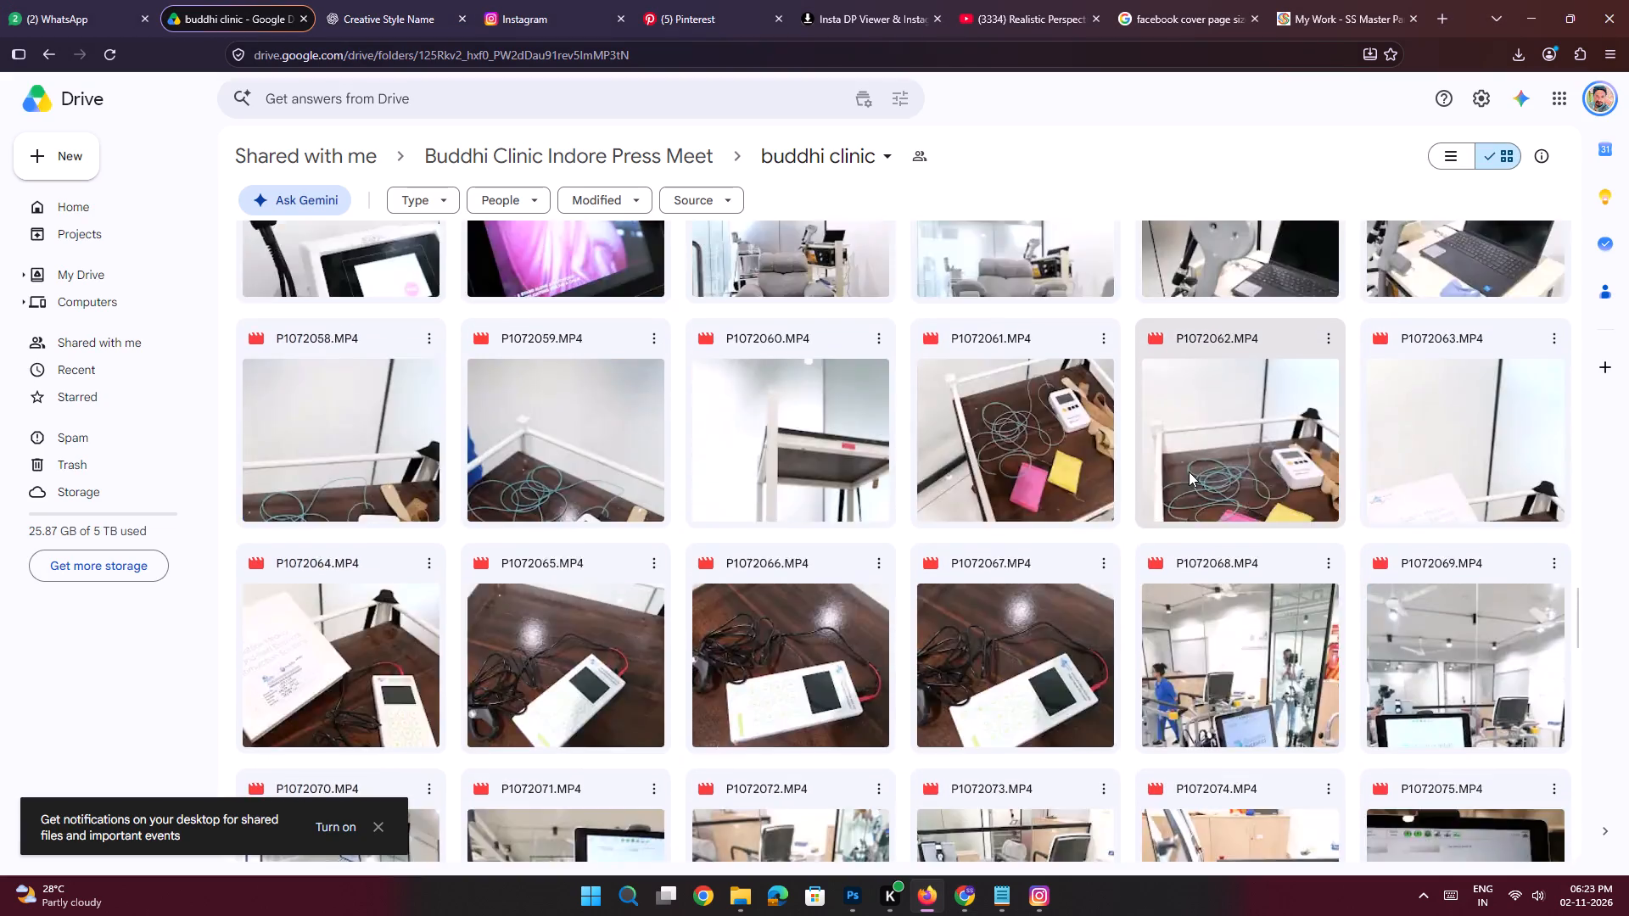
pyautogui.scroll(6, 1189, 472)
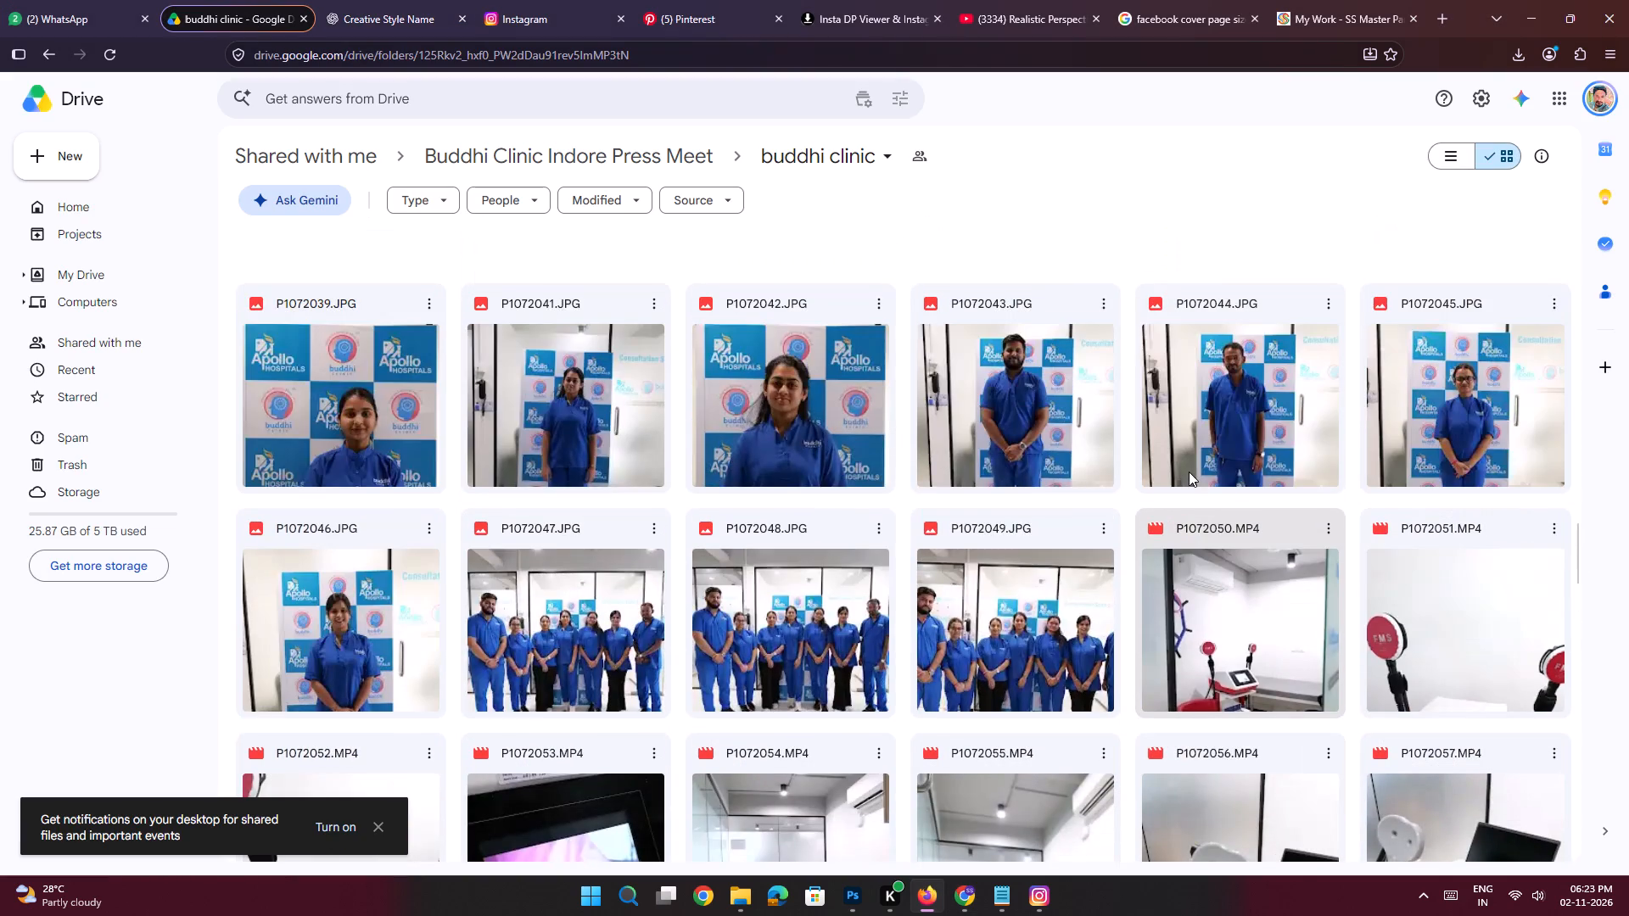
pyautogui.scroll(4, 1189, 472)
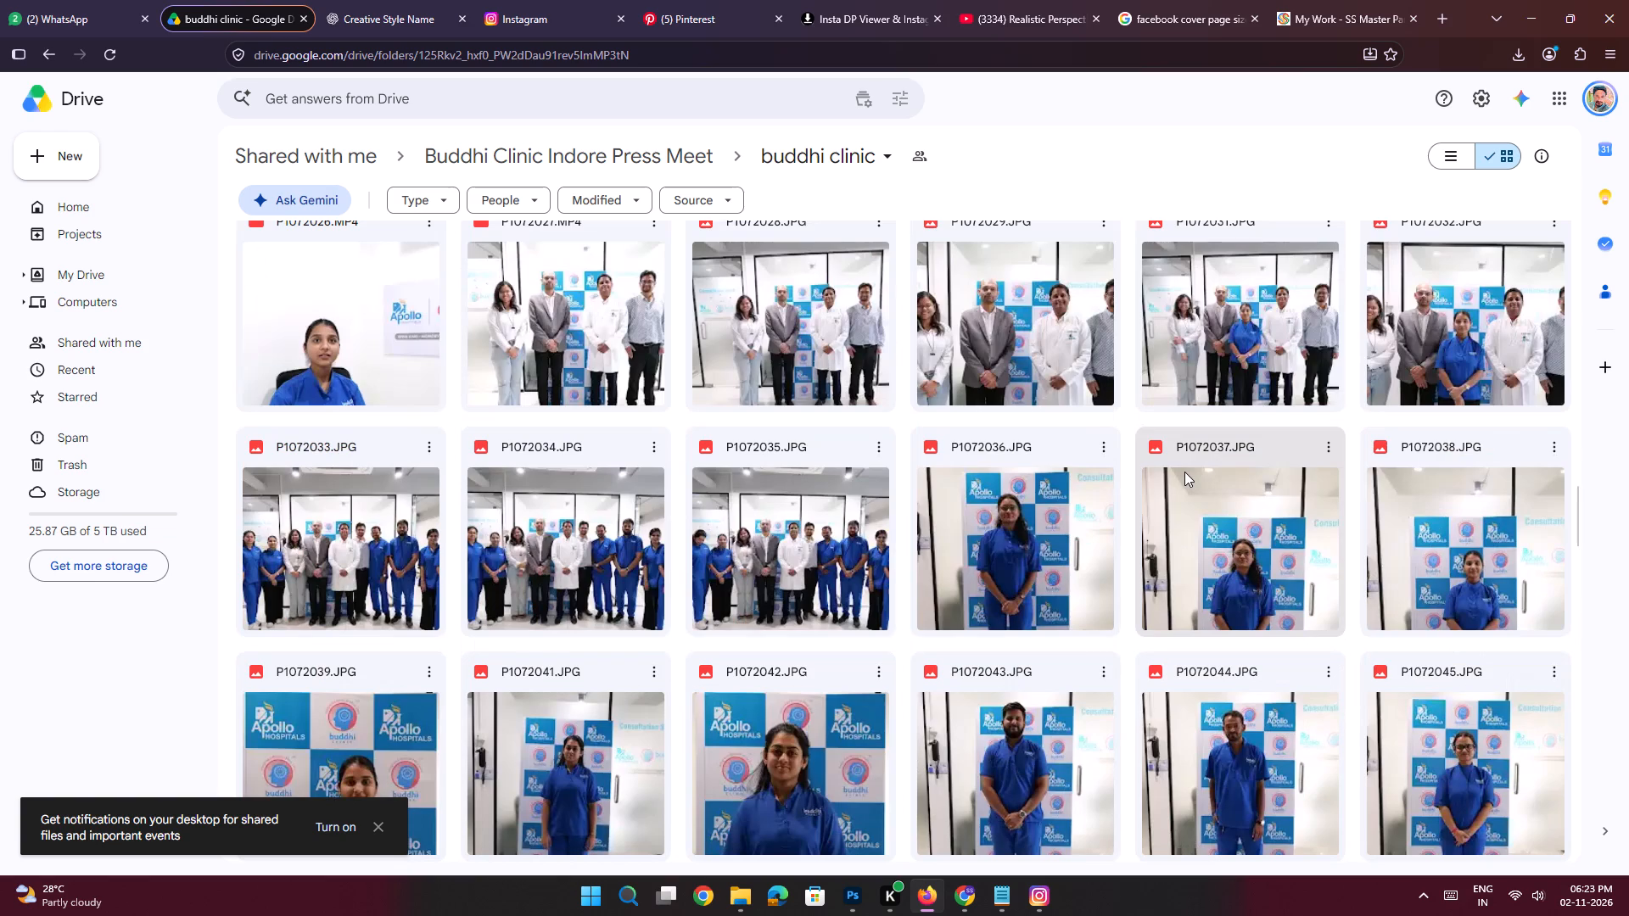
pyautogui.doubleClick(589, 561)
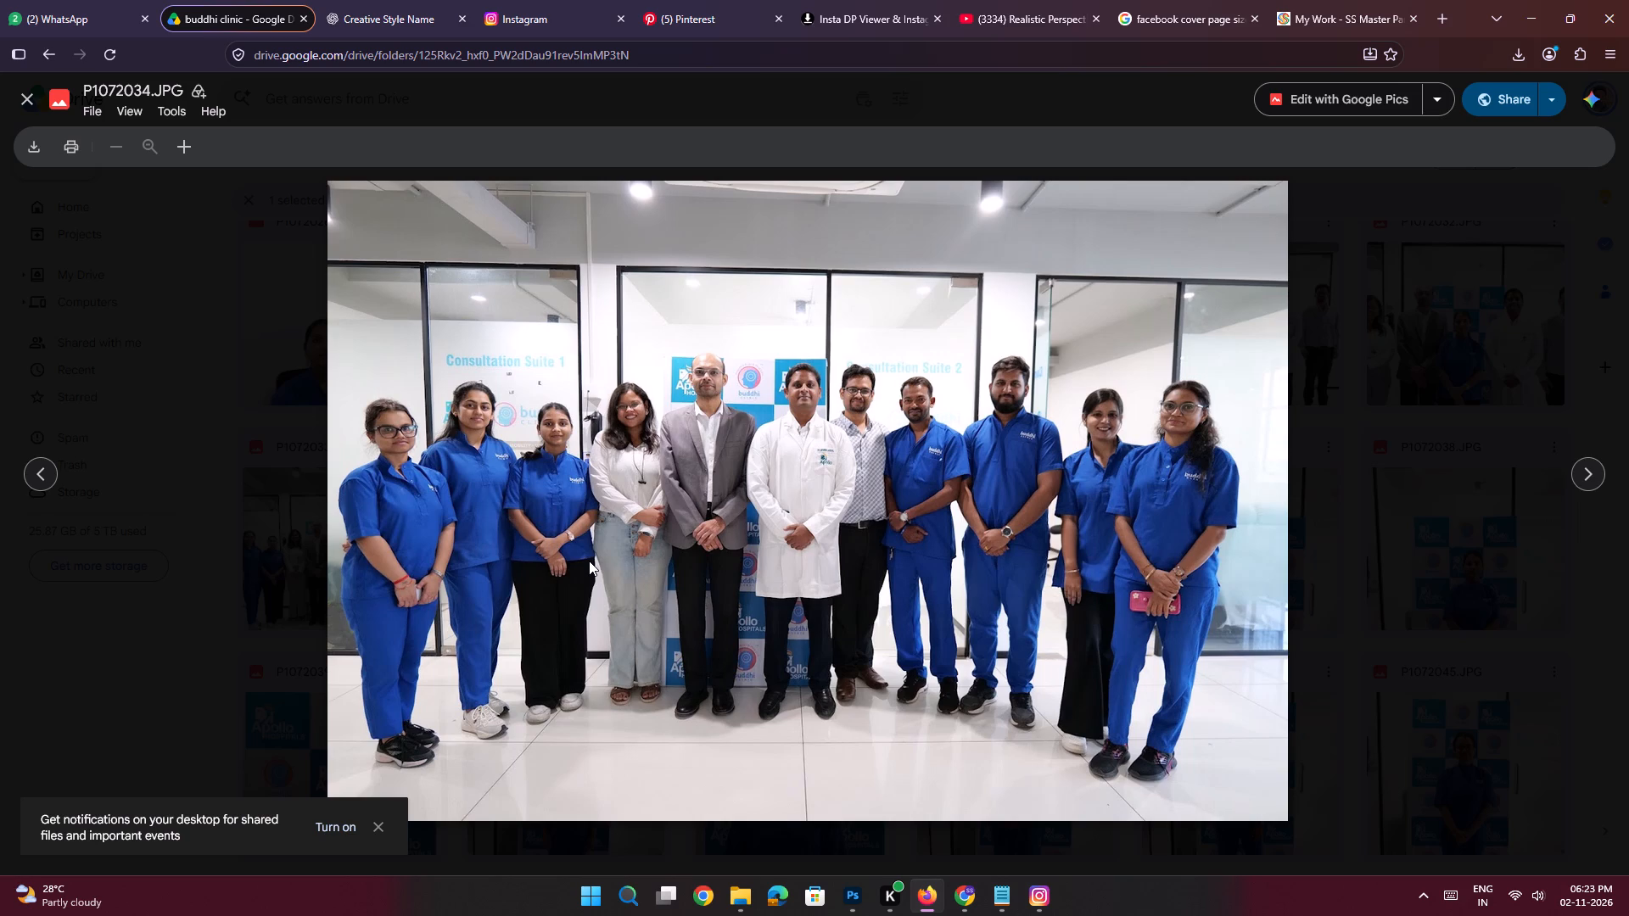
pyautogui.click(1413, 513)
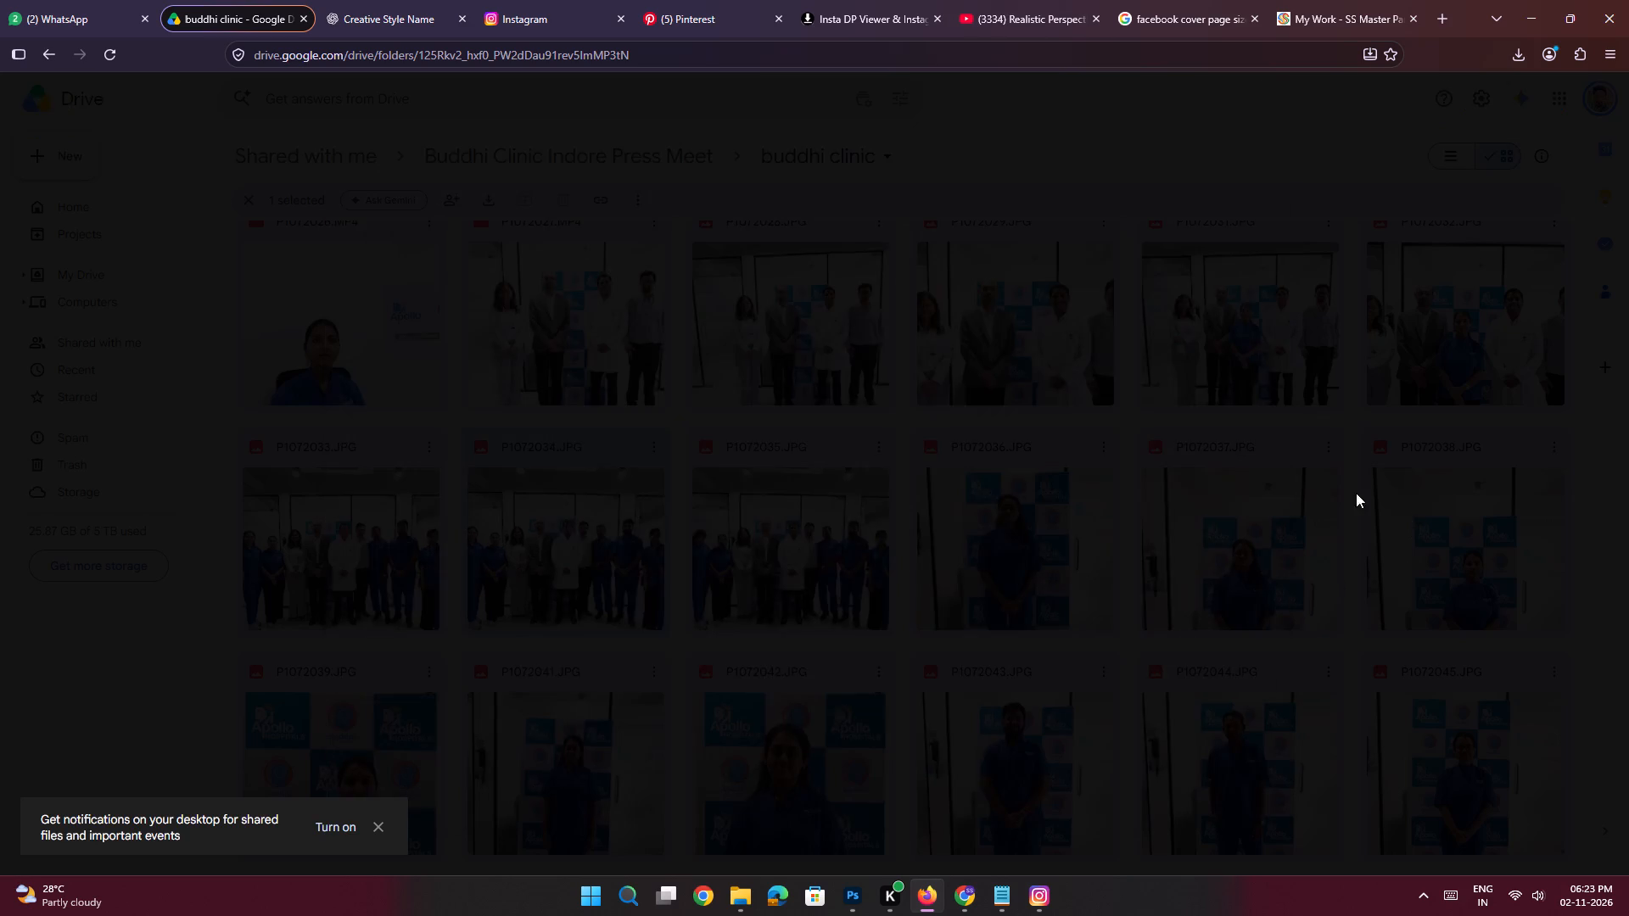
# Review the Slide 3 copy in the Notepad text file, then return to the Drive folder.
pyautogui.click(1005, 902)
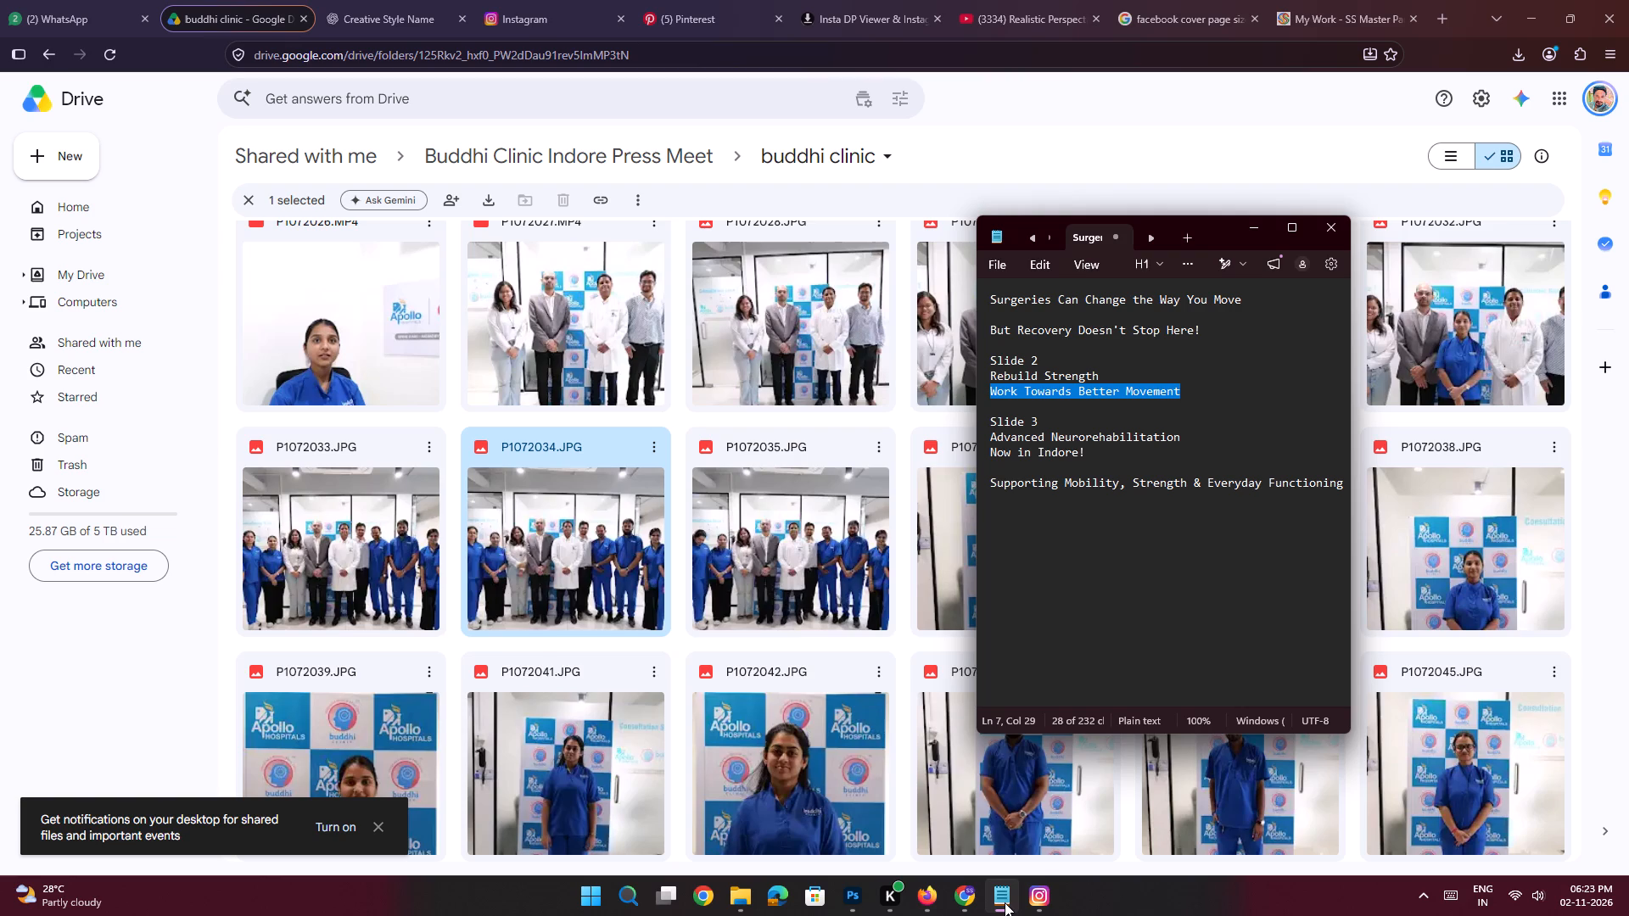
pyautogui.click(1254, 232)
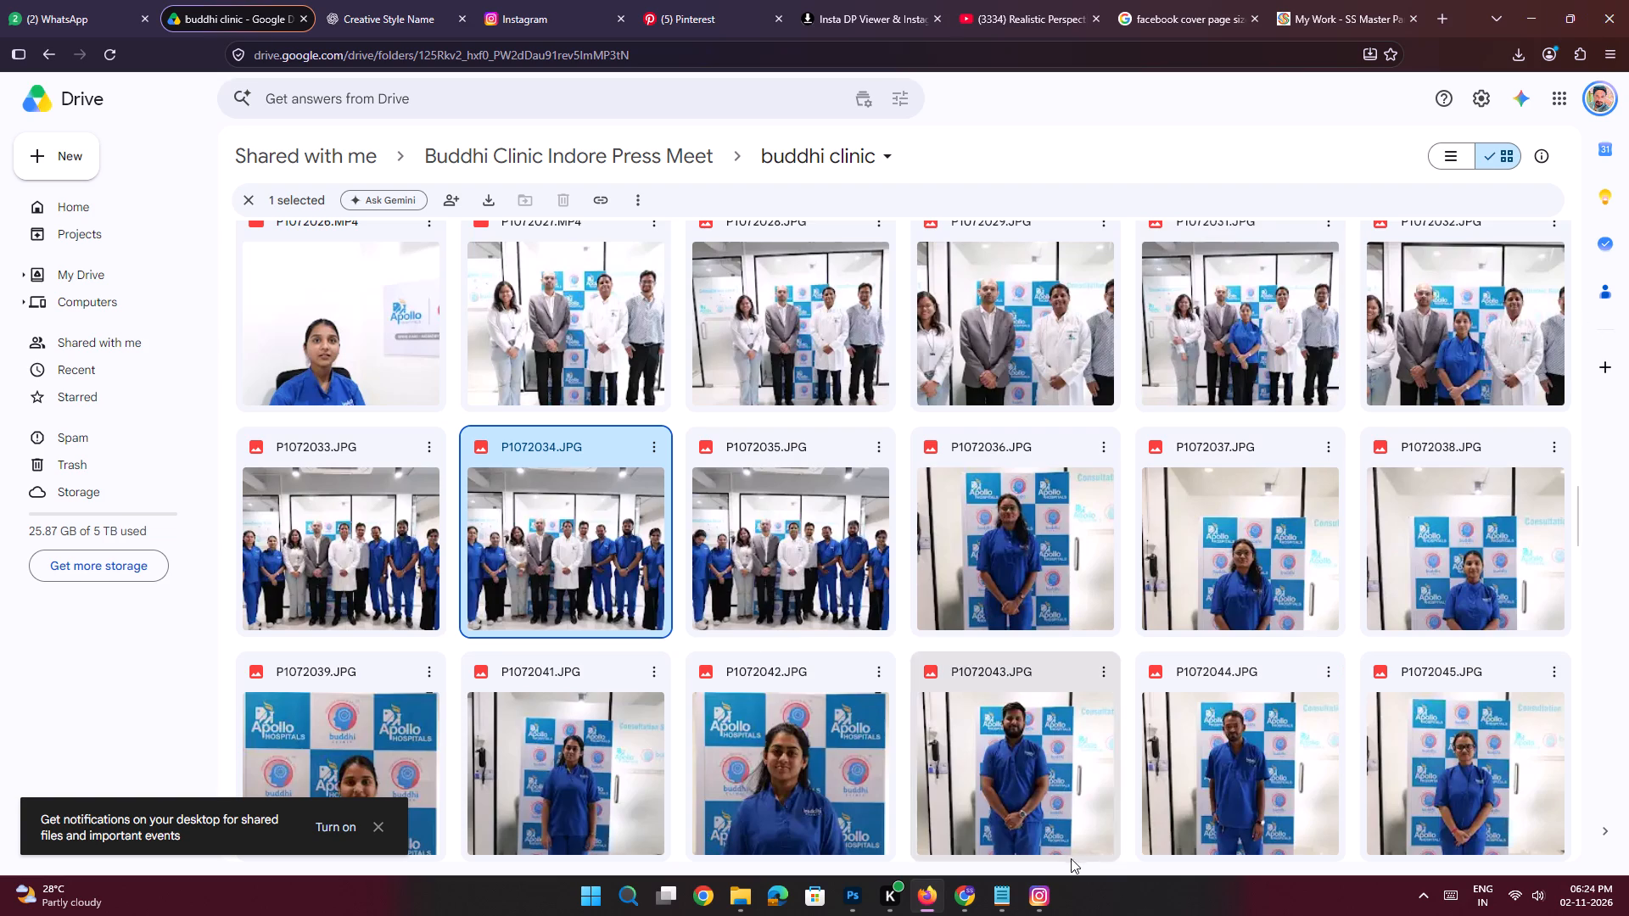
pyautogui.click(1010, 896)
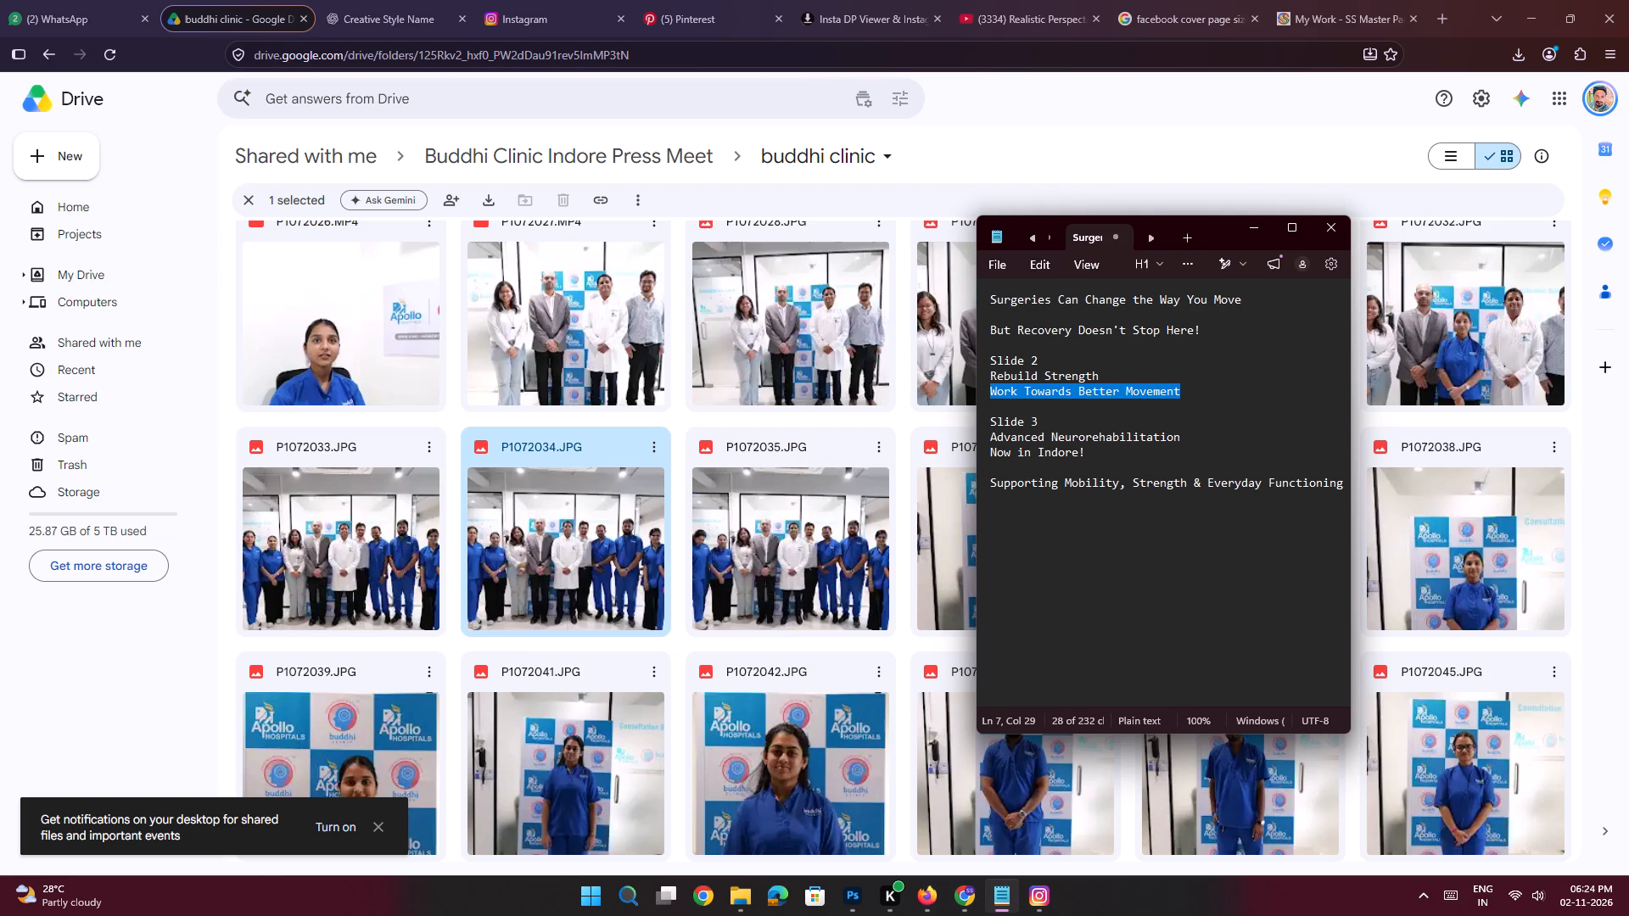
pyautogui.click(1246, 232)
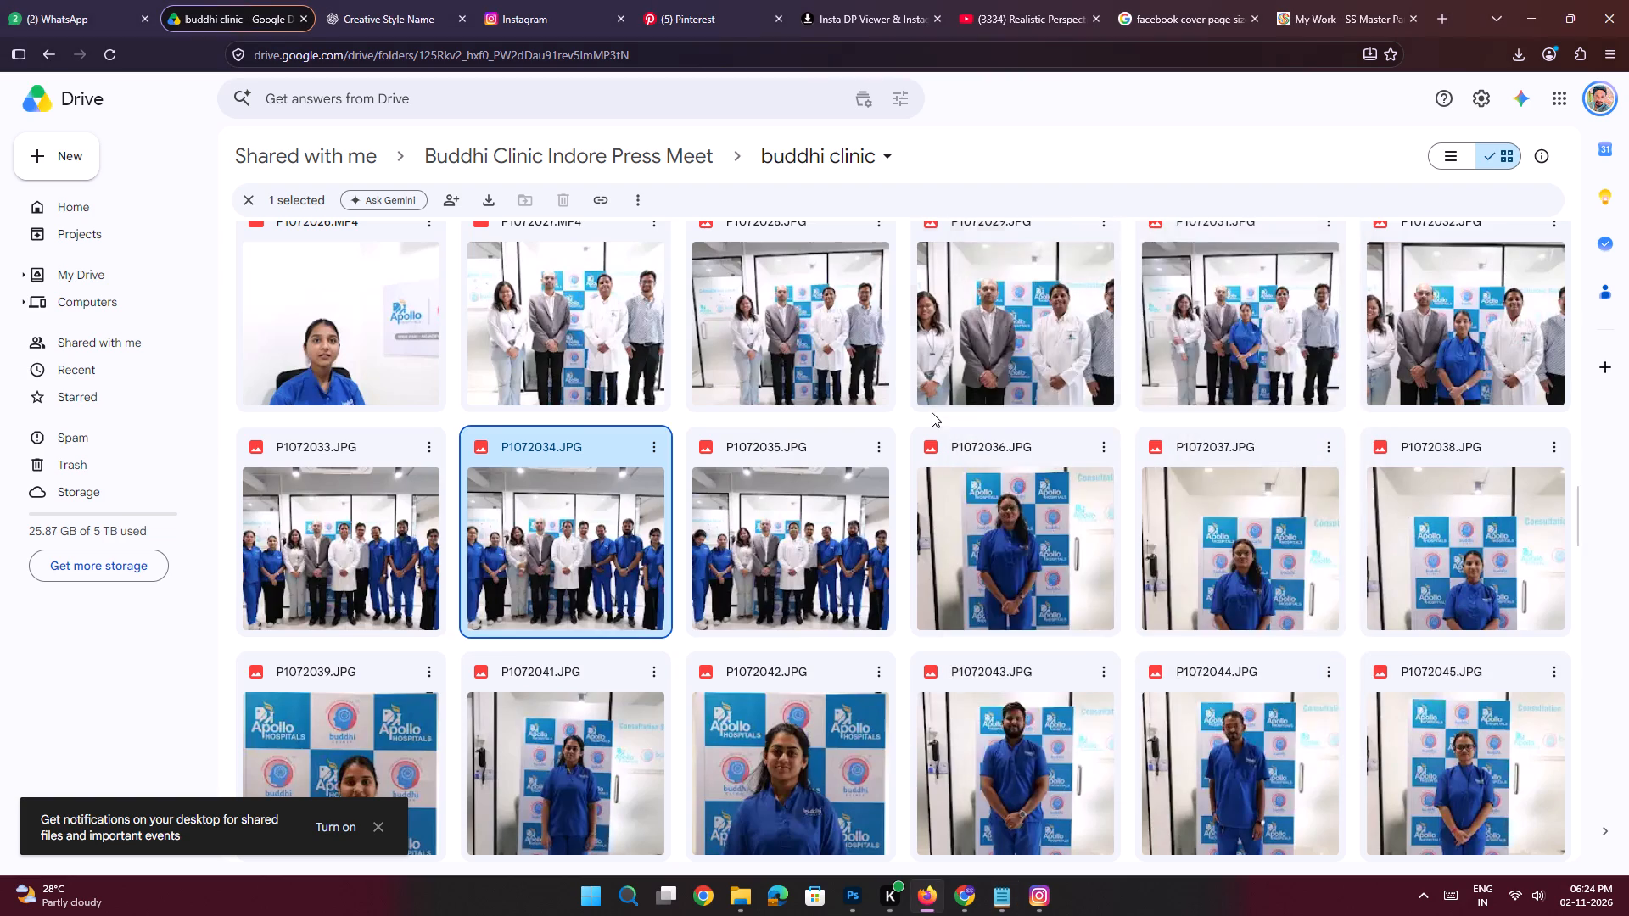
# Examine the clinic equipment video thumbnails in the buddhi clinic Drive folder for imagery suited to Slide 3.
pyautogui.scroll(-4, 932, 412)
pyautogui.scroll(-4, 1048, 422)
pyautogui.scroll(3, 1048, 422)
pyautogui.scroll(-4, 1048, 422)
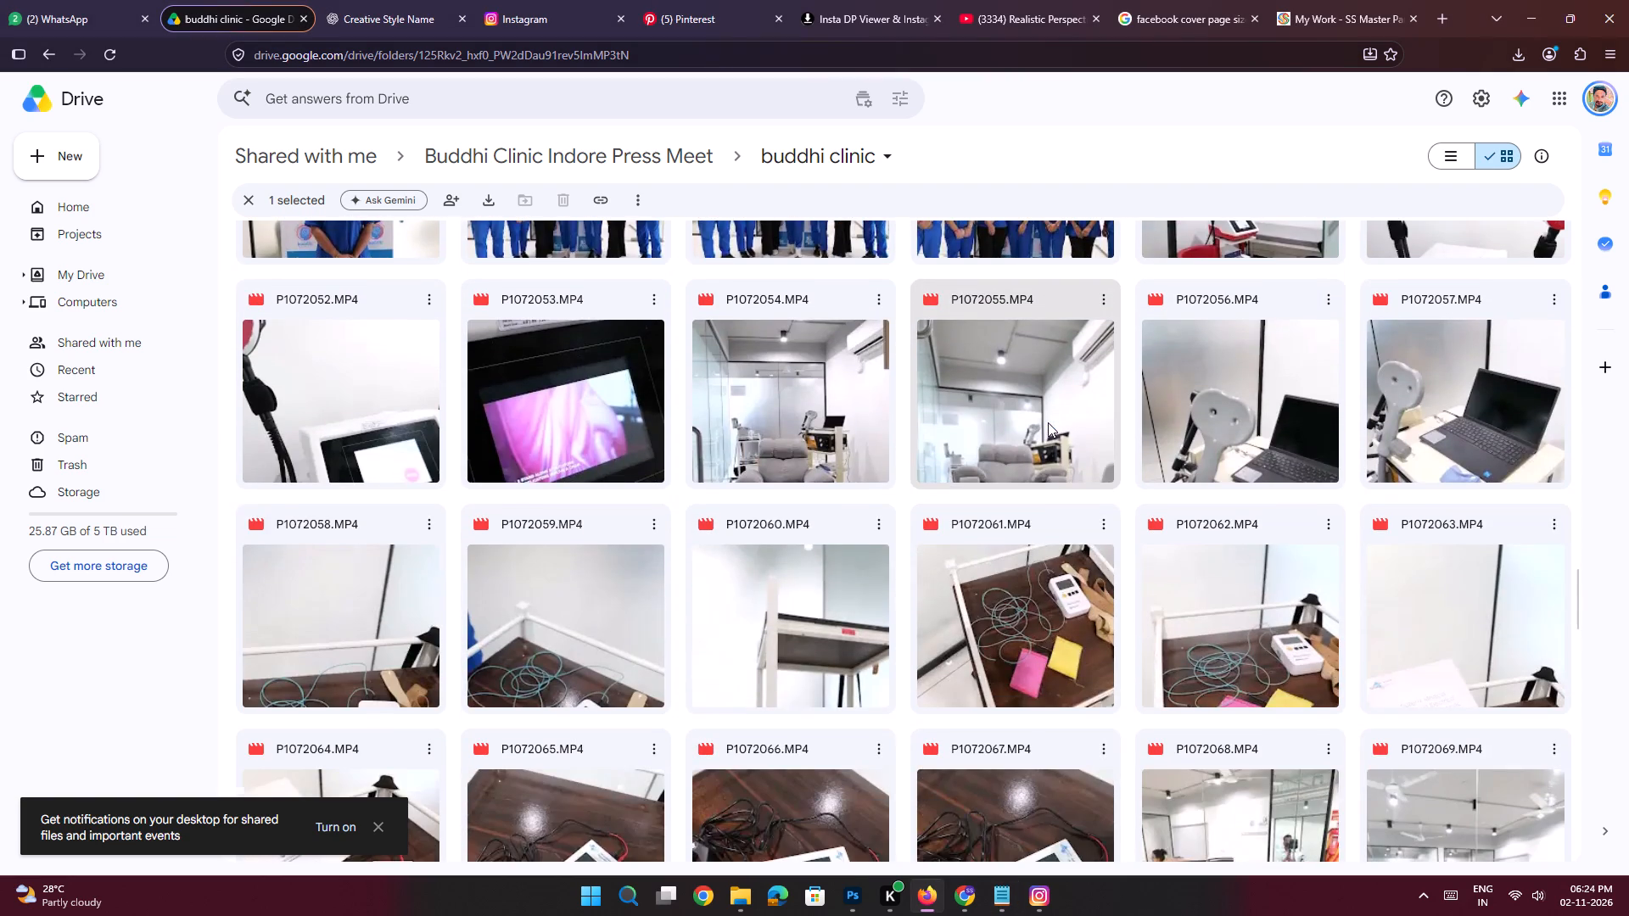
pyautogui.scroll(-7, 1048, 422)
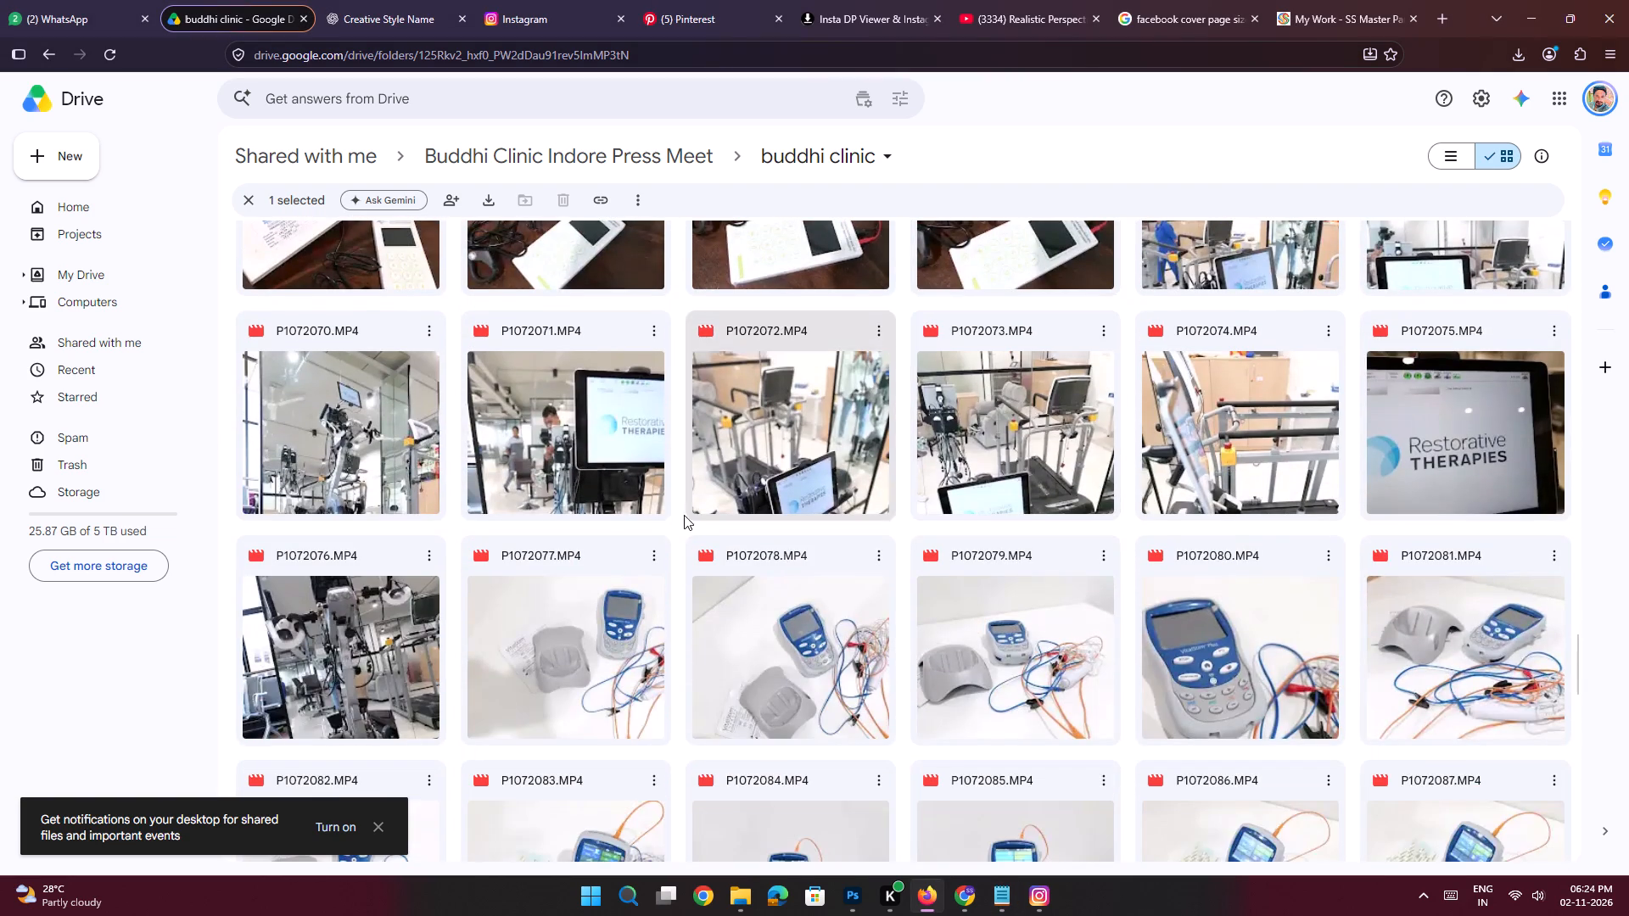
# Preview the video P1072070.MP4 and look through the remaining equipment clips in the buddhi clinic folder for Slide 3 imagery.
pyautogui.doubleClick(355, 445)
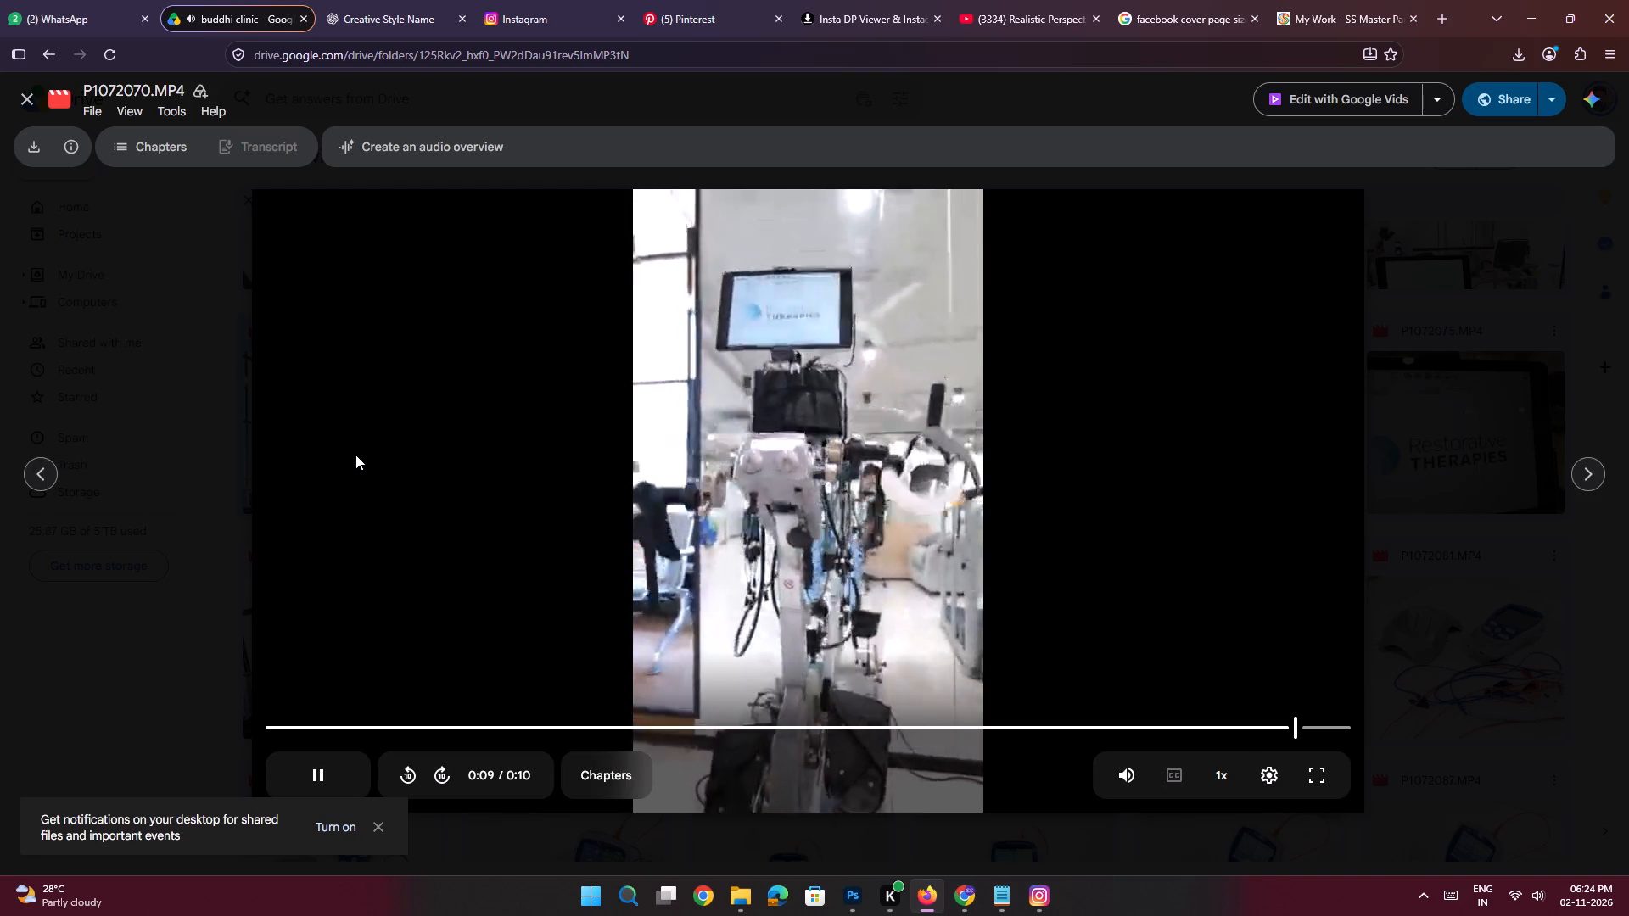
pyautogui.click(1523, 401)
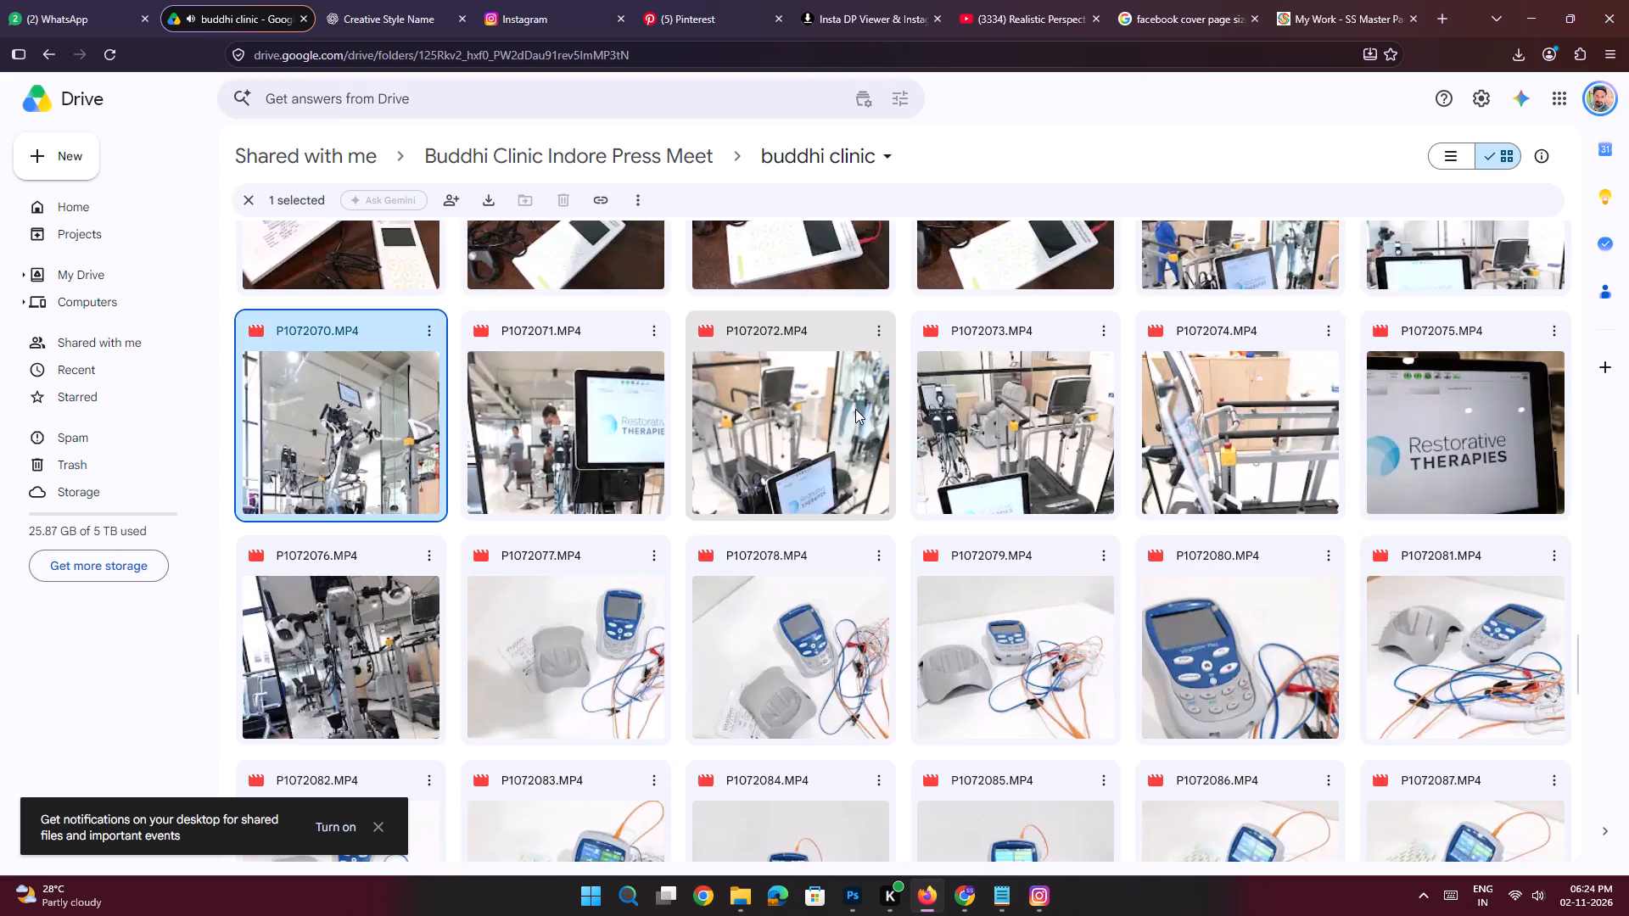
pyautogui.scroll(-3, 855, 409)
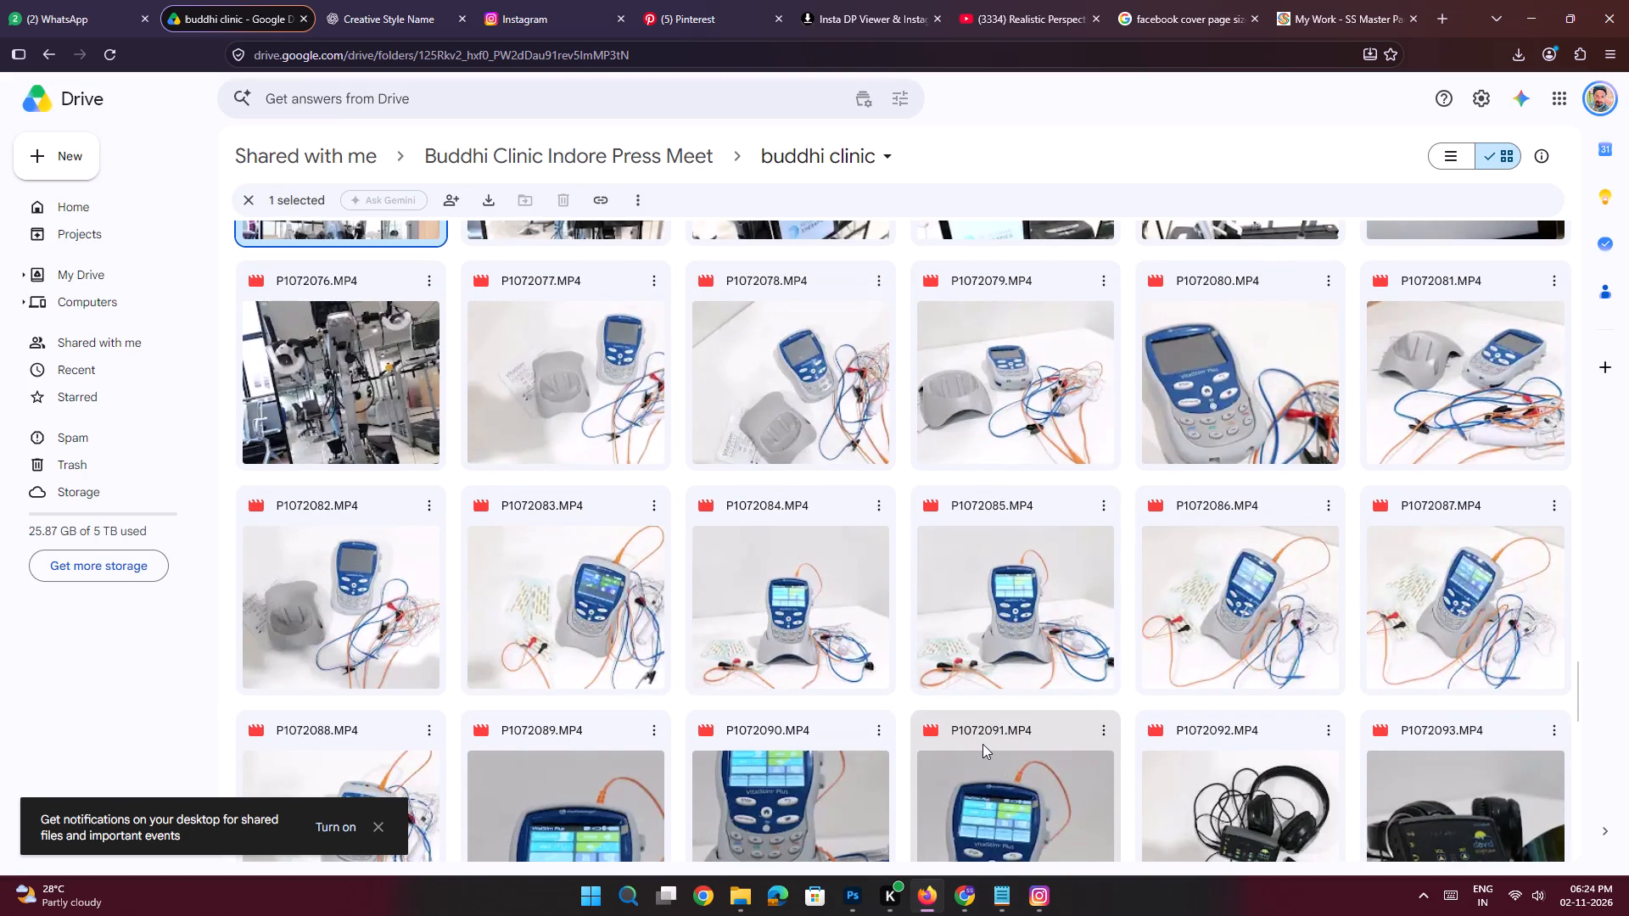
pyautogui.scroll(-15, 747, 536)
pyautogui.scroll(-9, 747, 536)
pyautogui.scroll(2, 747, 536)
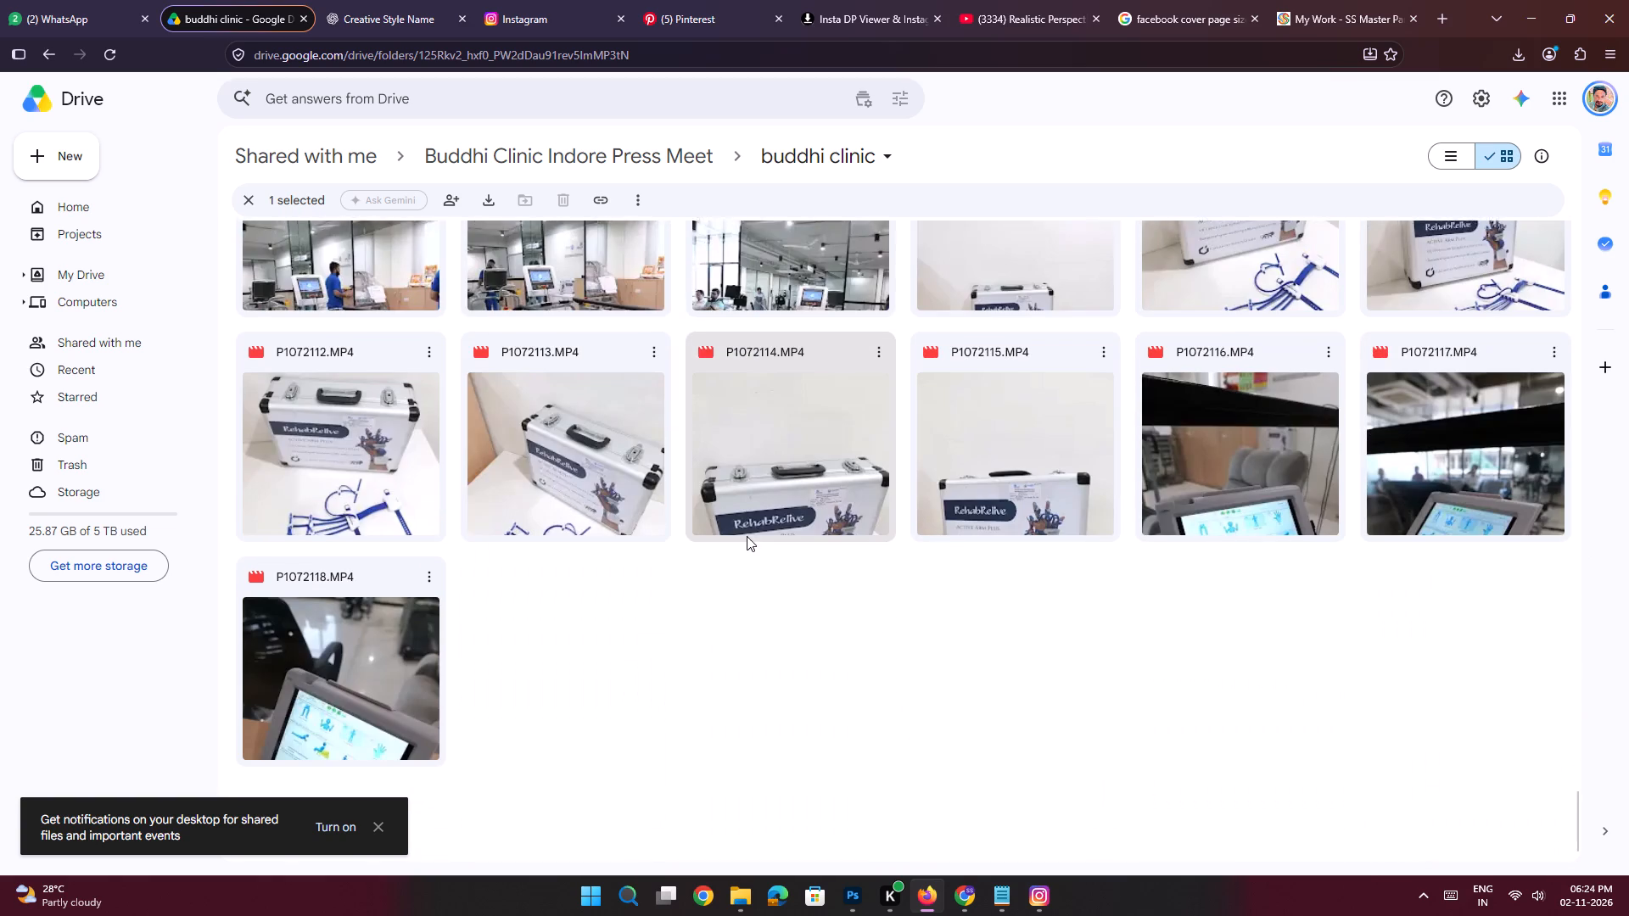
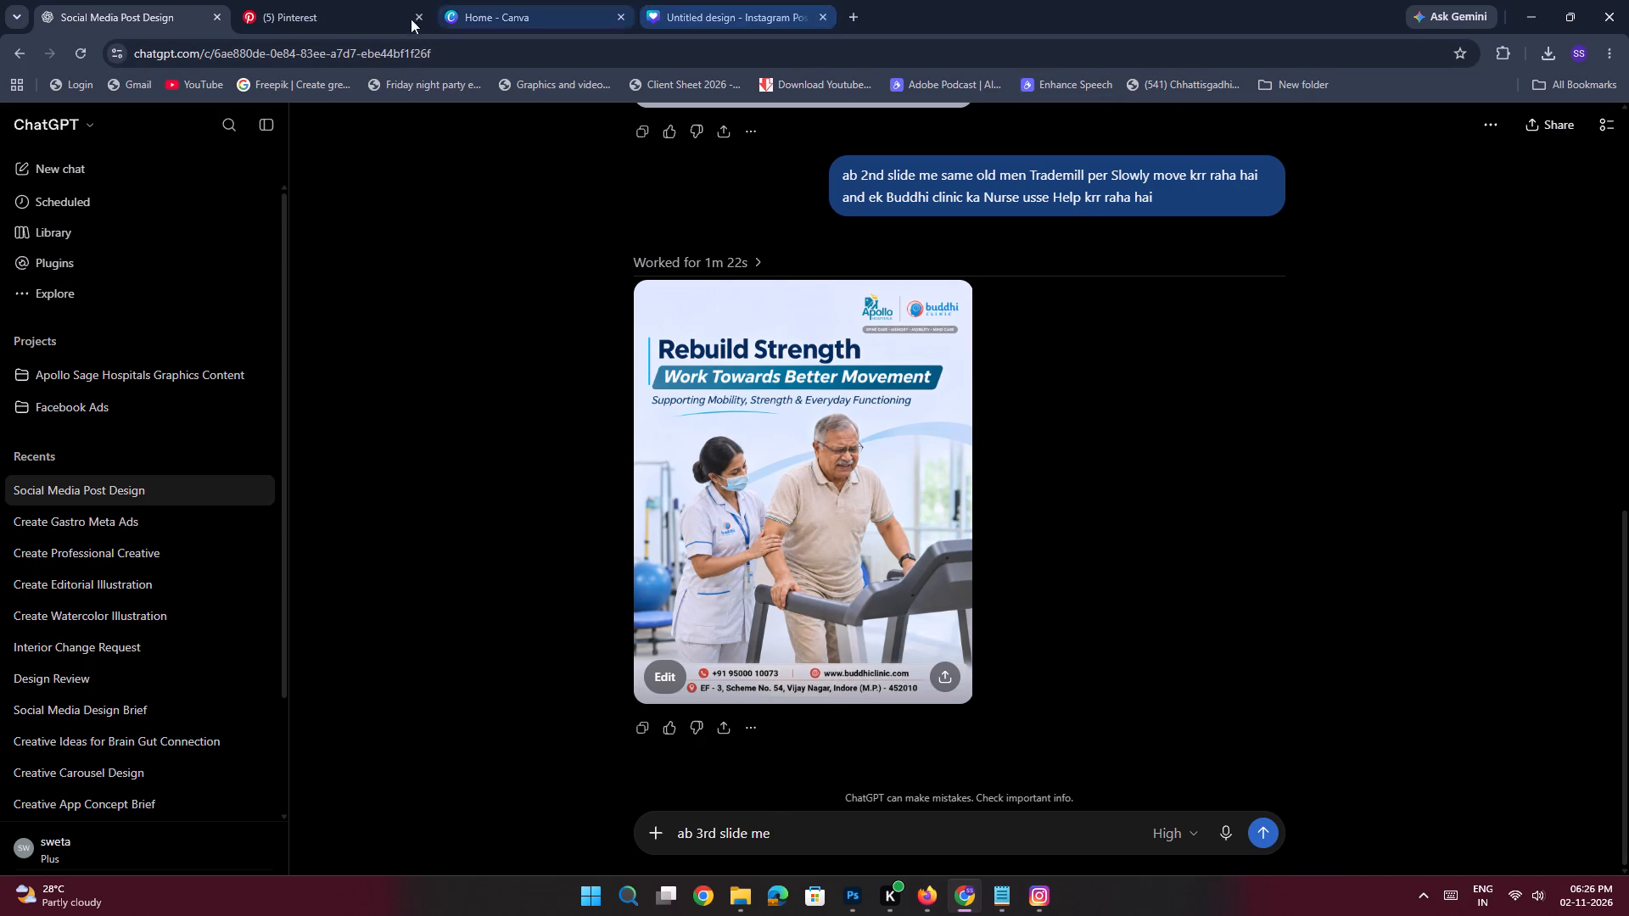
# Search Pinterest for ink Effect collage Social Media pist 3, then correct the query's ending to post.
pyautogui.click(342, 11)
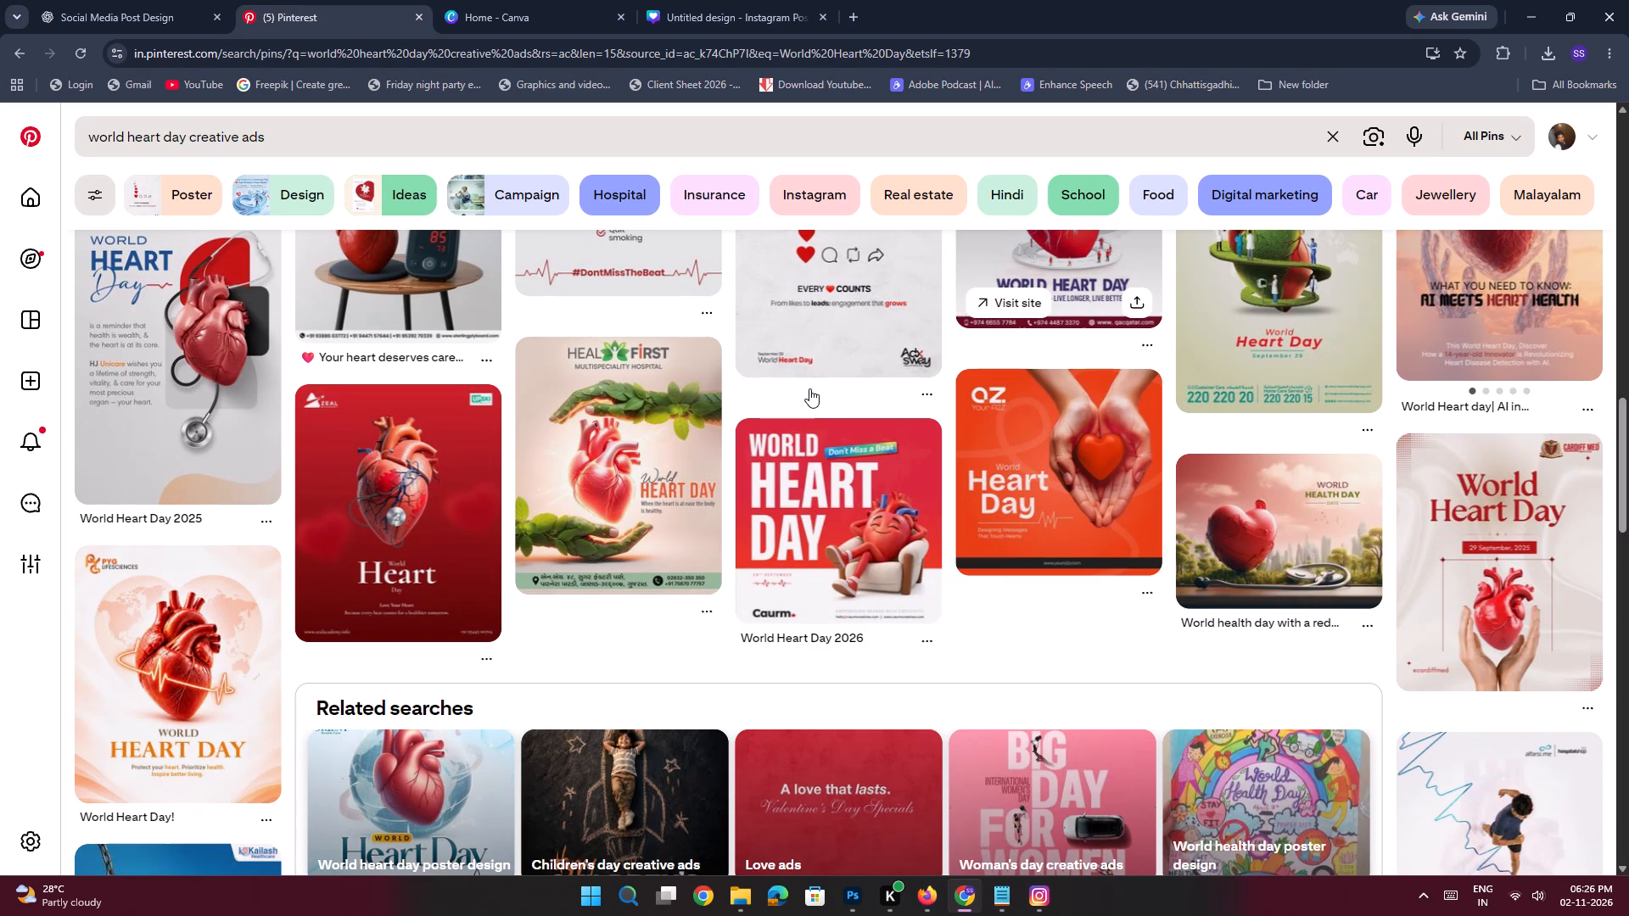
pyautogui.scroll(19, 809, 389)
pyautogui.scroll(9, 809, 388)
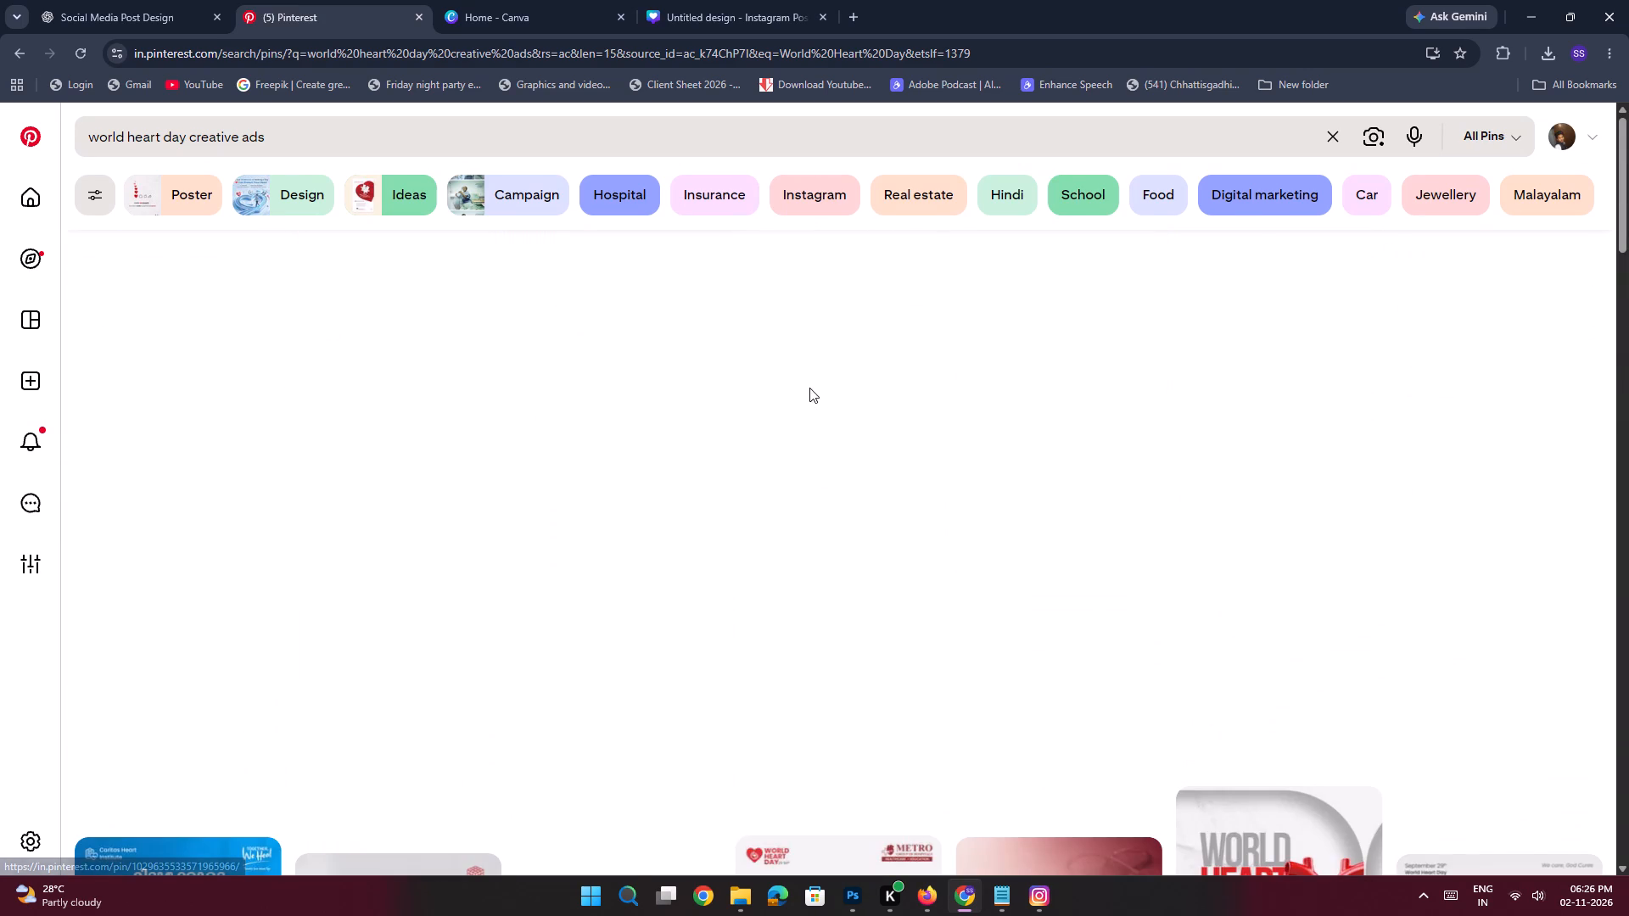
pyautogui.scroll(2, 809, 388)
pyautogui.moveTo(291, 140); pyautogui.dragTo(36, 139)
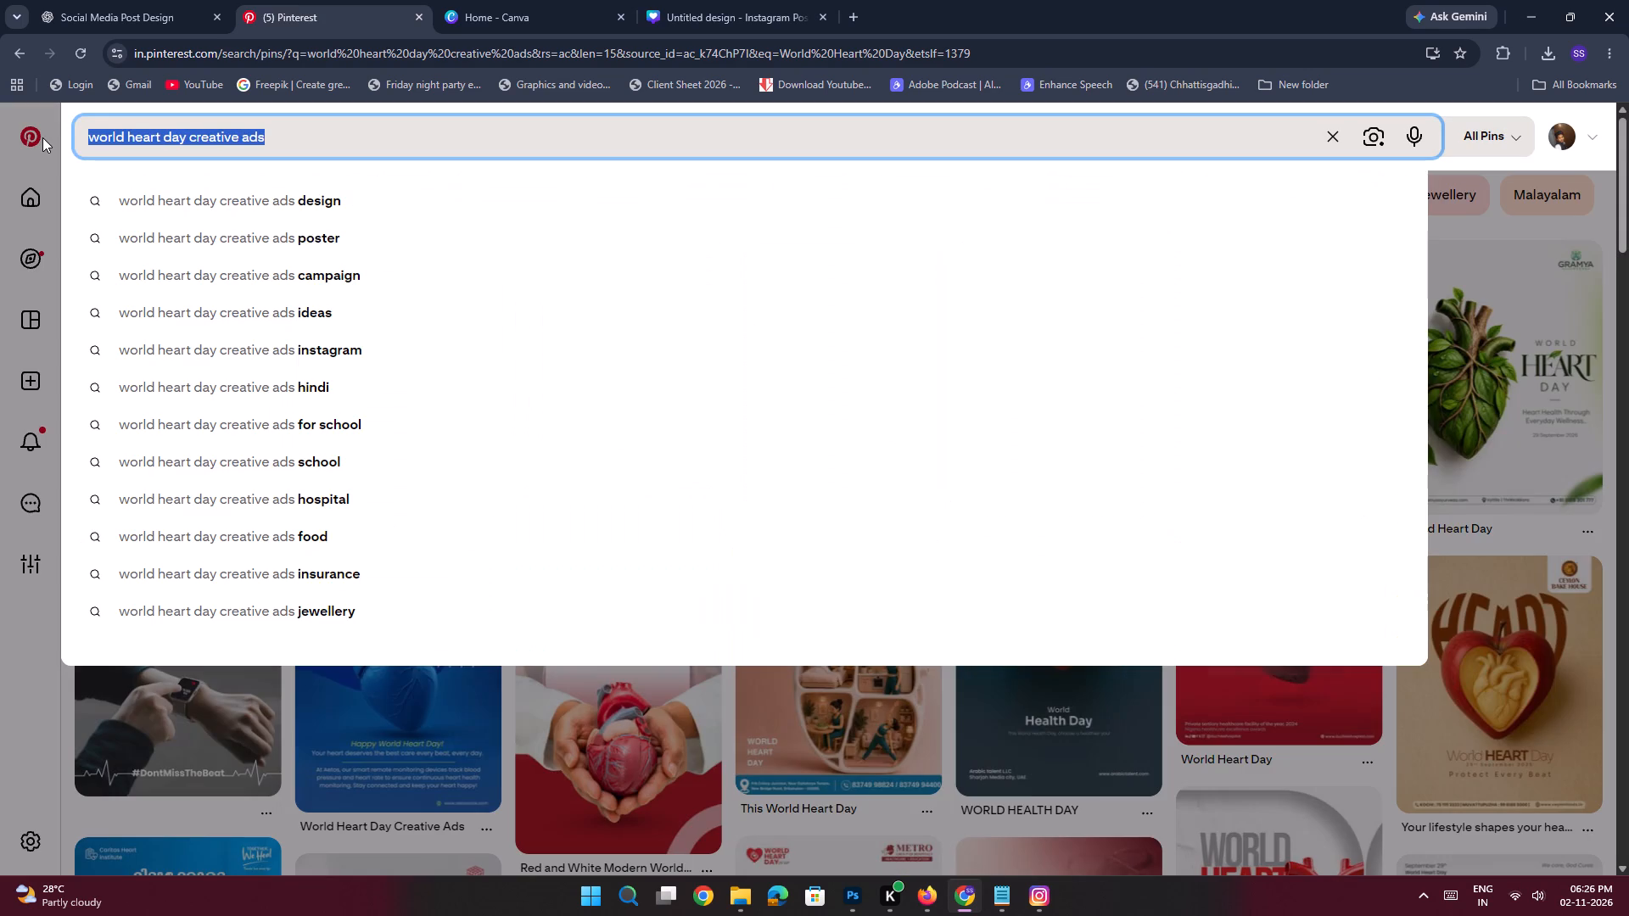
pyautogui.write('ink')
pyautogui.press('space')
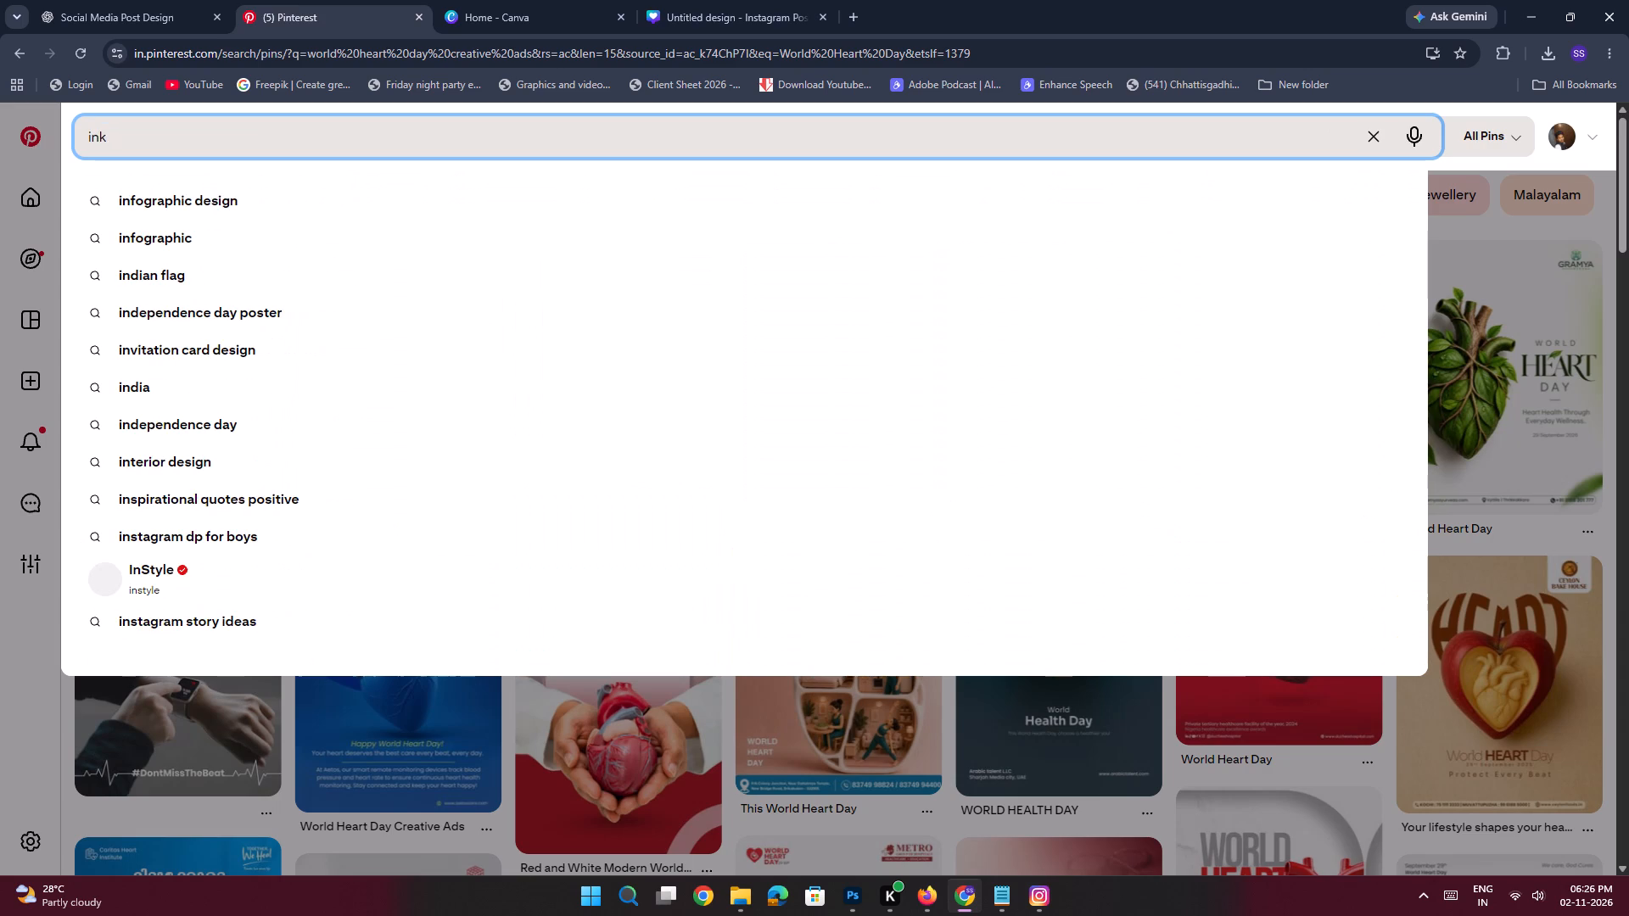
pyautogui.write('Effect collage')
pyautogui.press('space')
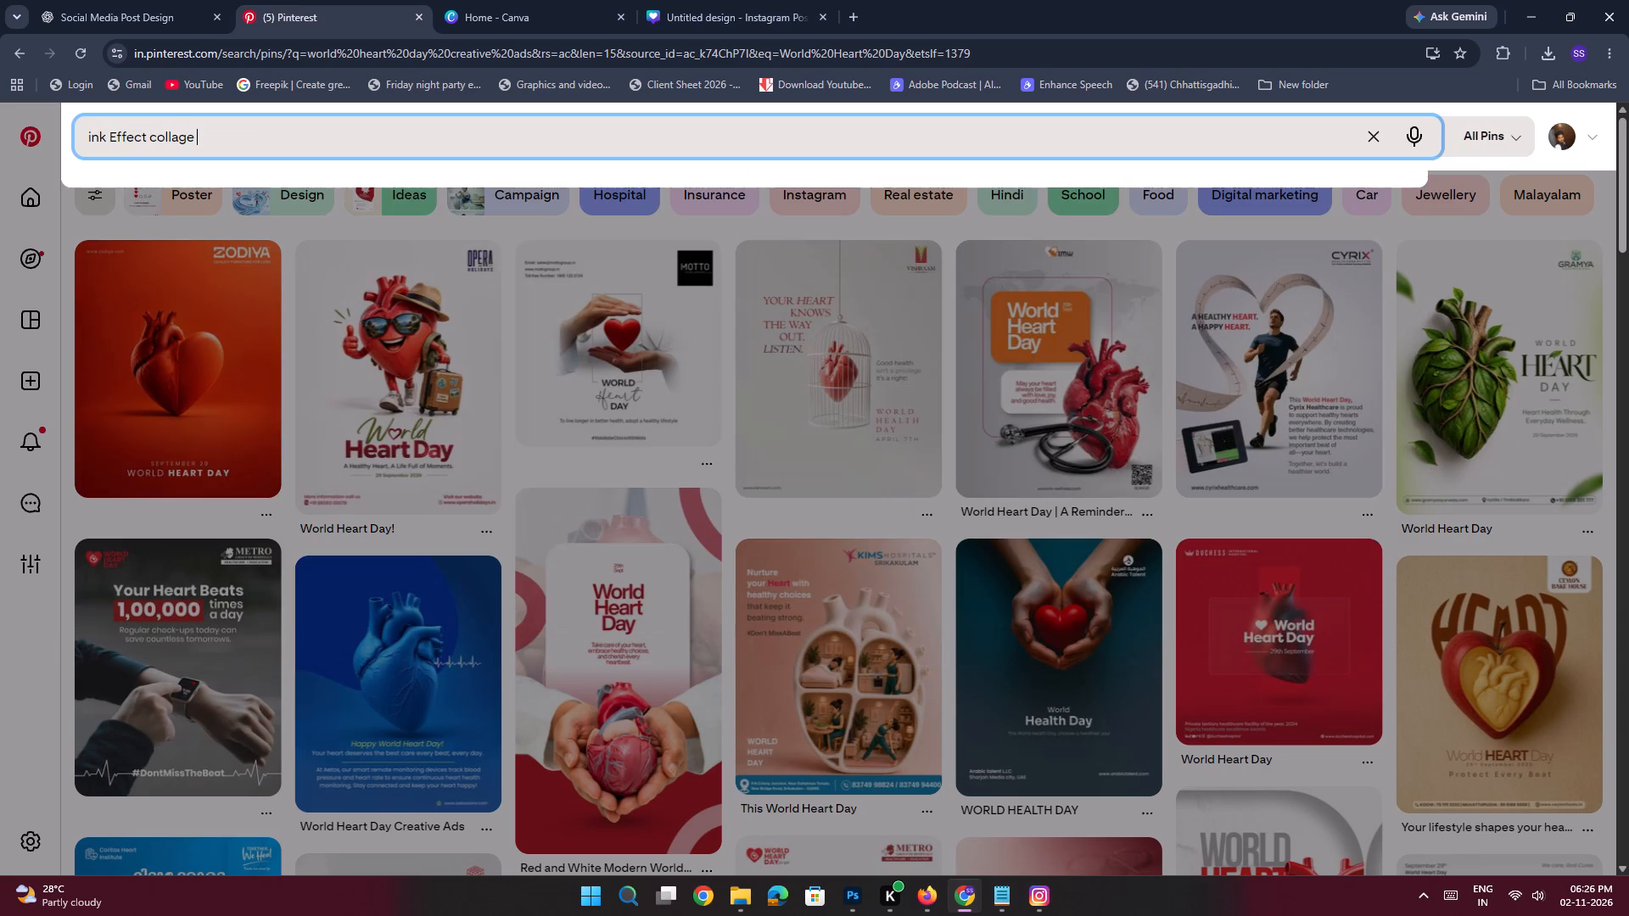
pyautogui.write('Social Media pist 3')
pyautogui.press('Return')
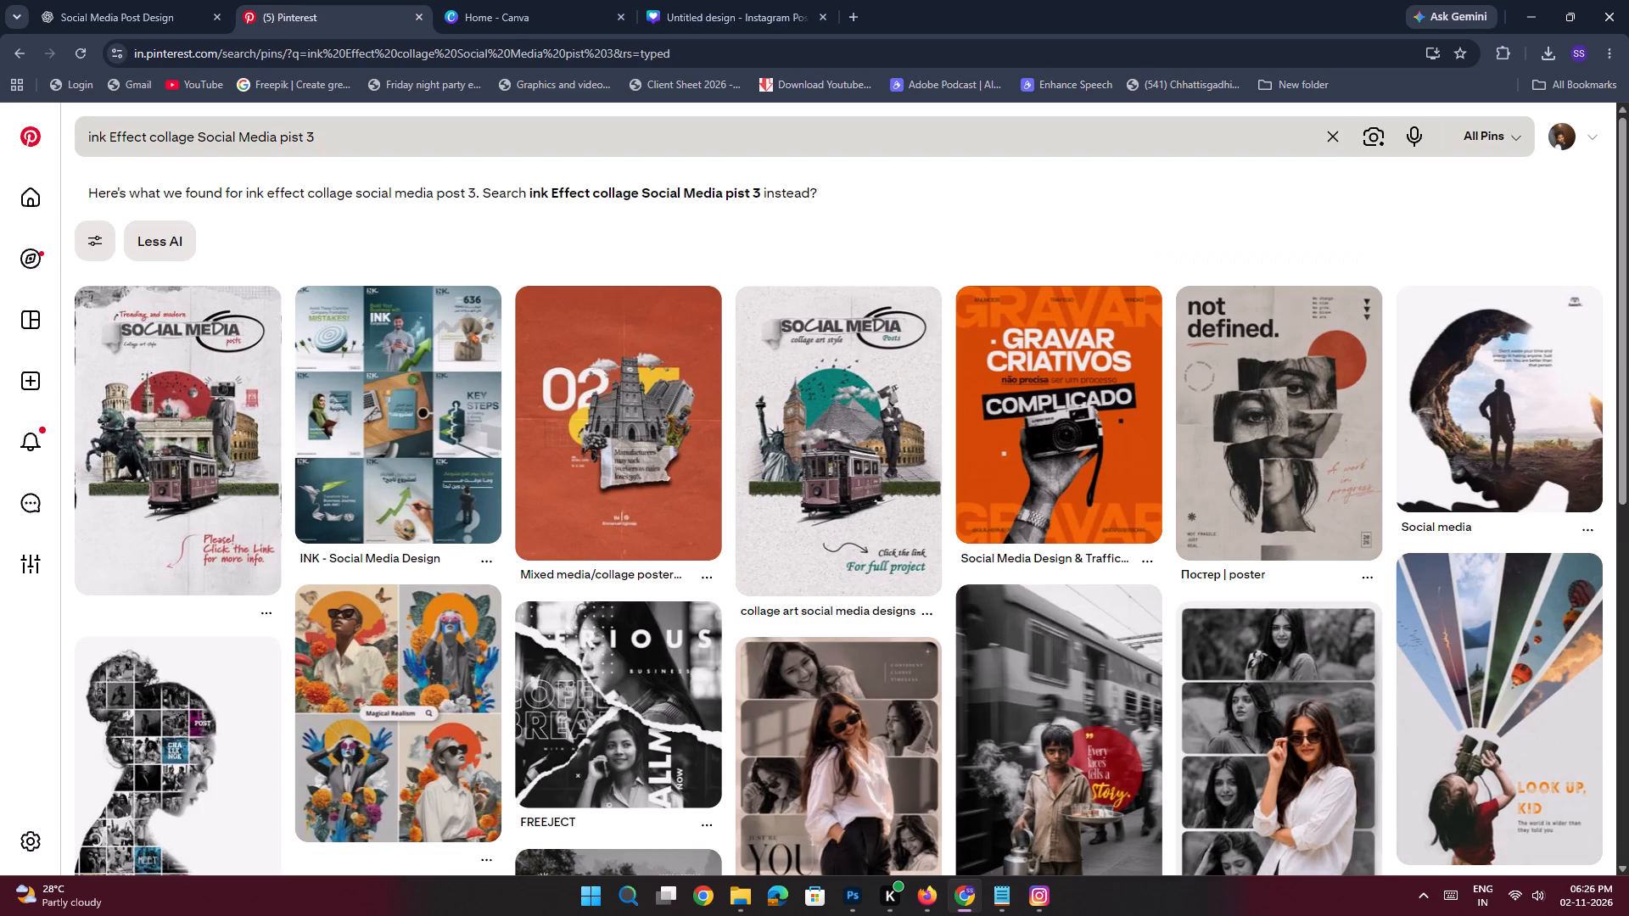
pyautogui.moveTo(320, 142); pyautogui.dragTo(277, 142)
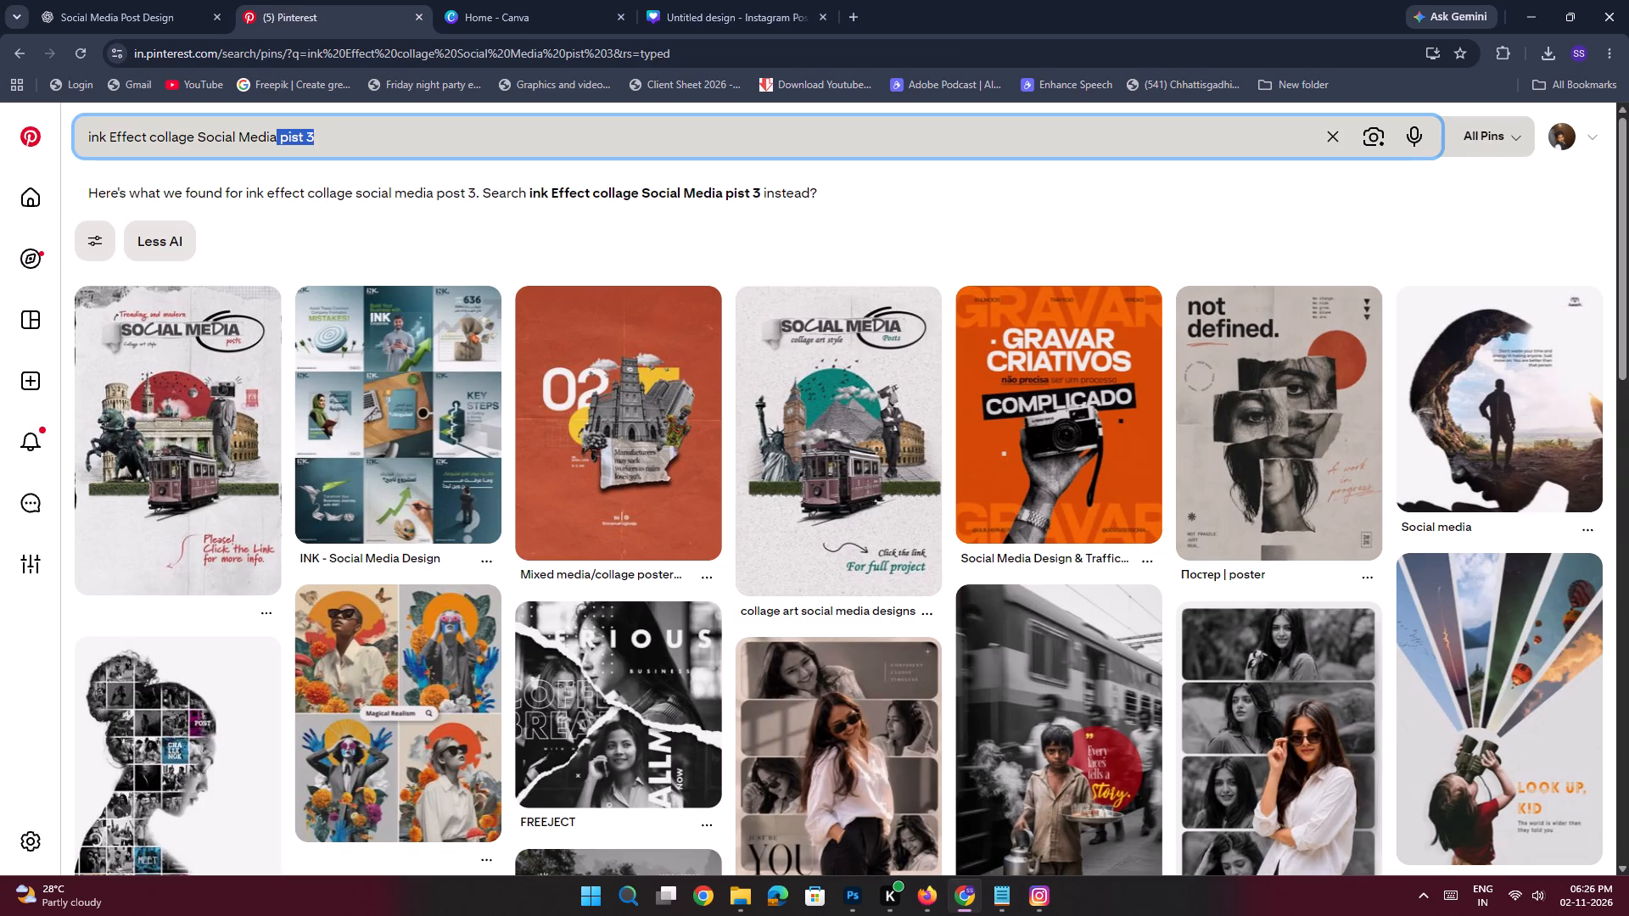
pyautogui.write('post')
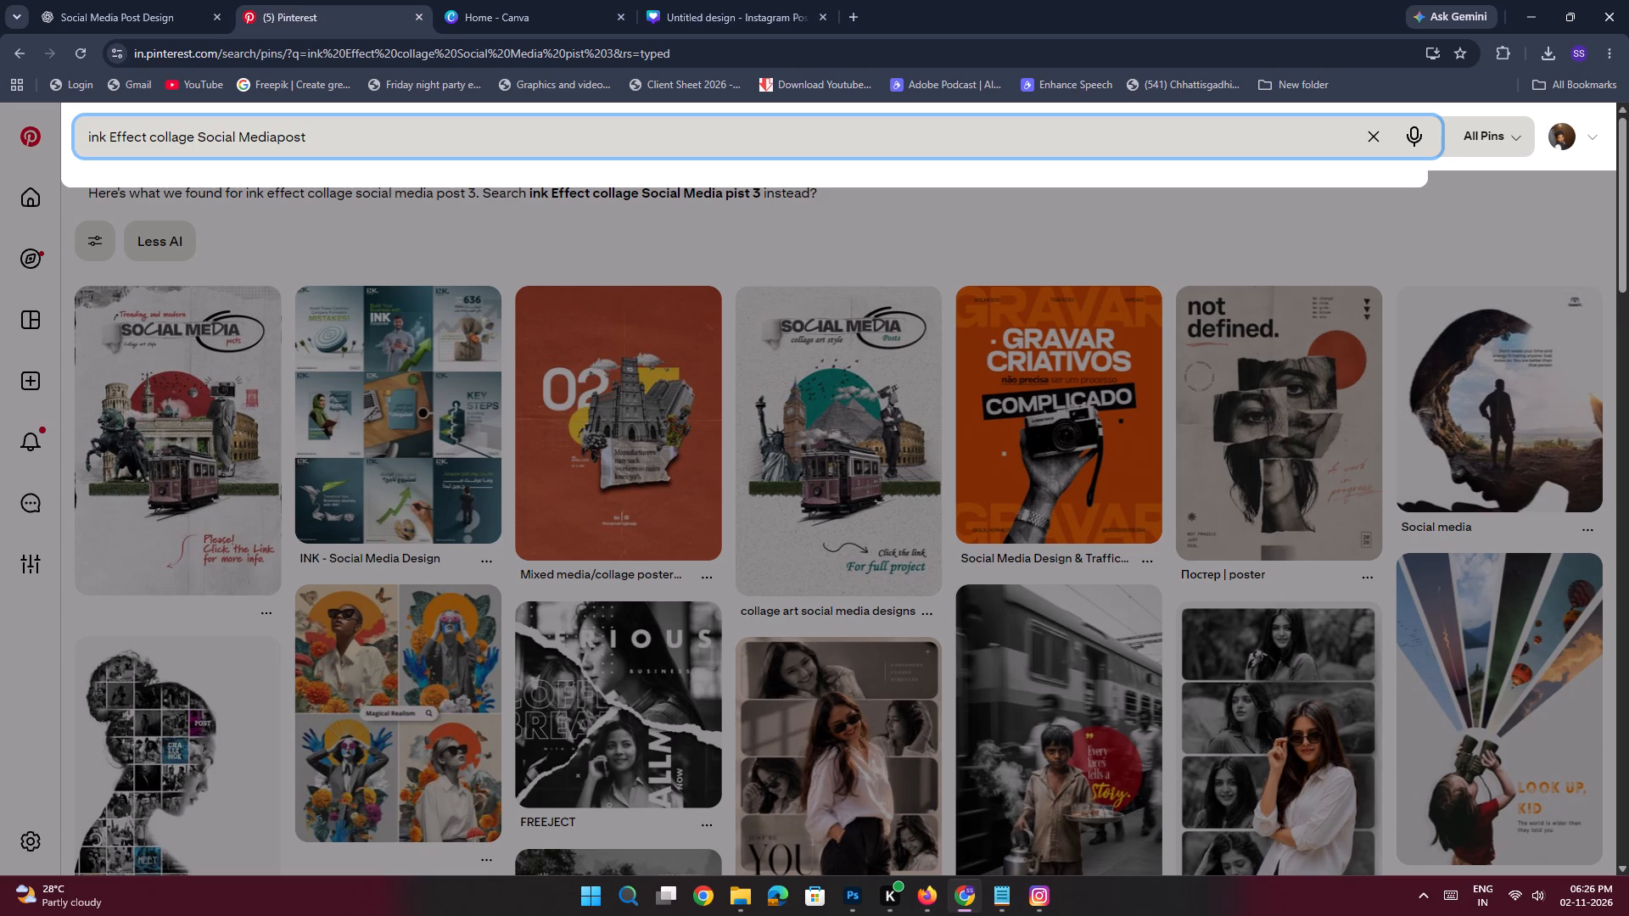
# Fix the missing space in the Pinterest query and search for ink Effect collage Social Media post.
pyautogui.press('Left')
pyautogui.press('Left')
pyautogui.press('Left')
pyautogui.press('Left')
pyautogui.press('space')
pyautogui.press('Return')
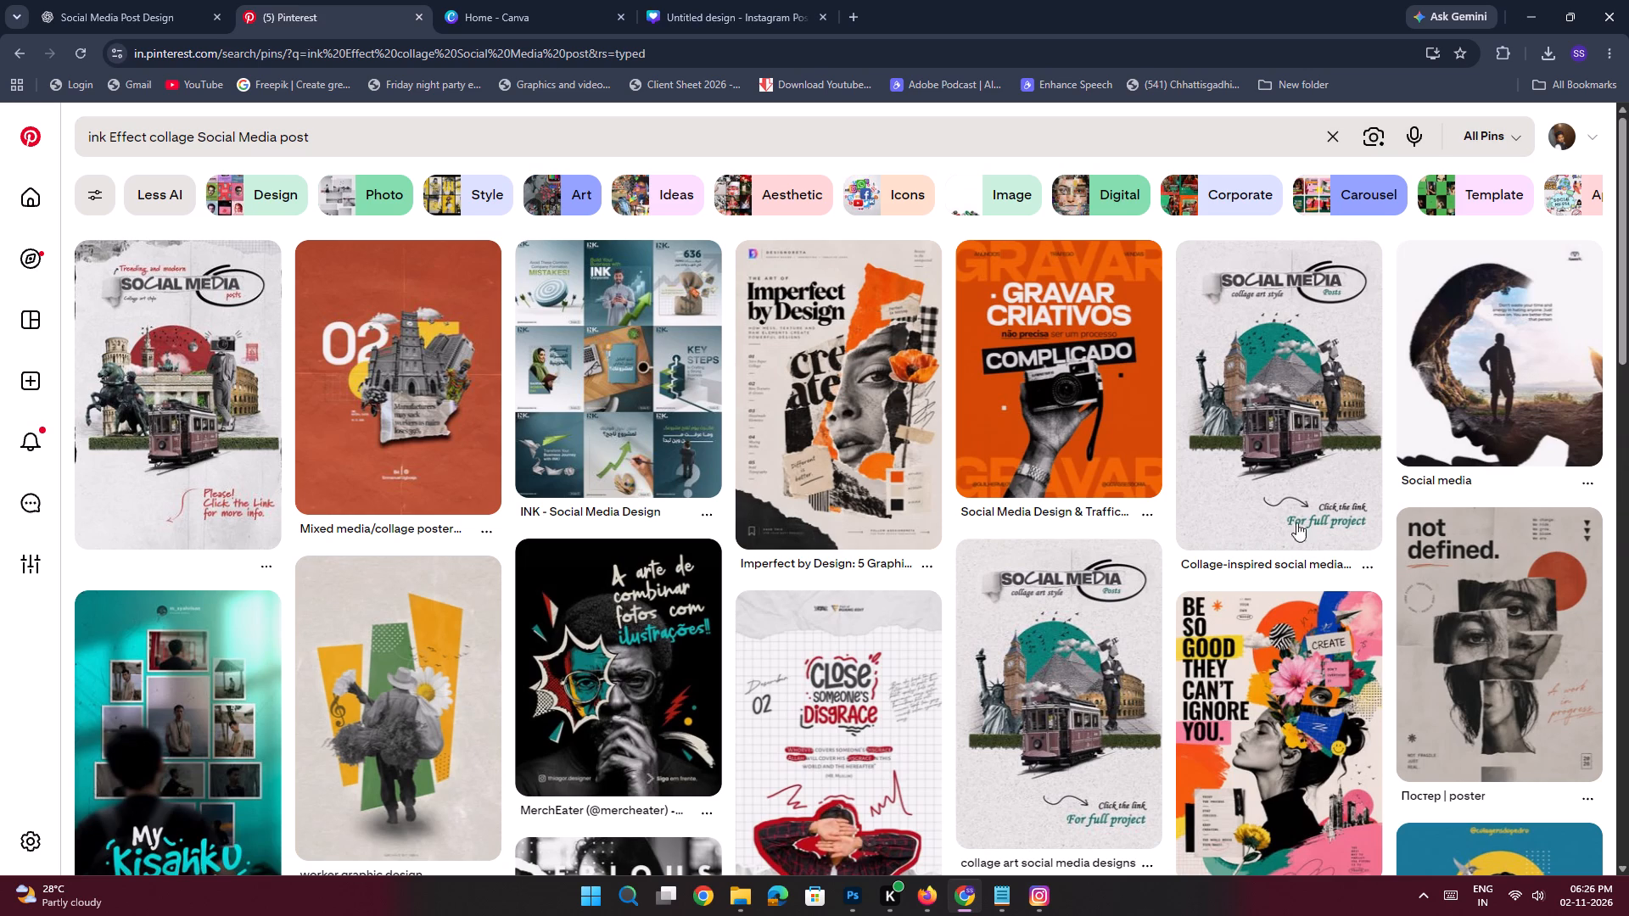
# Examine the Pinterest collage pins for ink and paper-cutout layout ideas suited to the clinic slide.
pyautogui.scroll(-10, 1221, 528)
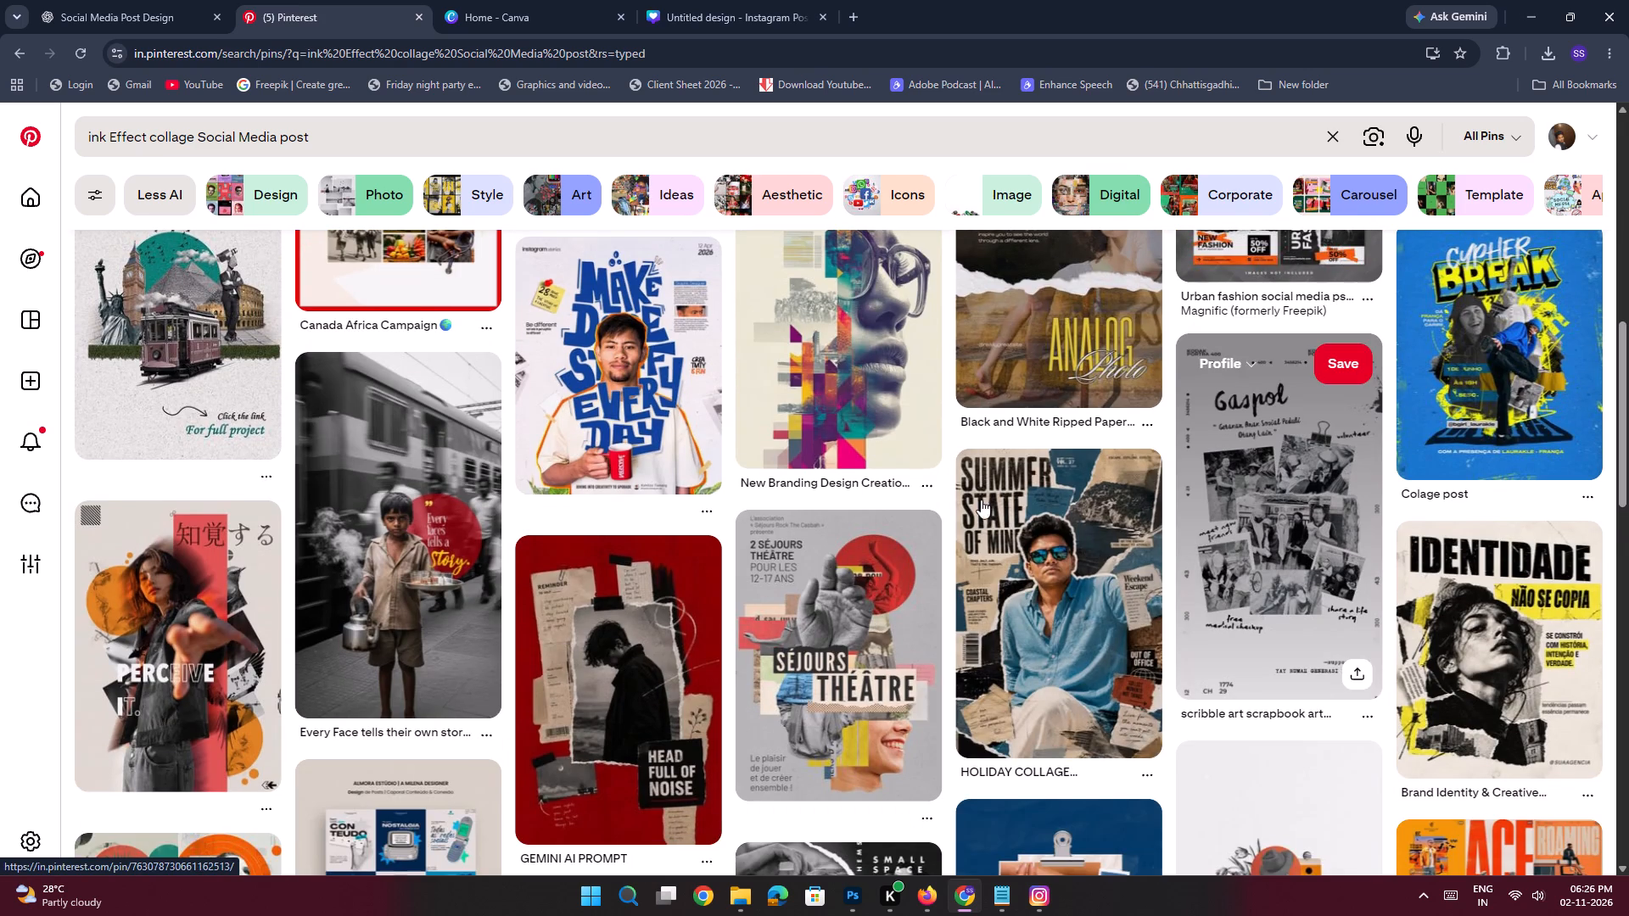
pyautogui.scroll(-9, 975, 500)
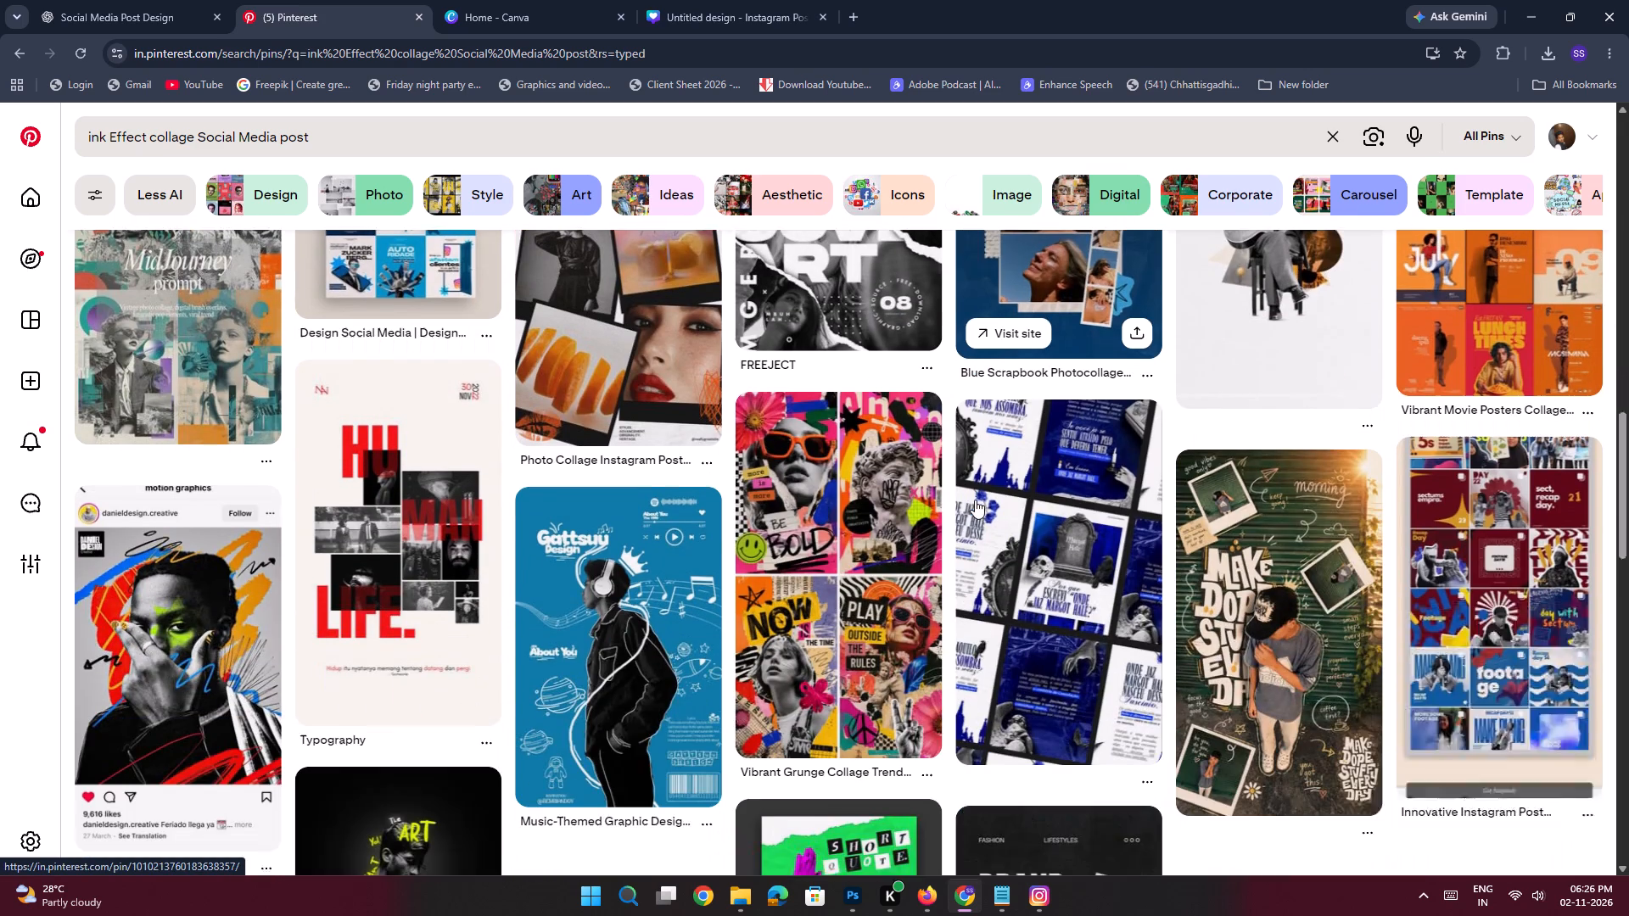
pyautogui.scroll(-5, 975, 500)
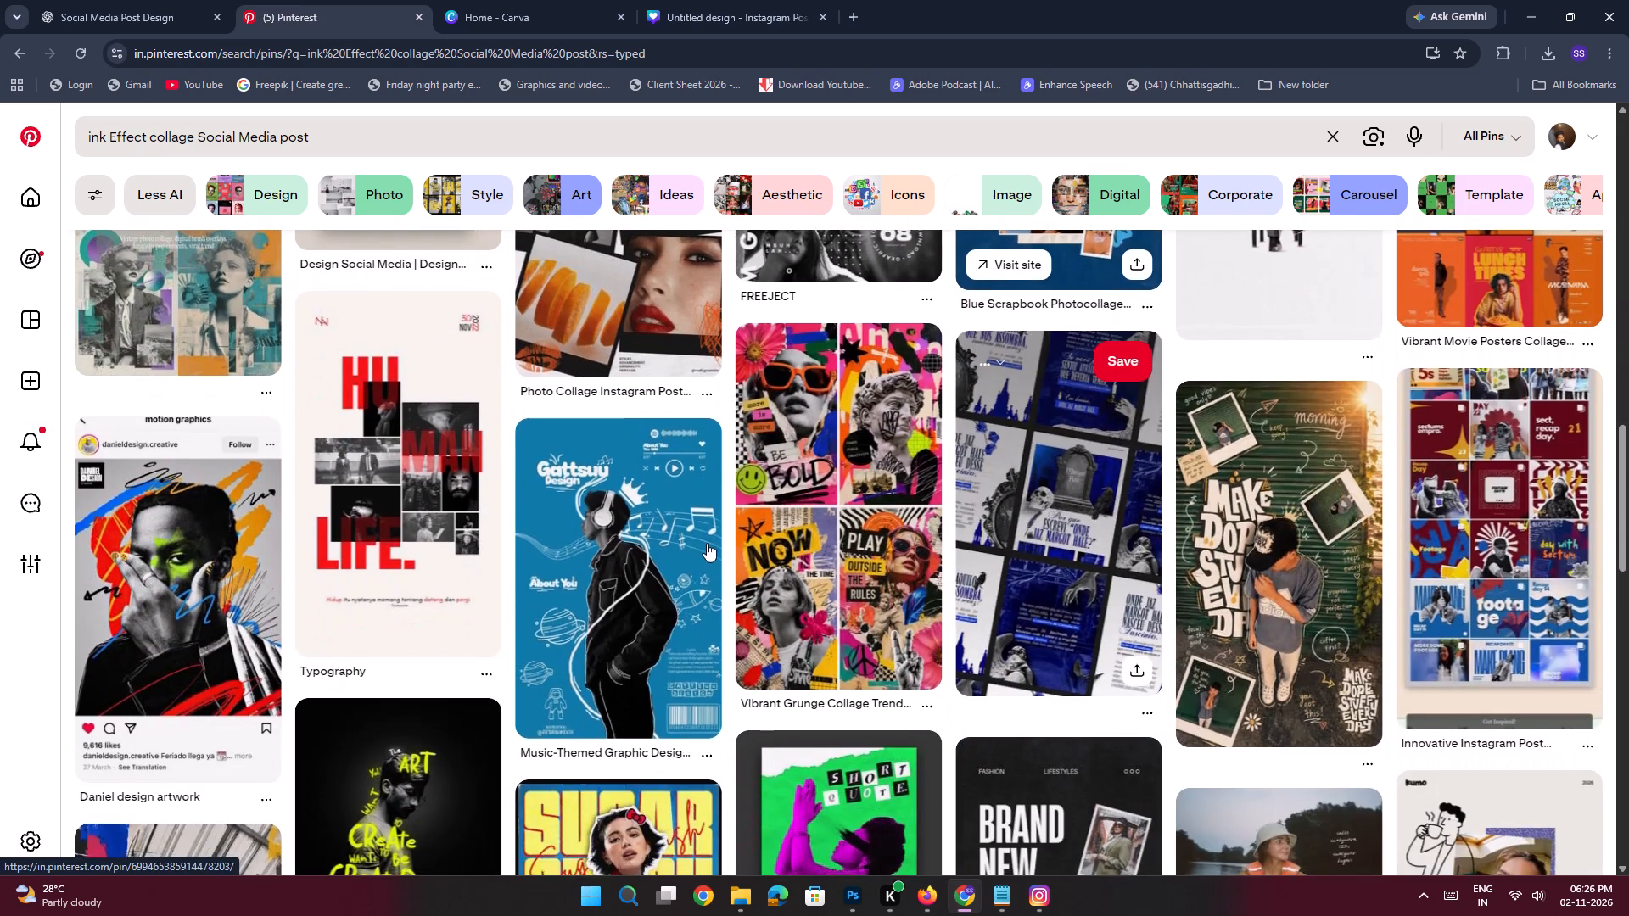
pyautogui.scroll(-3, 720, 494)
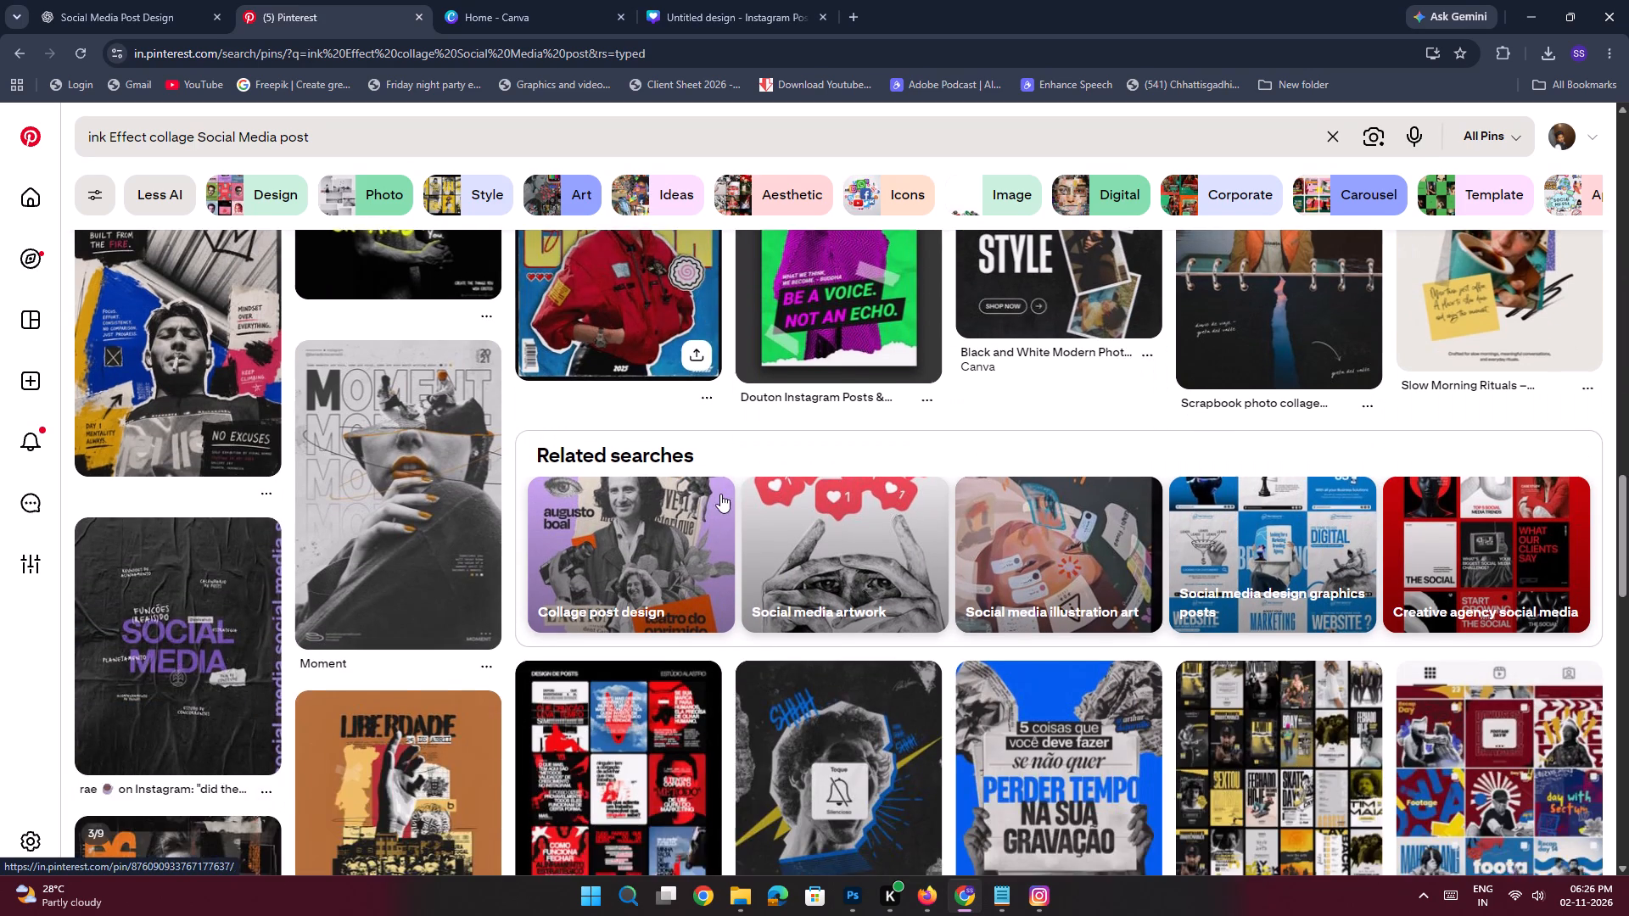
pyautogui.scroll(-8, 720, 494)
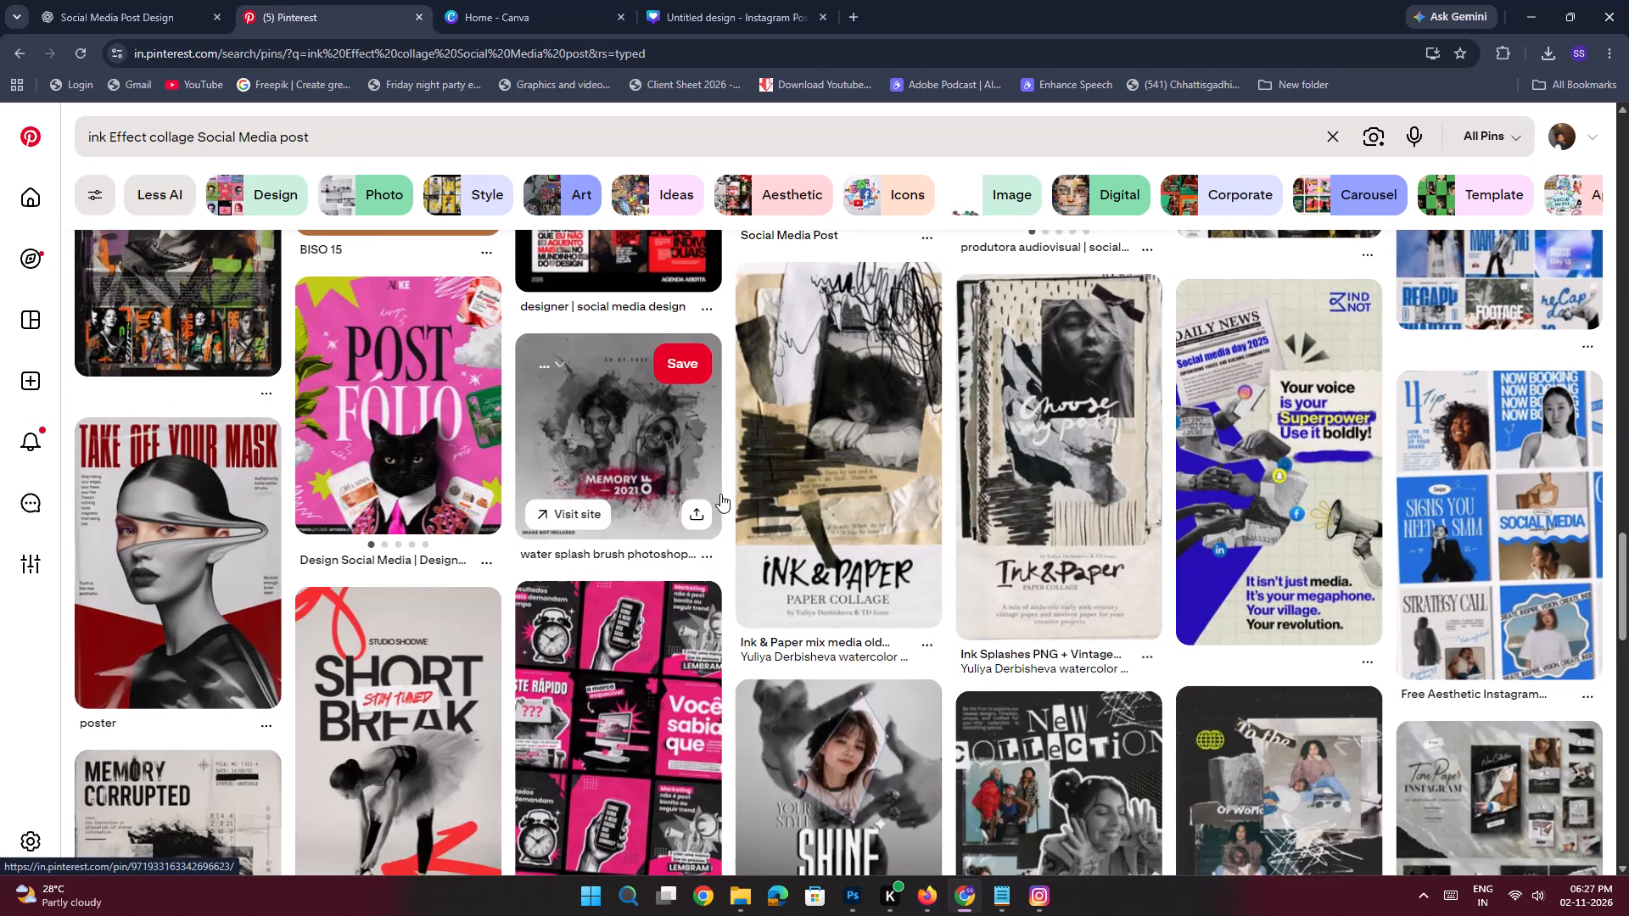
pyautogui.scroll(-5, 720, 494)
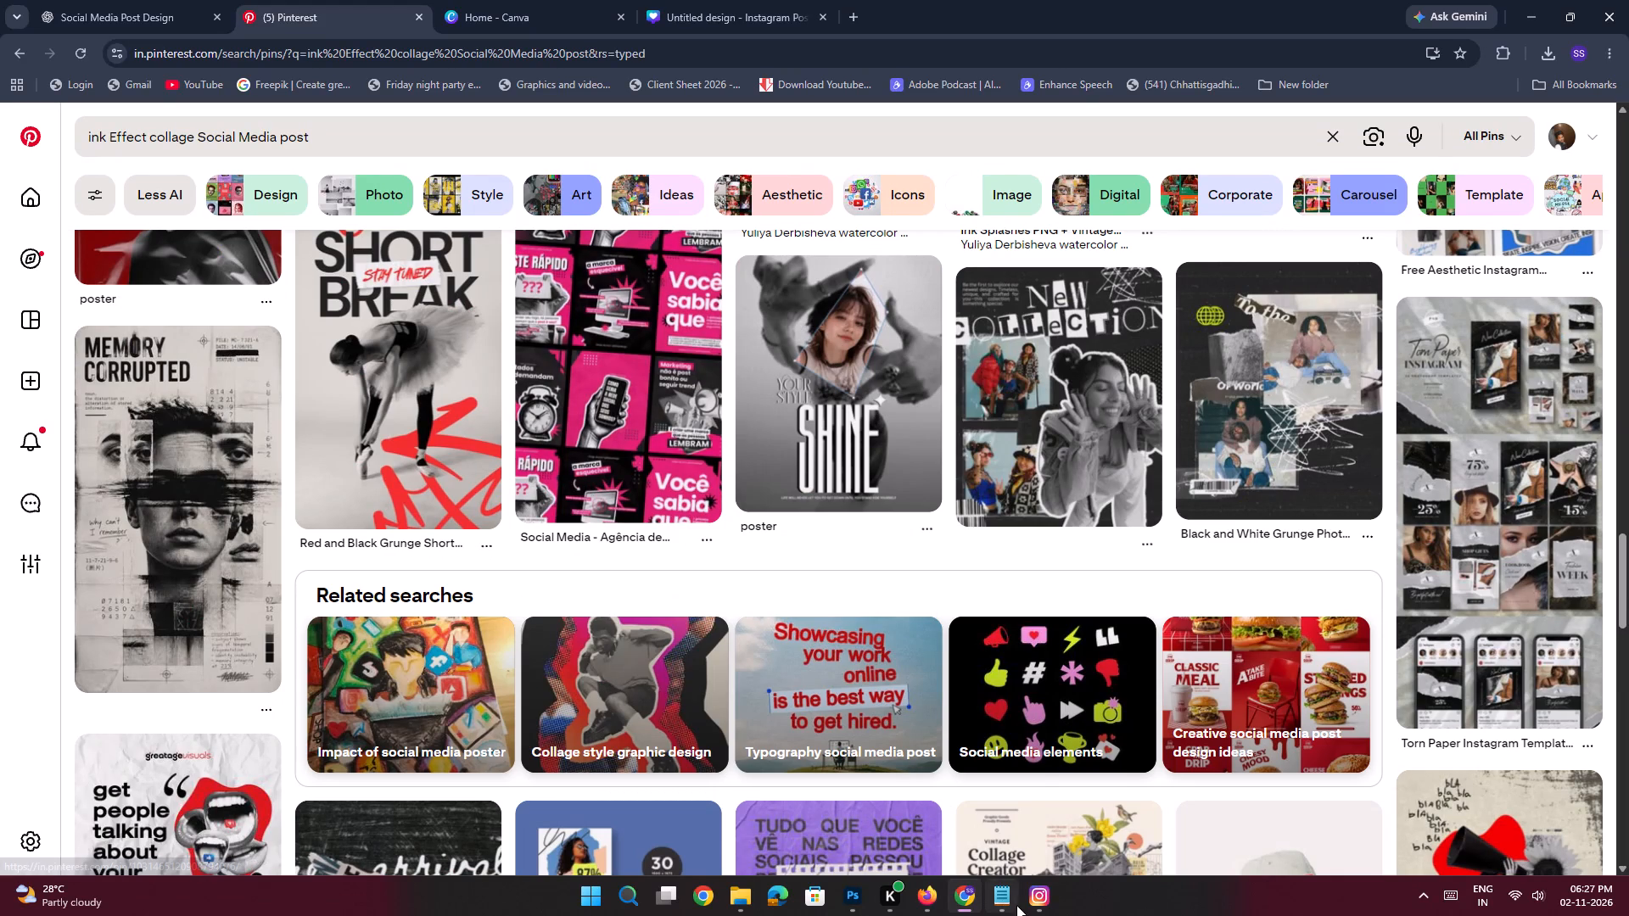
# In the untitled Canva Instagram Post design, delete the winding road, intestine and brain images from the page.
pyautogui.click(749, 12)
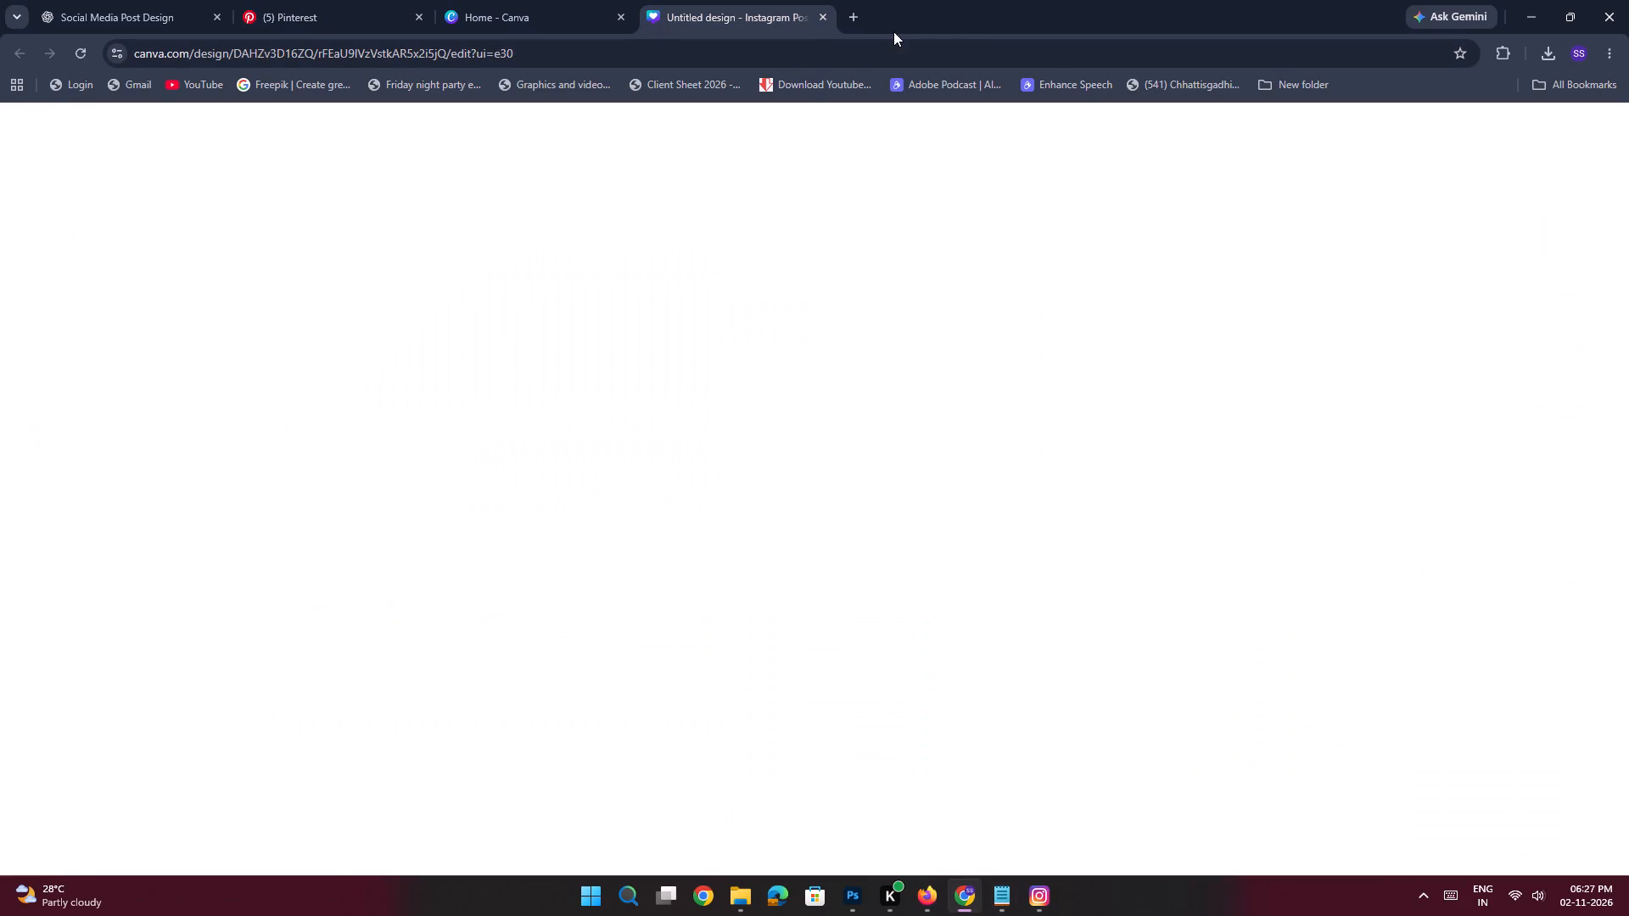
pyautogui.click(901, 367)
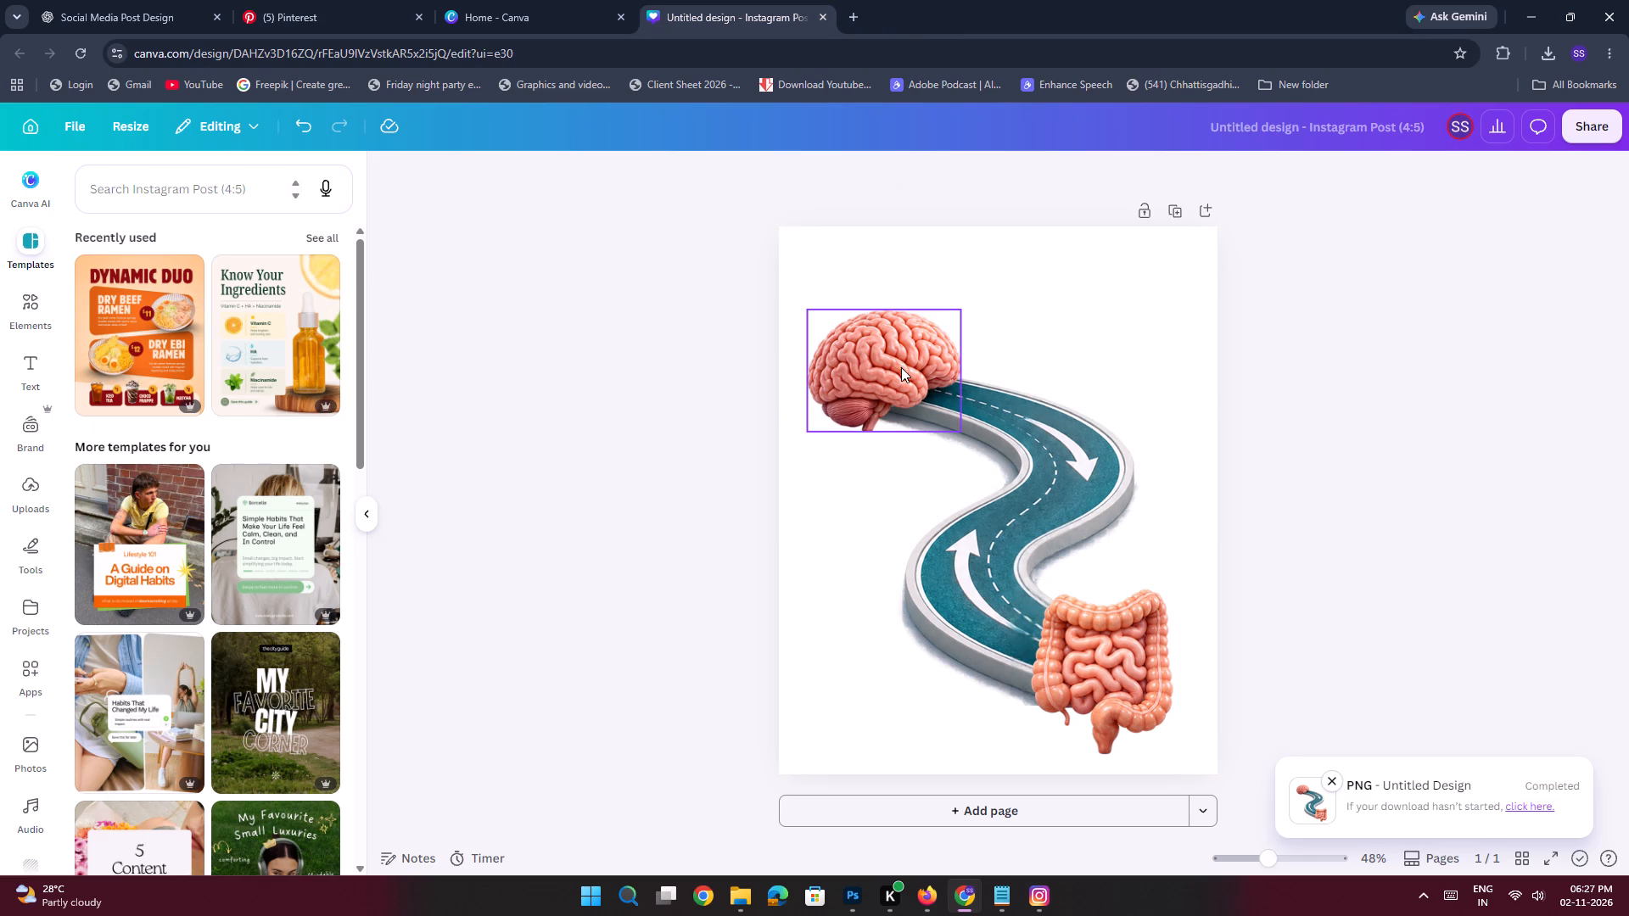
pyautogui.press('Delete')
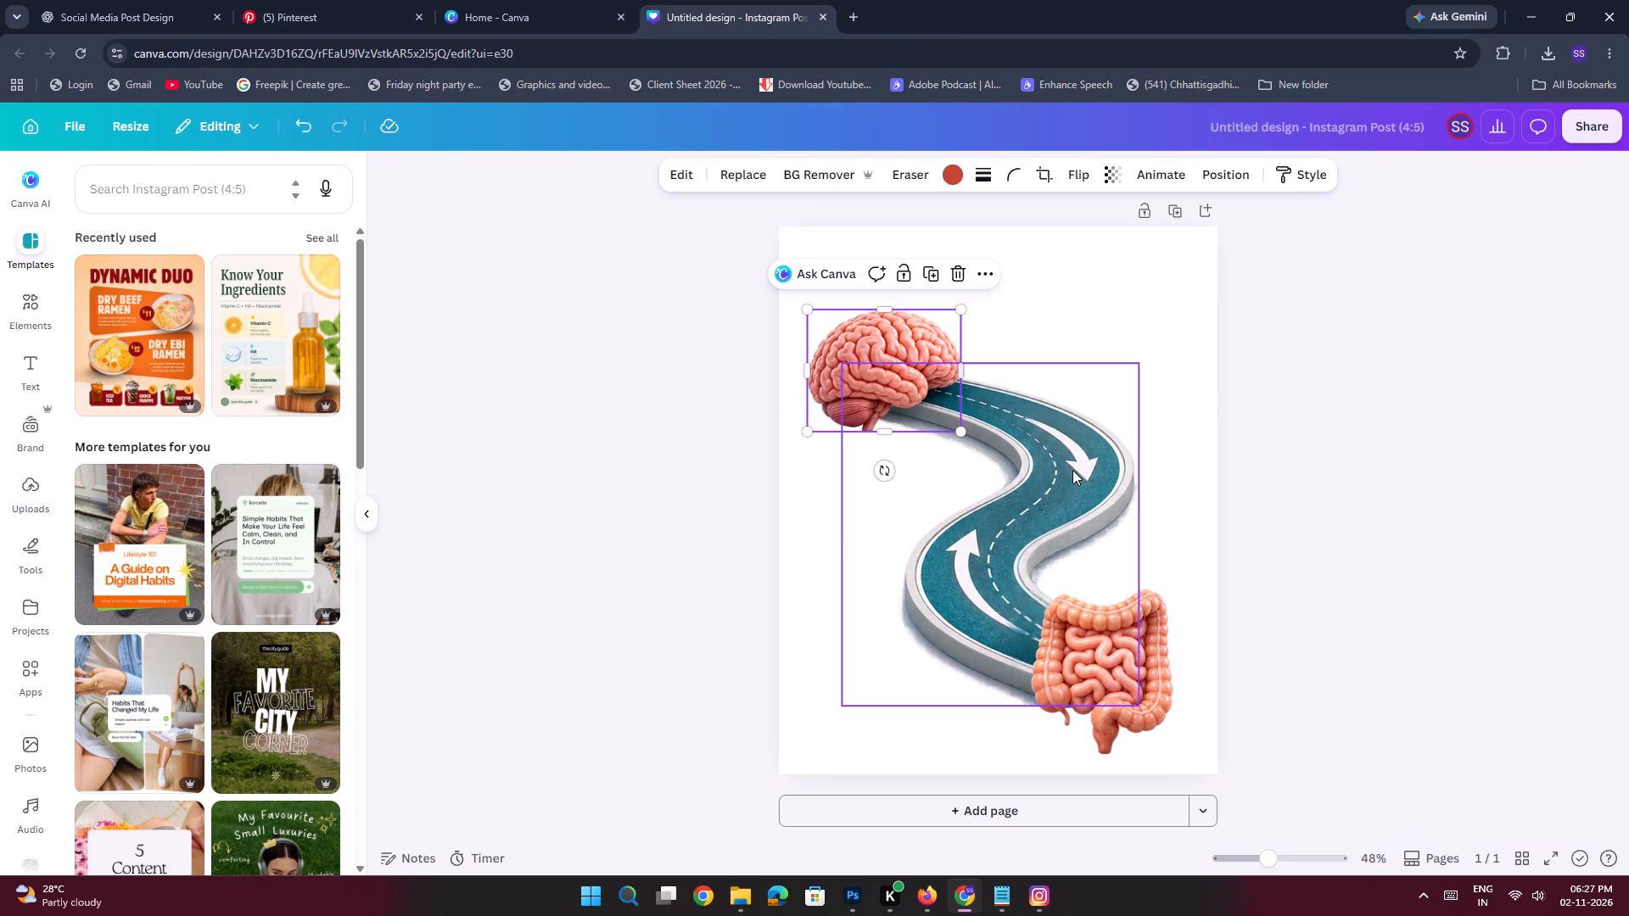
pyautogui.click(1071, 470)
pyautogui.press('Delete')
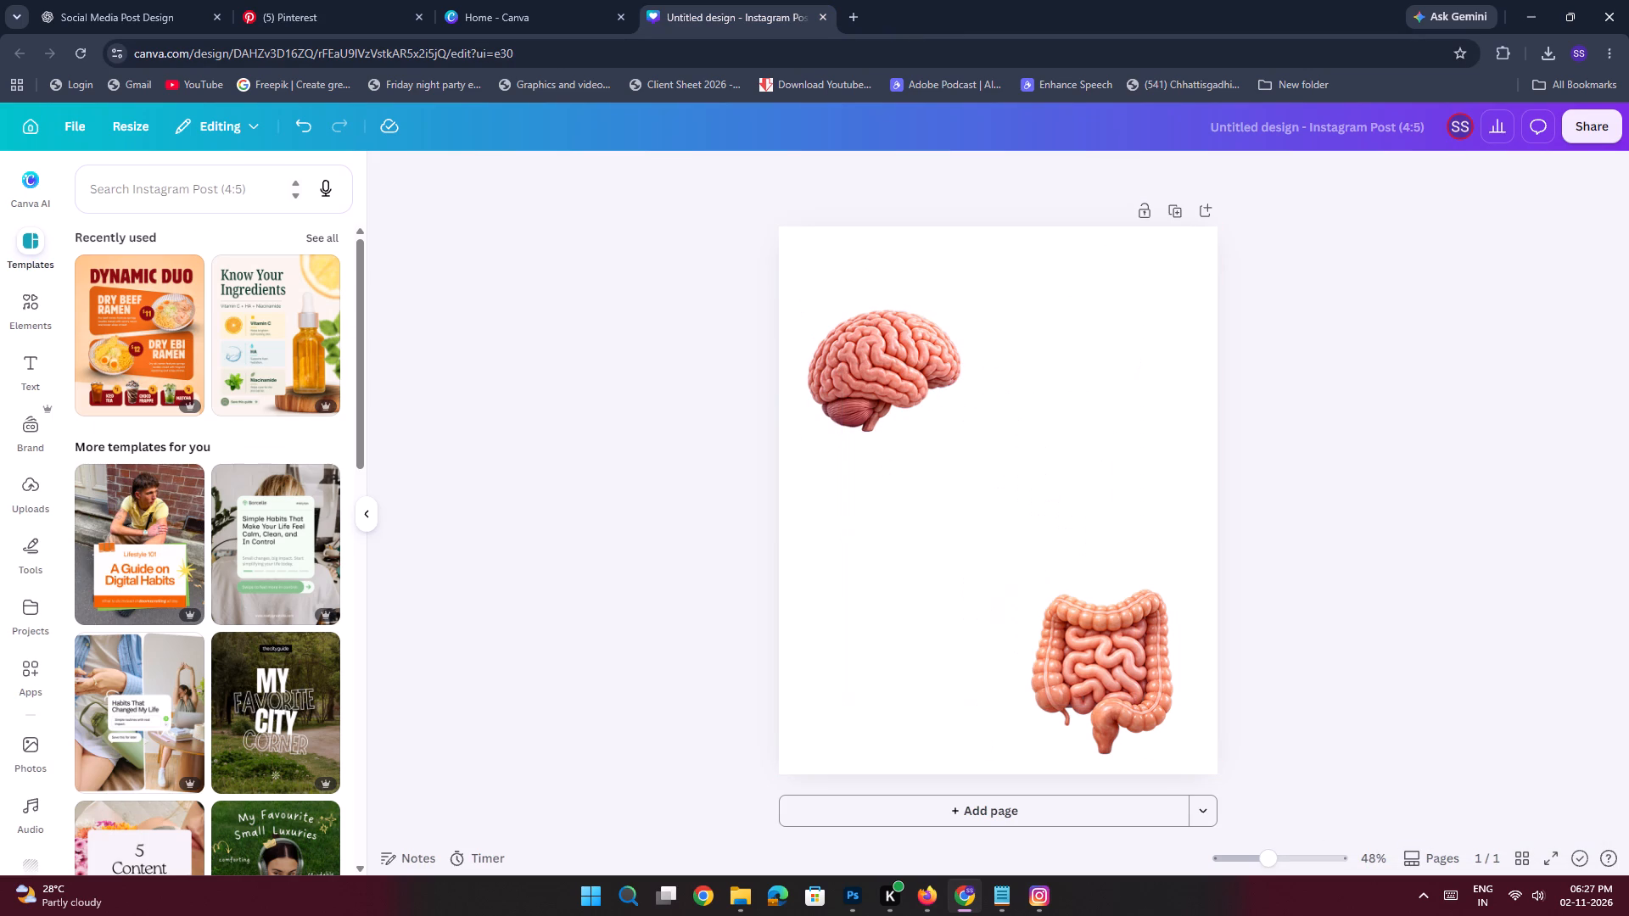
pyautogui.click(1104, 613)
pyautogui.press('Delete')
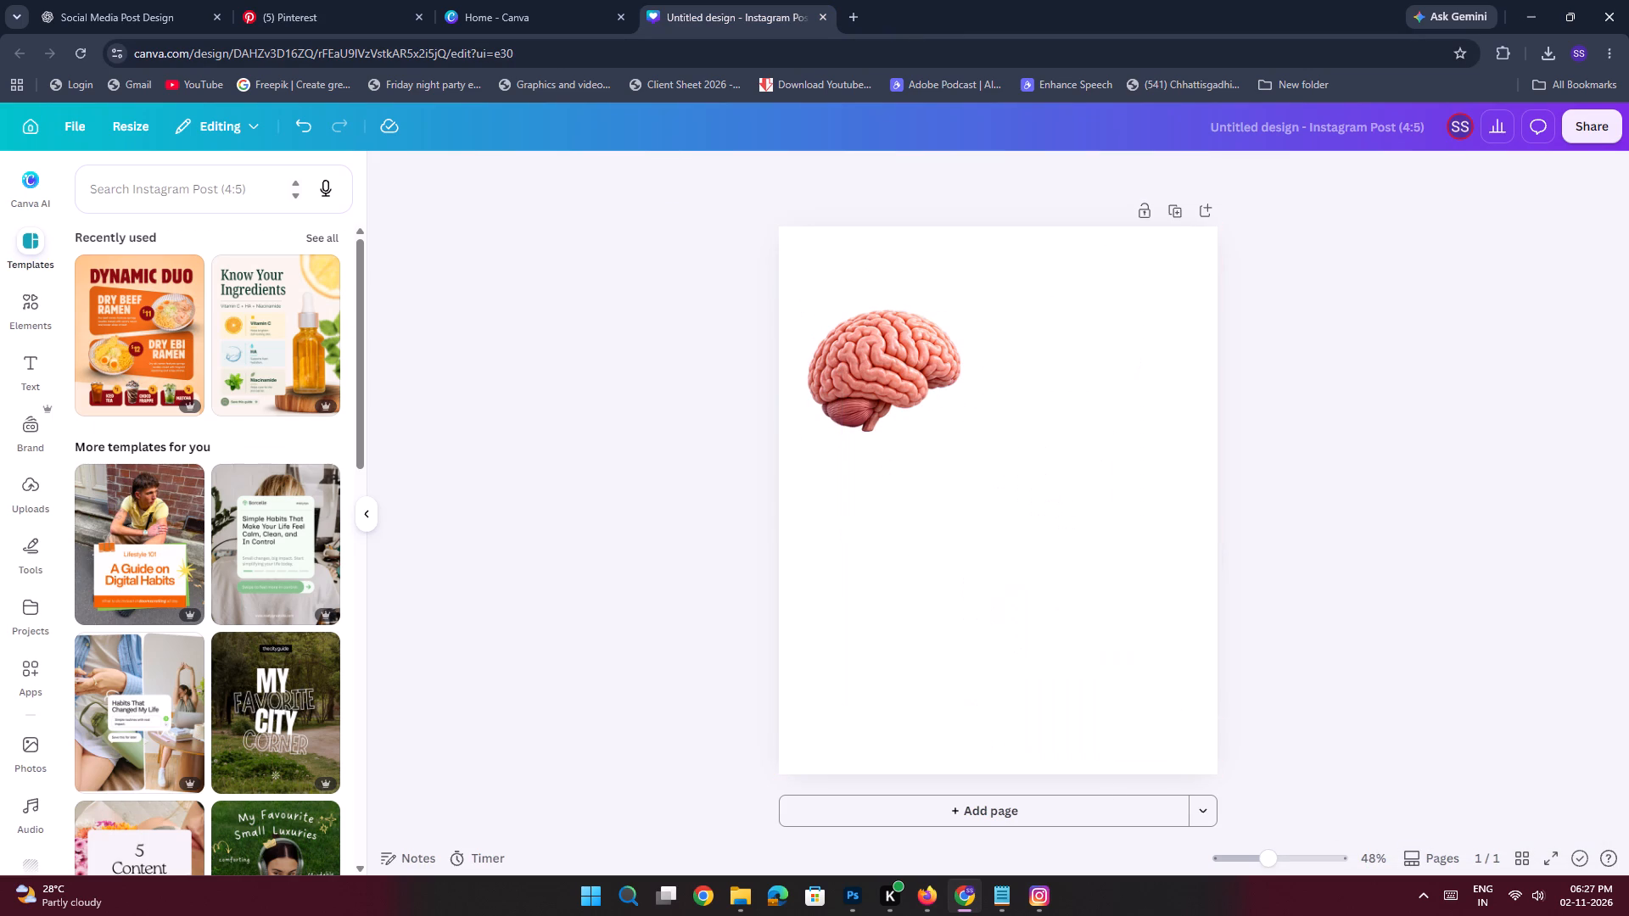
pyautogui.click(879, 343)
pyautogui.press('Delete')
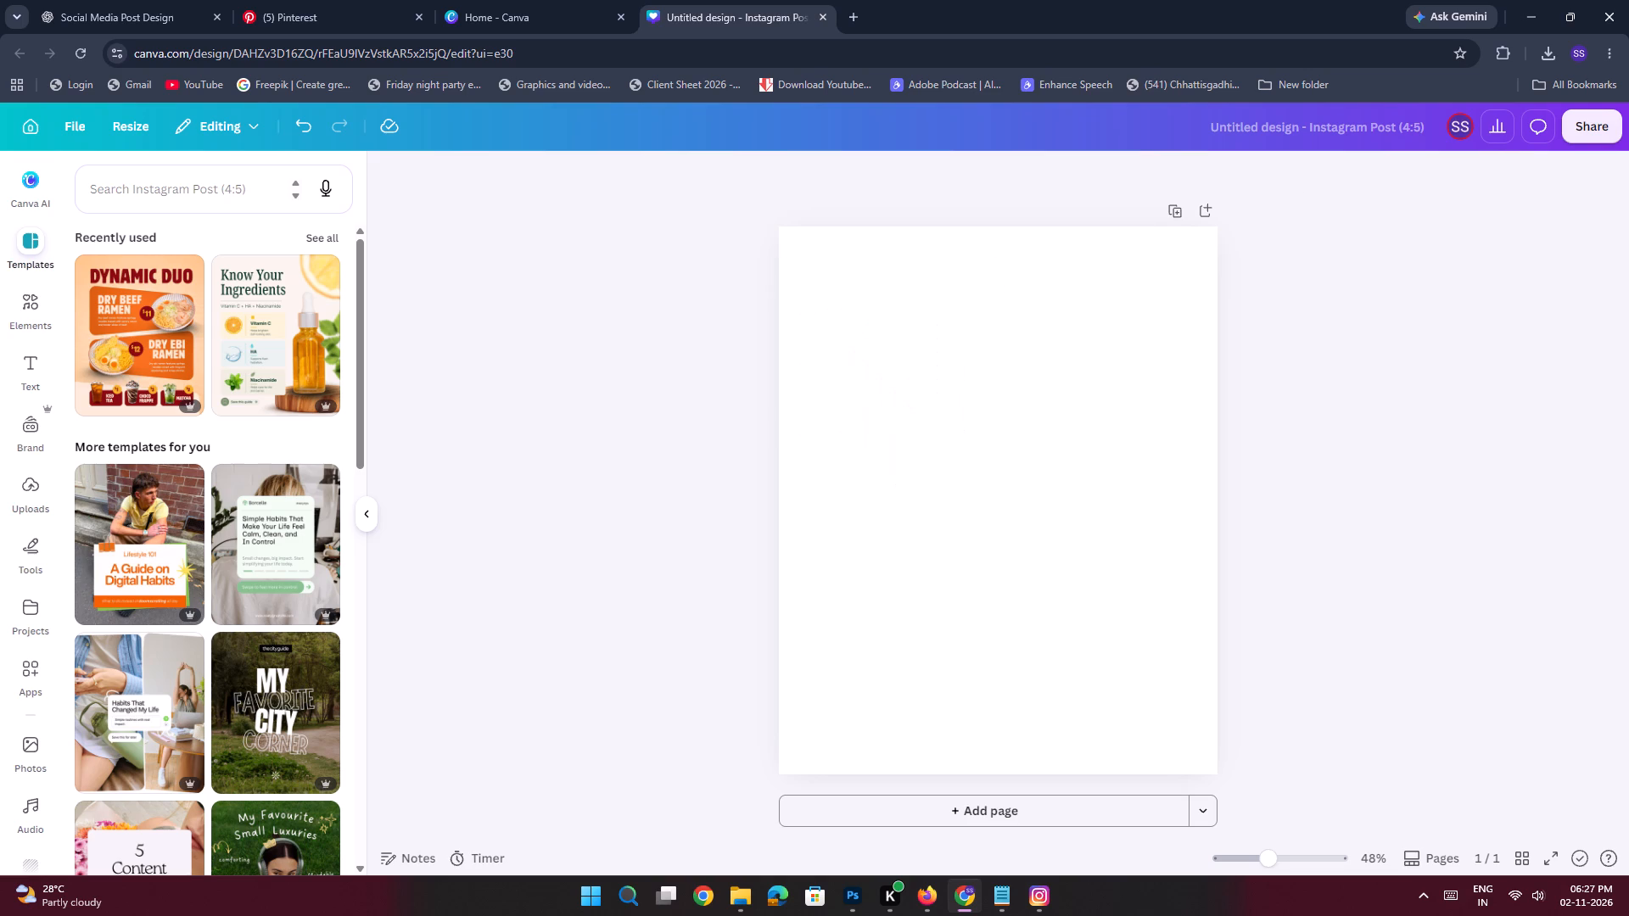
# Search the Canva Instagram Post (4:5) templates for Collage.
pyautogui.click(112, 186)
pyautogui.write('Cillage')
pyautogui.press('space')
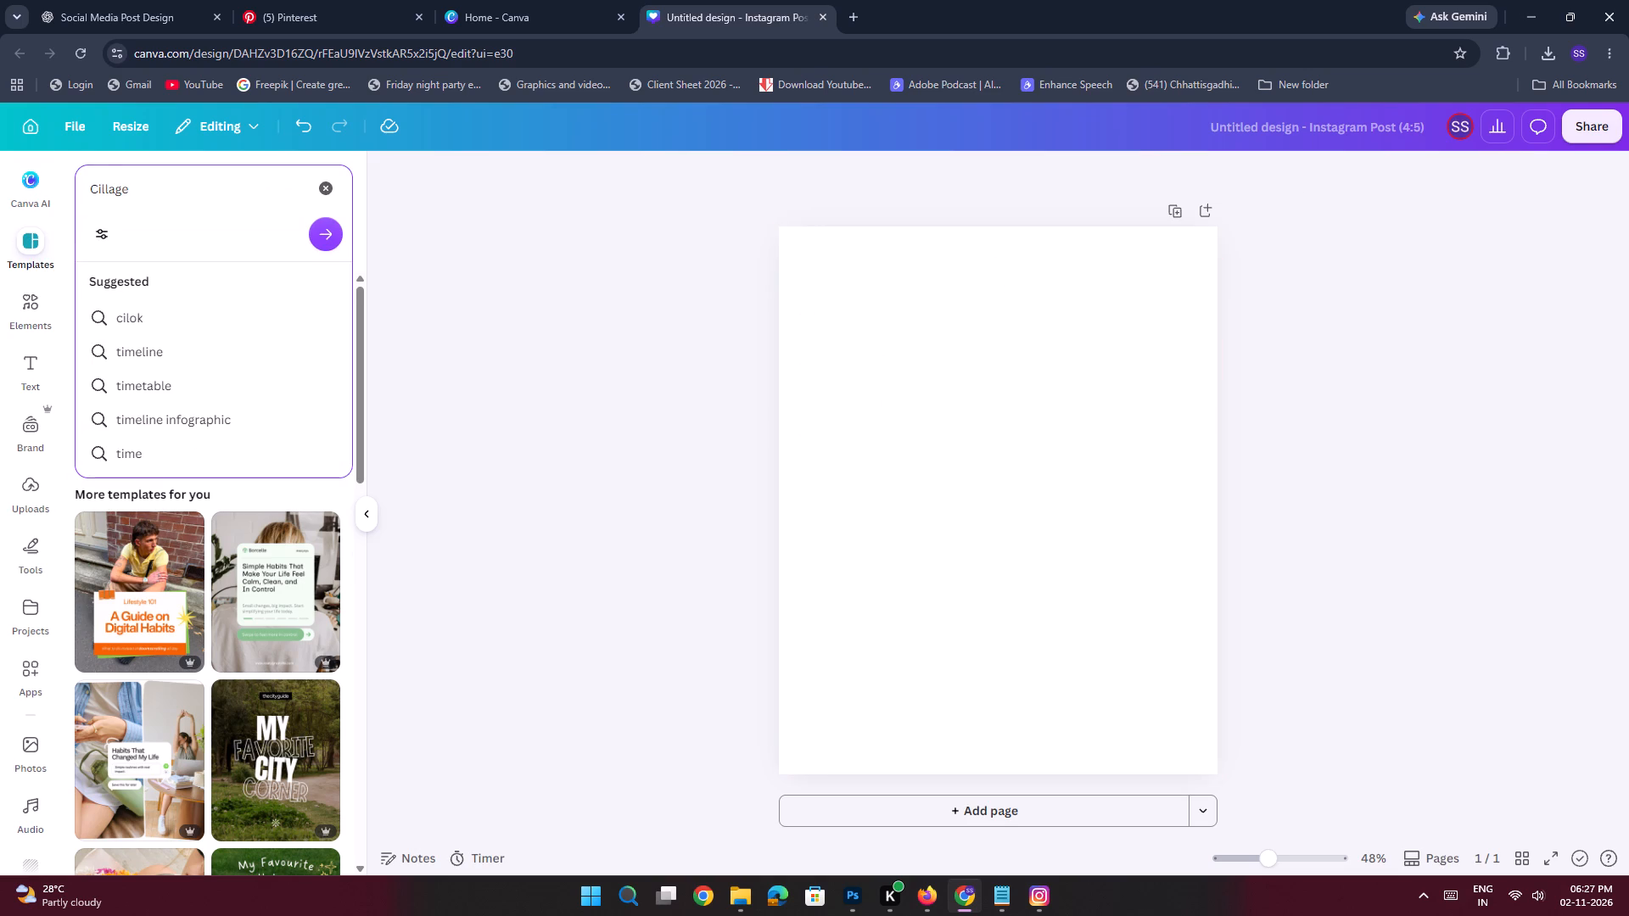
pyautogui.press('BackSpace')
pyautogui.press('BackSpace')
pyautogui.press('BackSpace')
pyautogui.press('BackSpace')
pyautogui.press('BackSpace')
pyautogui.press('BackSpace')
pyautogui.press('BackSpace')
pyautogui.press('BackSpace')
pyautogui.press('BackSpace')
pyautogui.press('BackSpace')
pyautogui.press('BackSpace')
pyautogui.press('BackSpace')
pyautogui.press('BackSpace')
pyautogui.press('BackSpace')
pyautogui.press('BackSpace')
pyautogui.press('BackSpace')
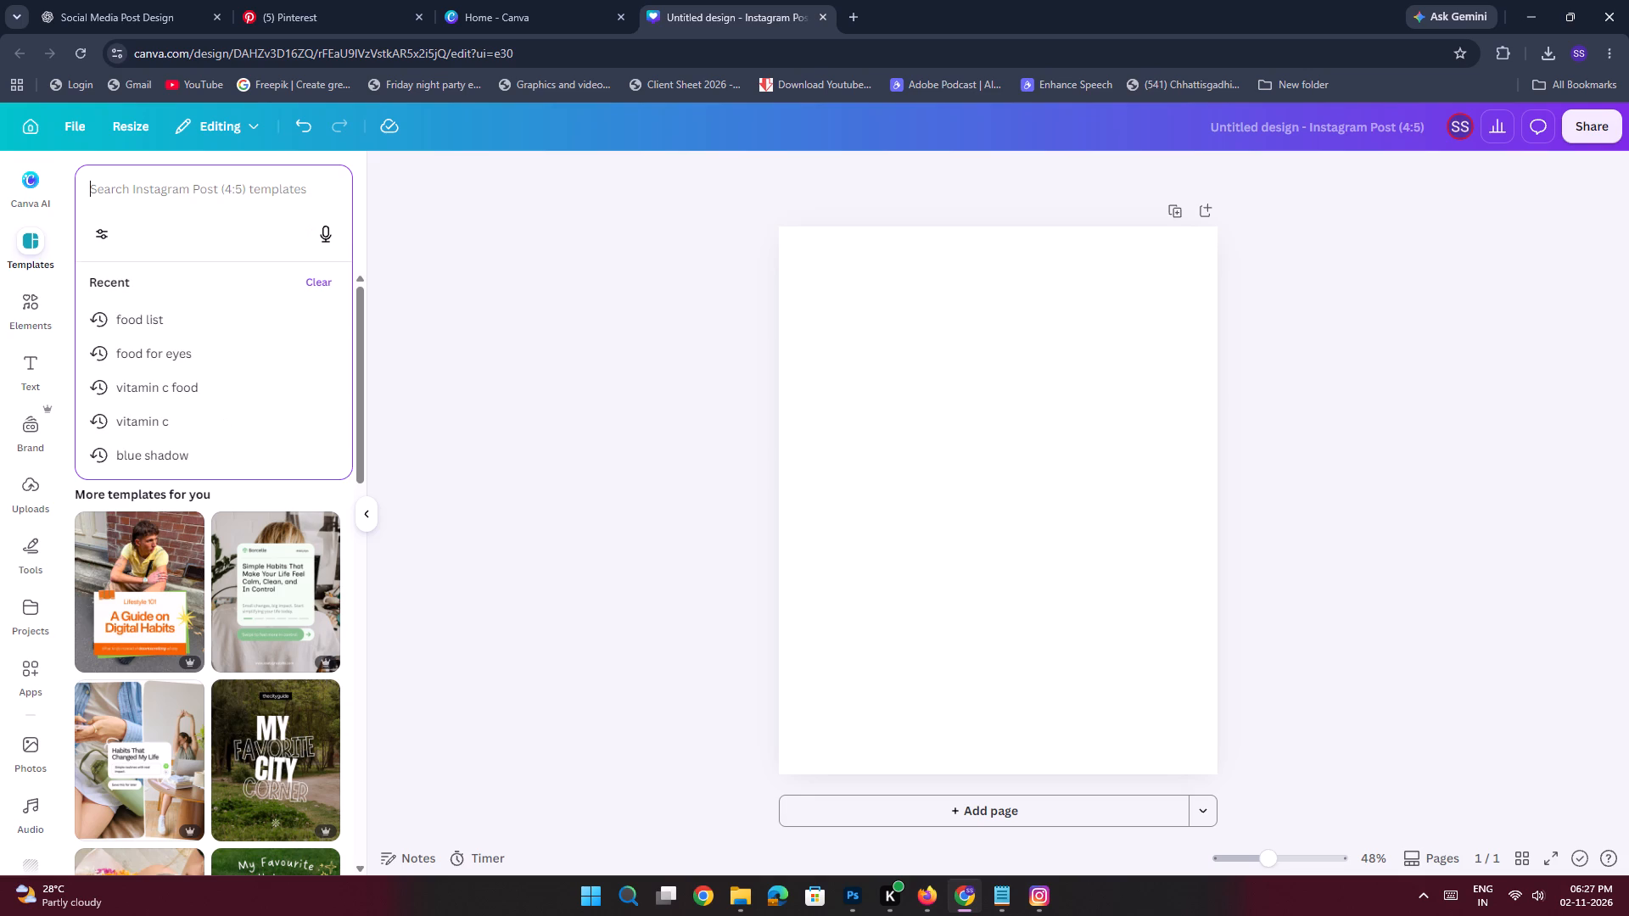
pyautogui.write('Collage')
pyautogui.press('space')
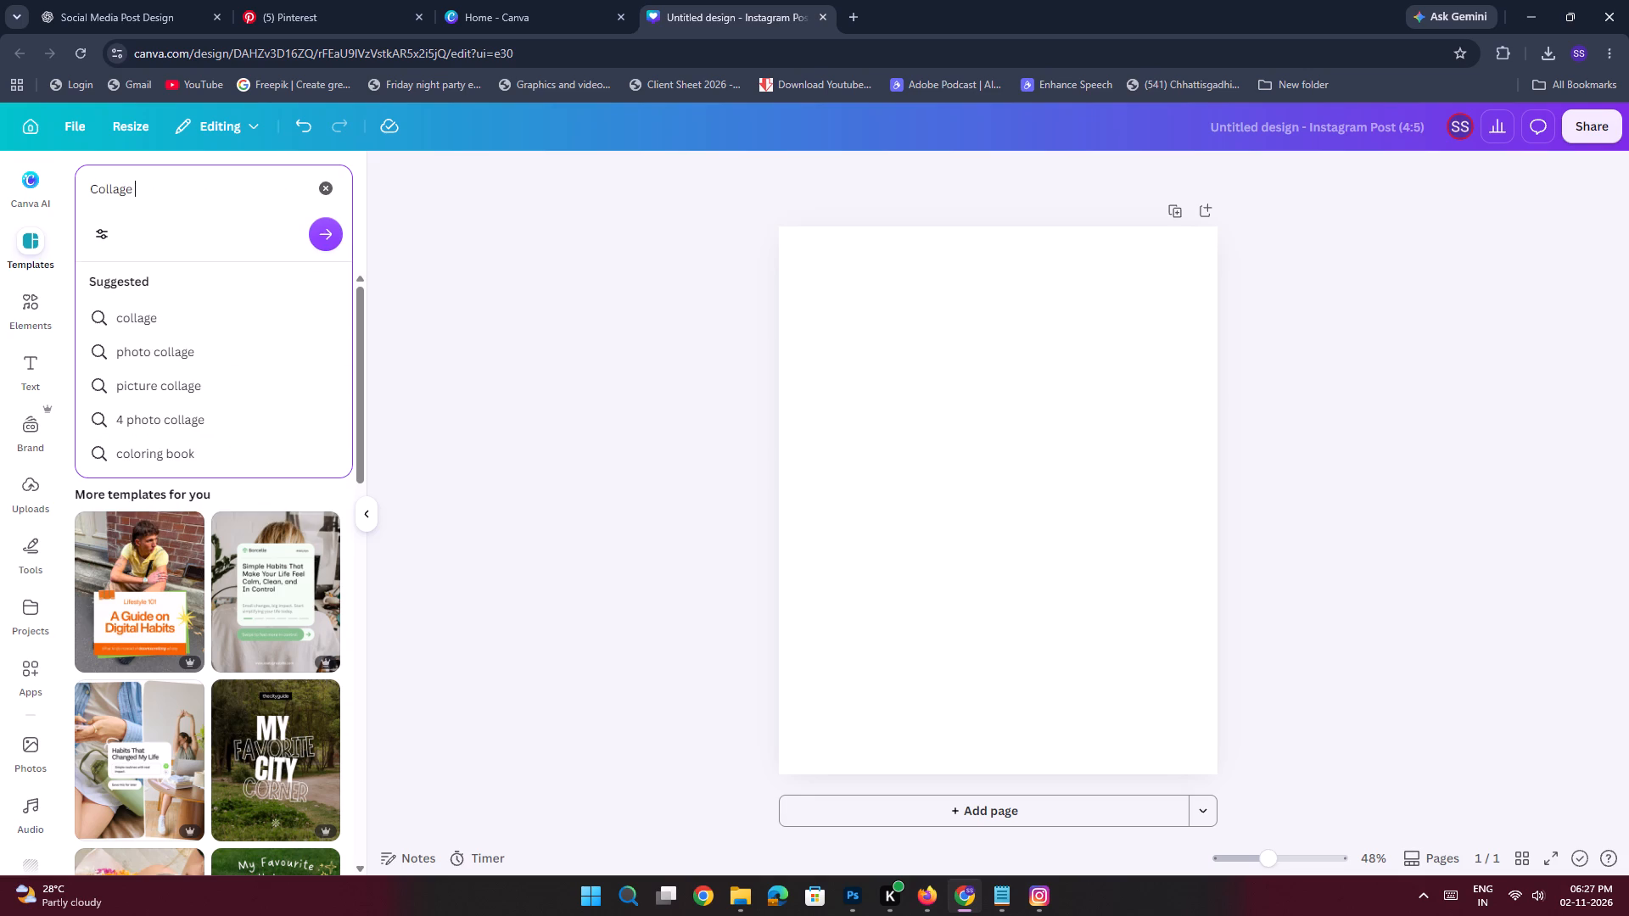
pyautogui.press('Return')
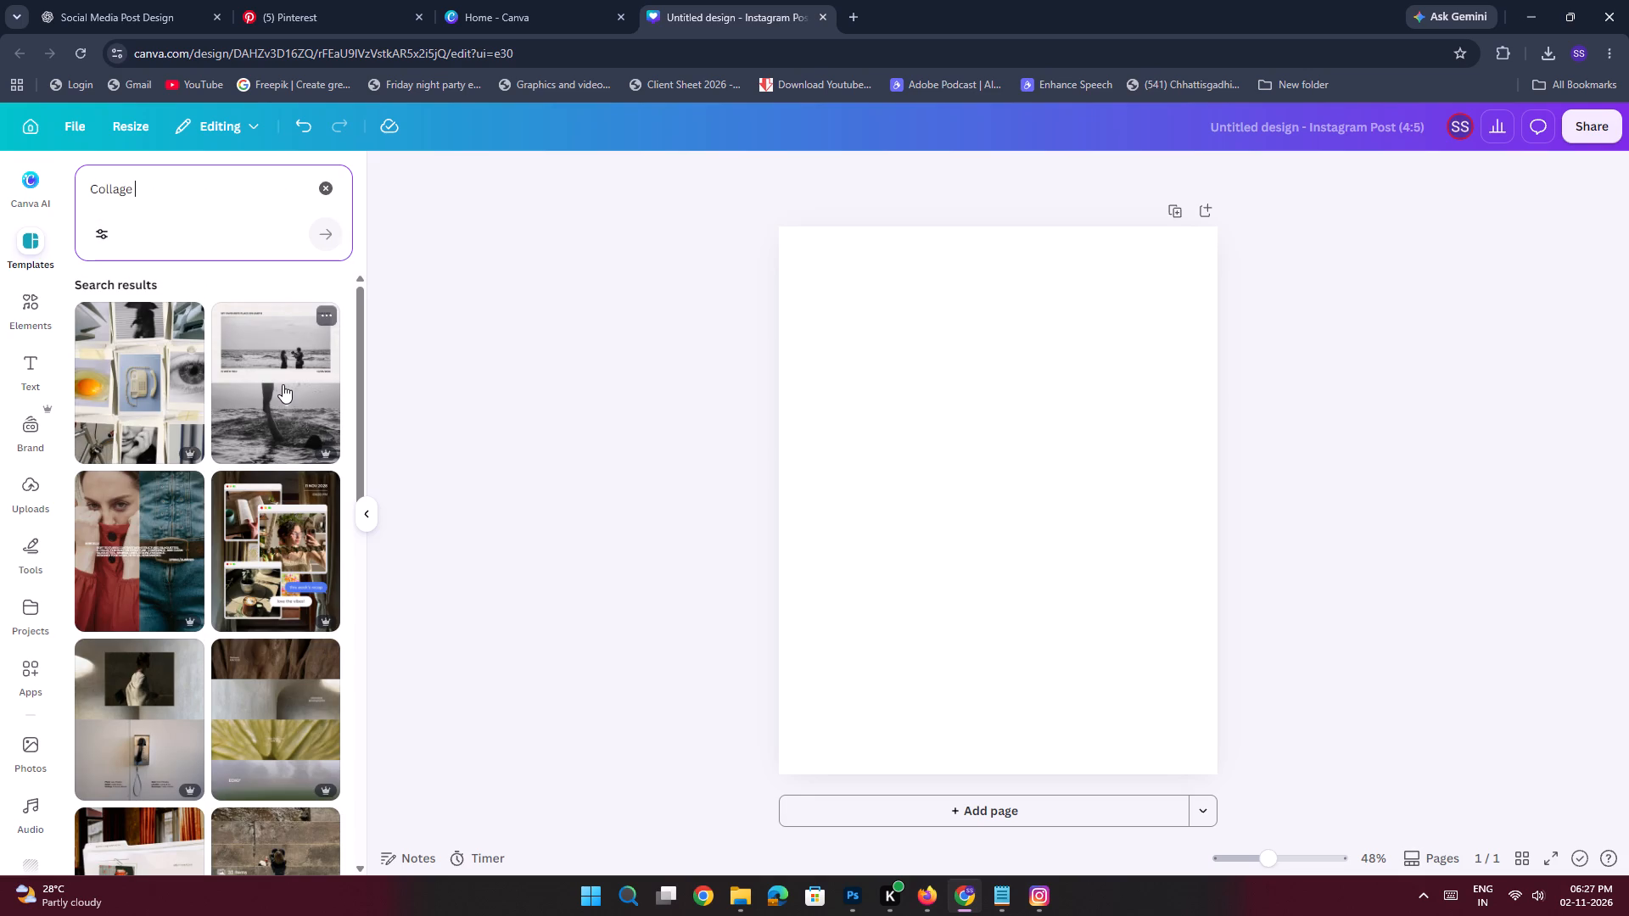
# Examine Canva's Collage template results for a layout idea suited to the clinic slide.
pyautogui.scroll(-5, 283, 384)
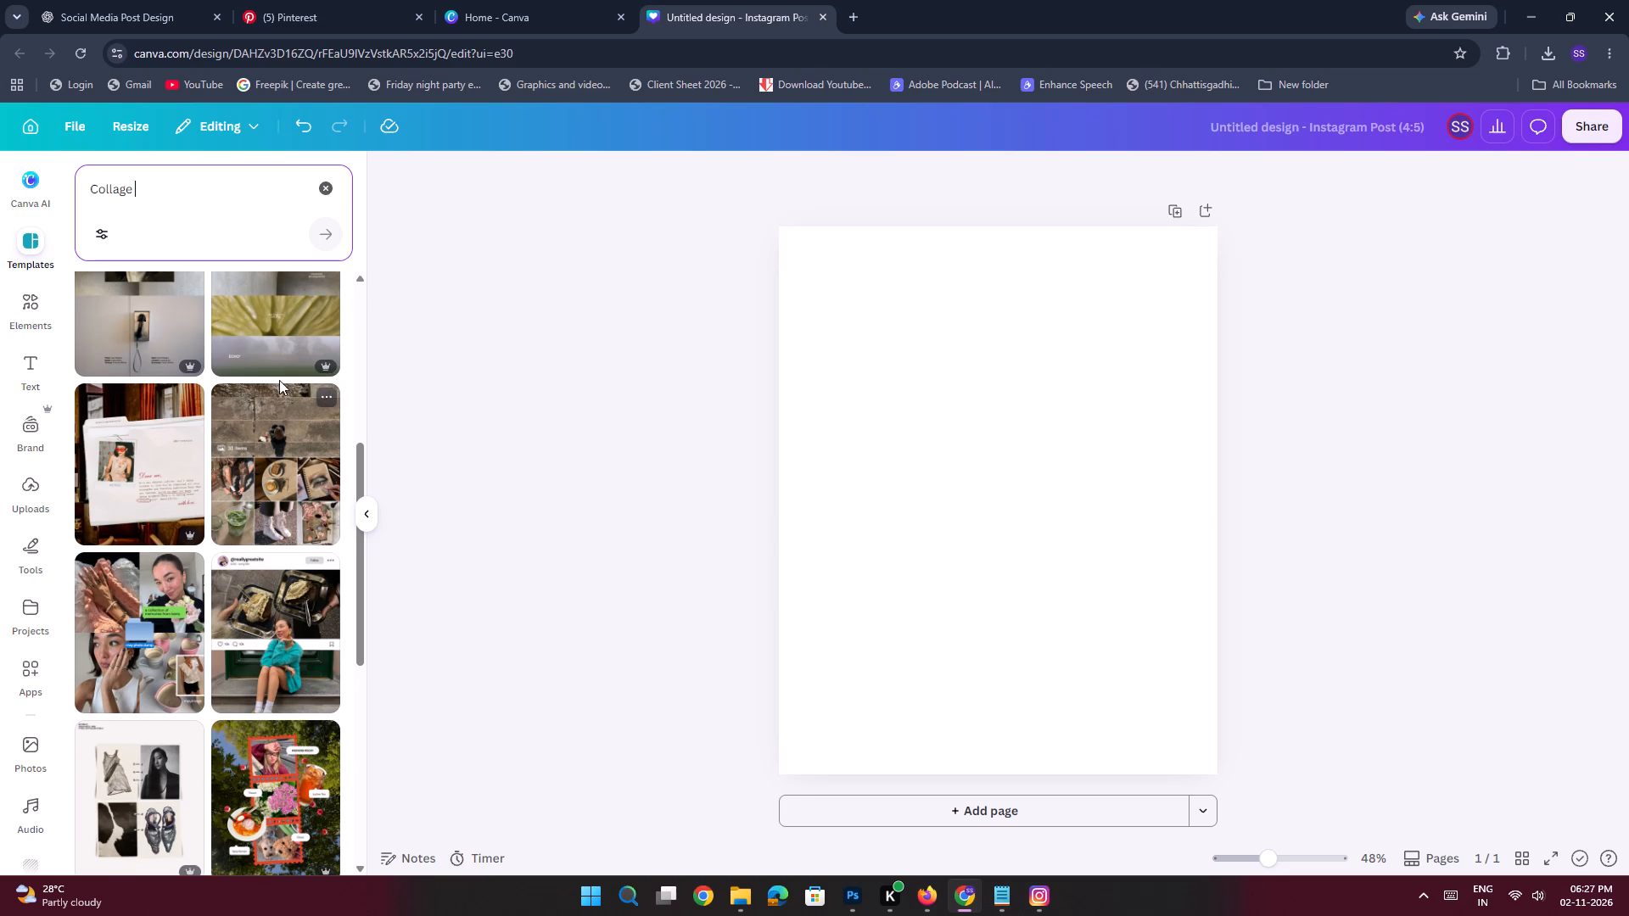
pyautogui.scroll(-6, 276, 377)
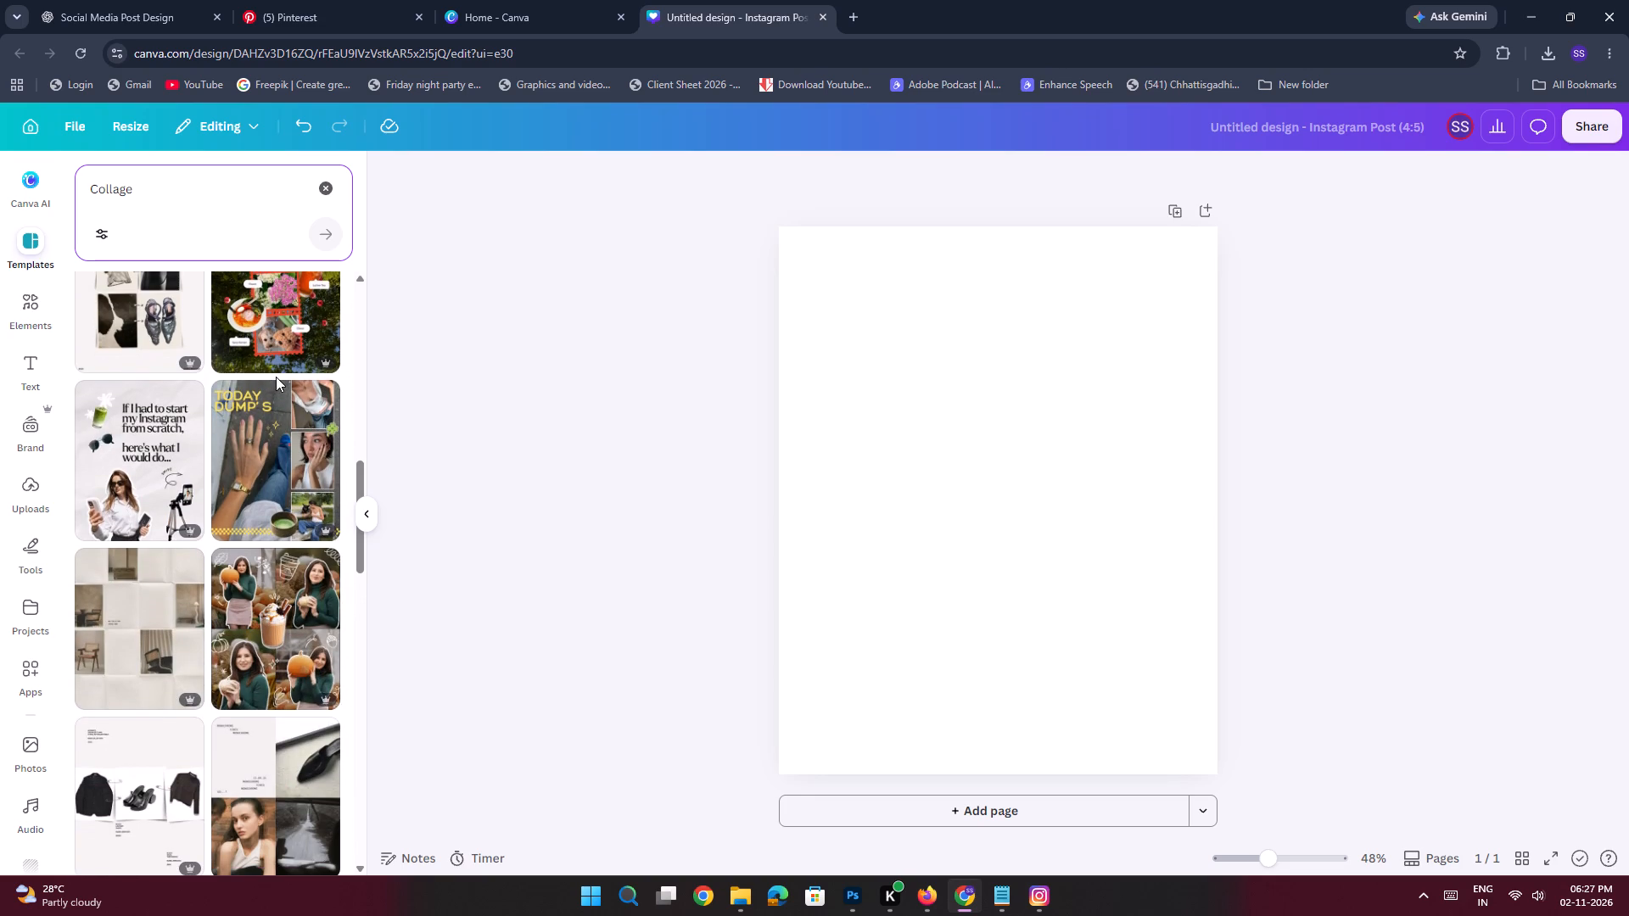
pyautogui.scroll(-2, 276, 377)
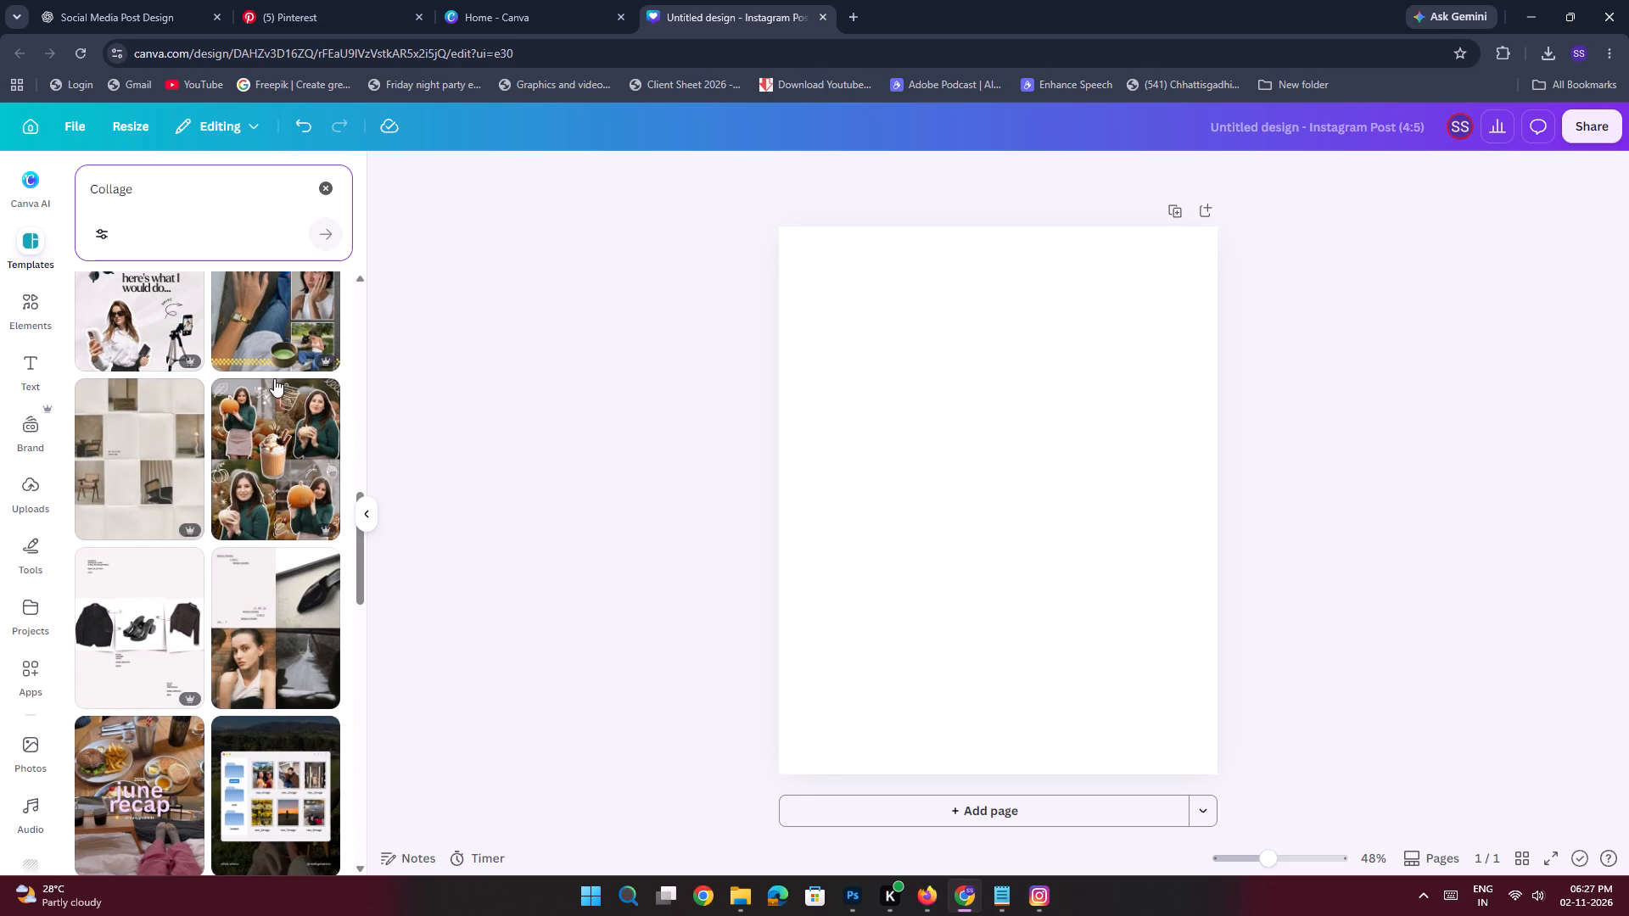
pyautogui.scroll(-4, 274, 378)
pyautogui.scroll(-3, 213, 410)
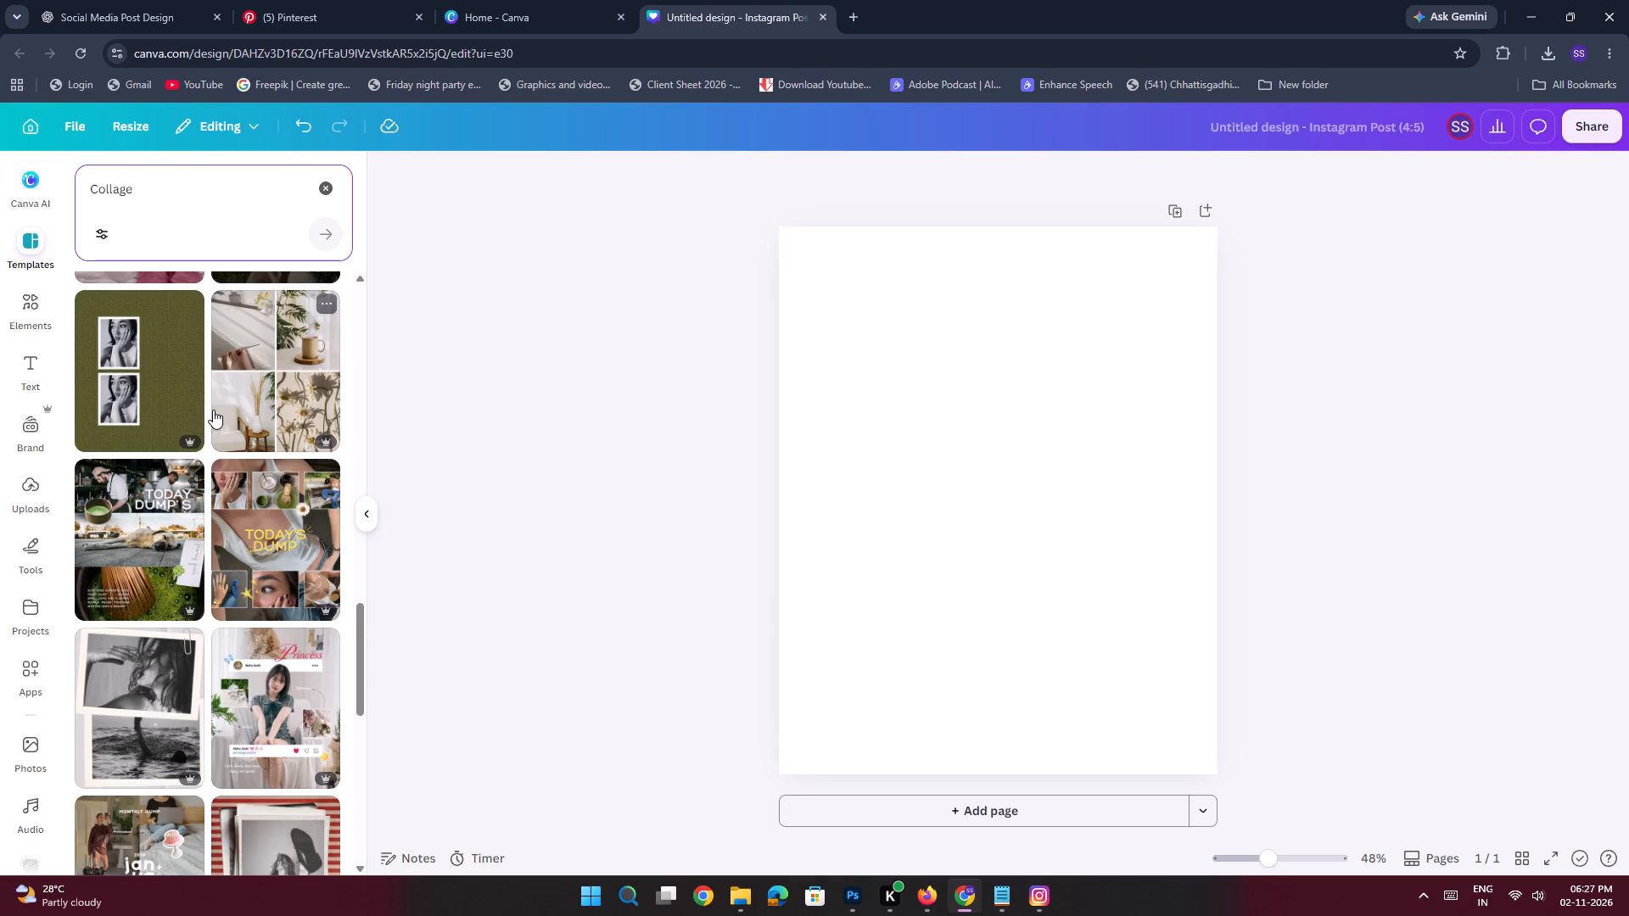
pyautogui.scroll(-3, 213, 410)
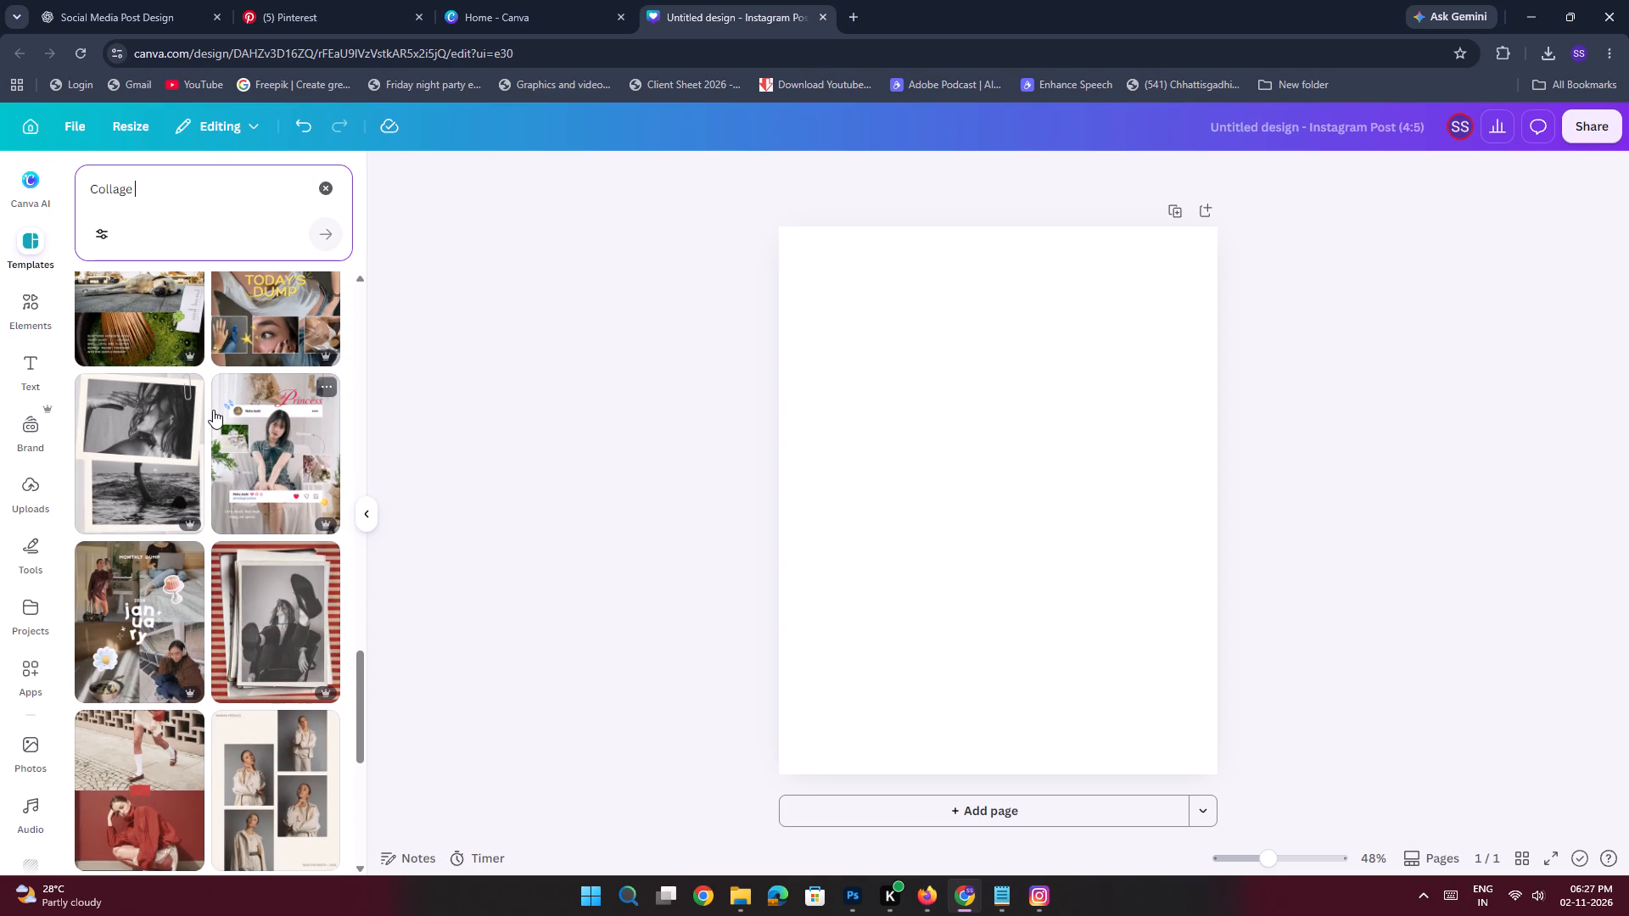
pyautogui.scroll(-3, 213, 410)
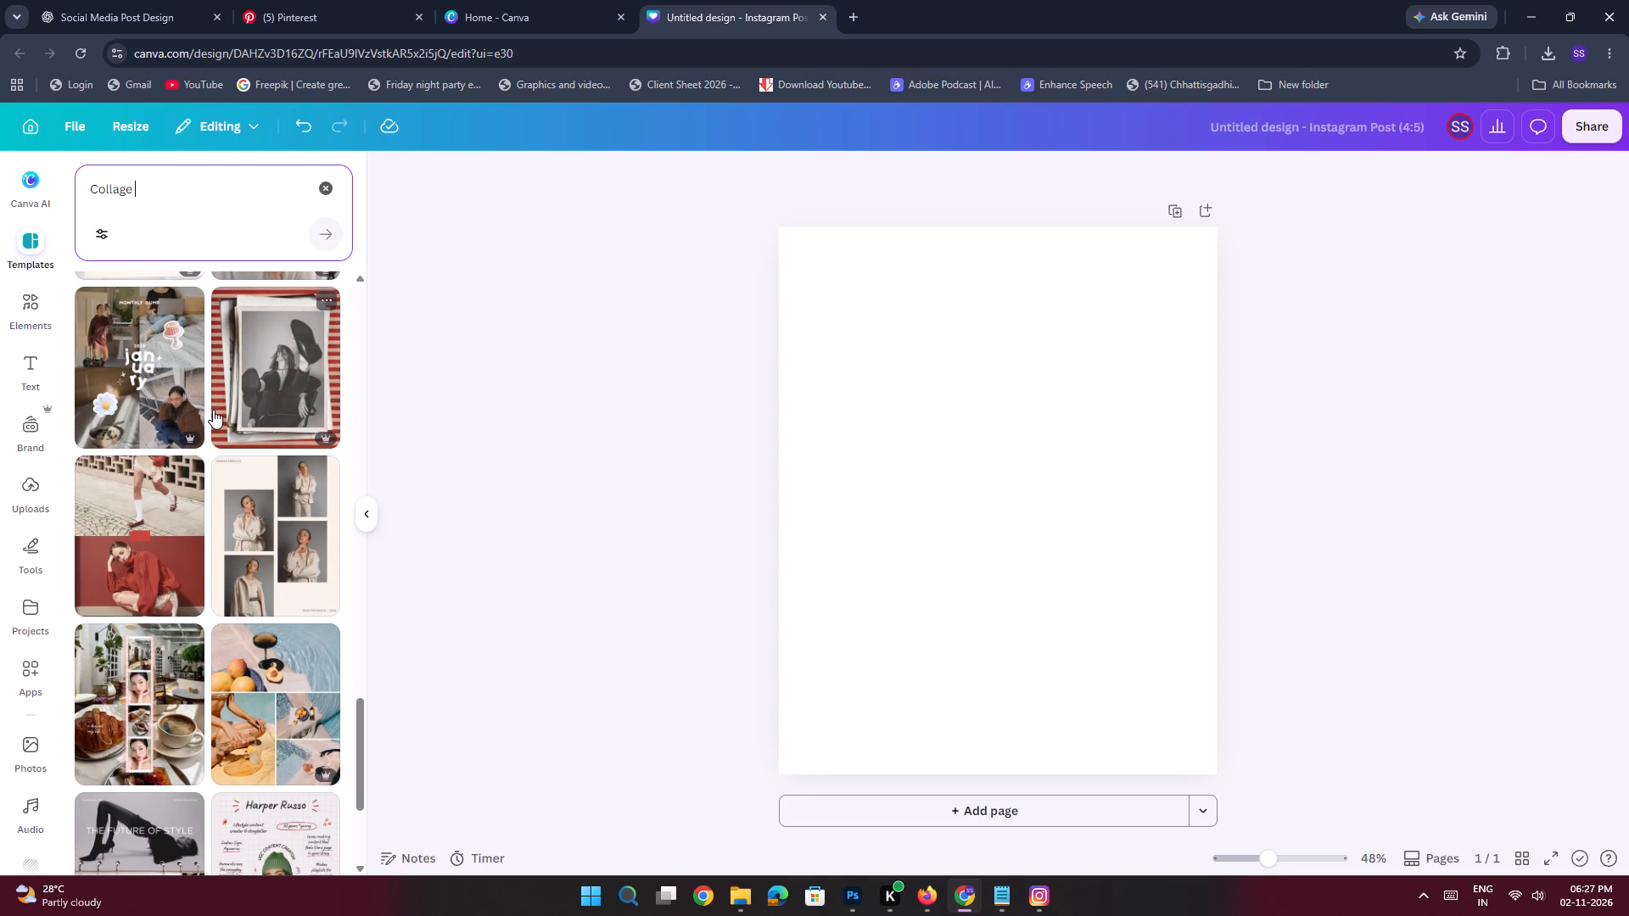
pyautogui.scroll(-3, 213, 410)
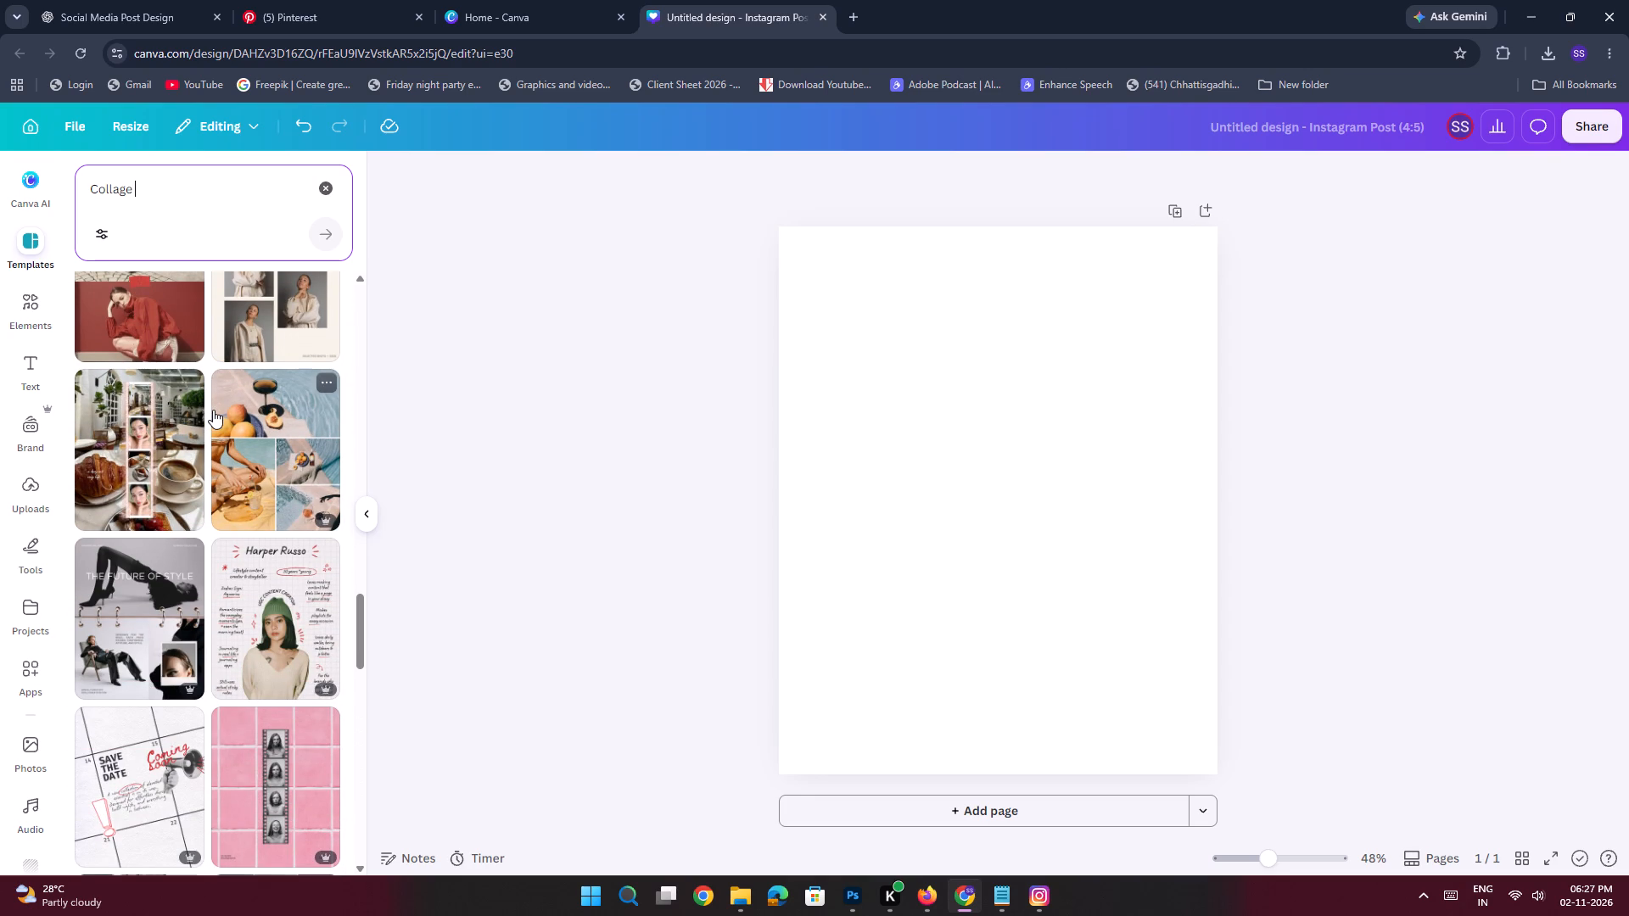
pyautogui.scroll(-3, 213, 410)
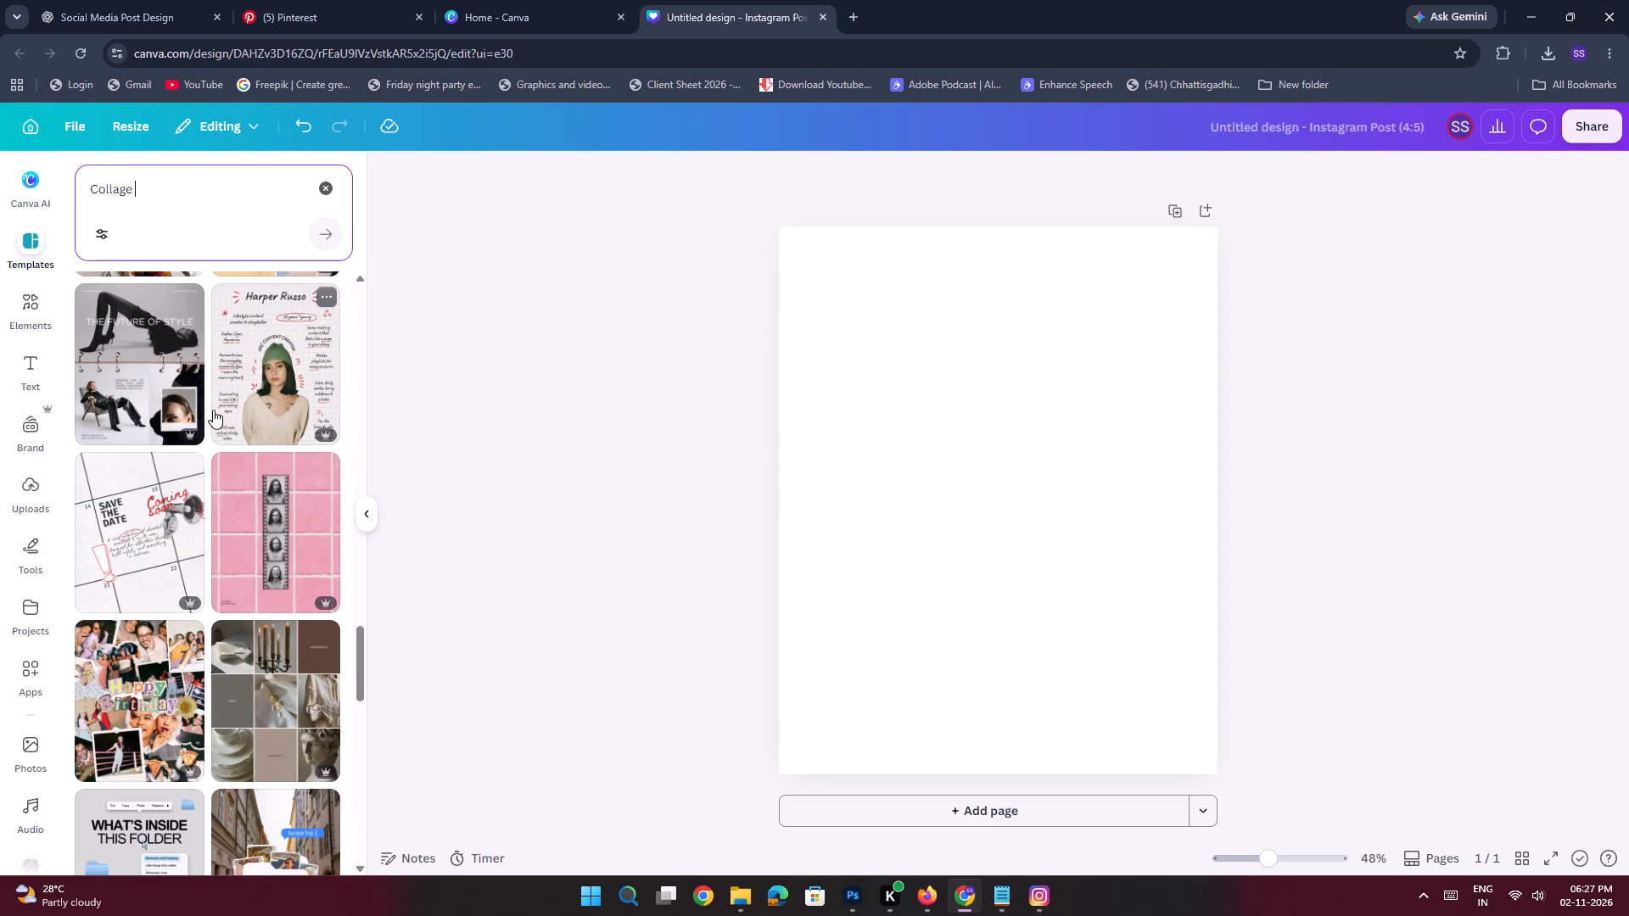
pyautogui.scroll(-3, 213, 410)
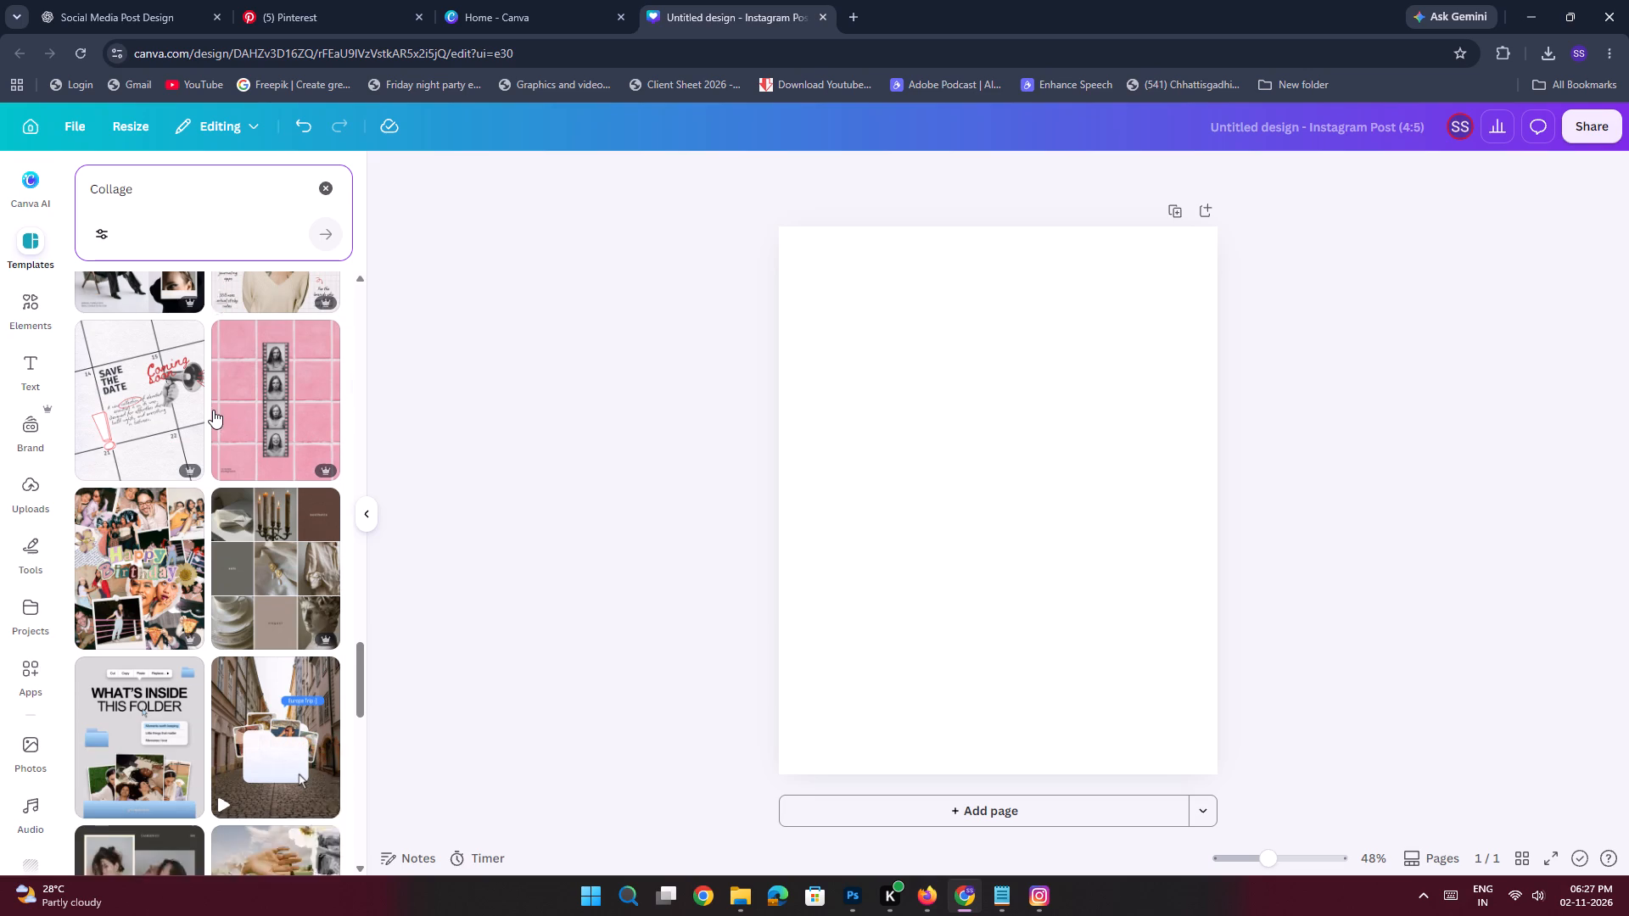
pyautogui.scroll(-3, 213, 410)
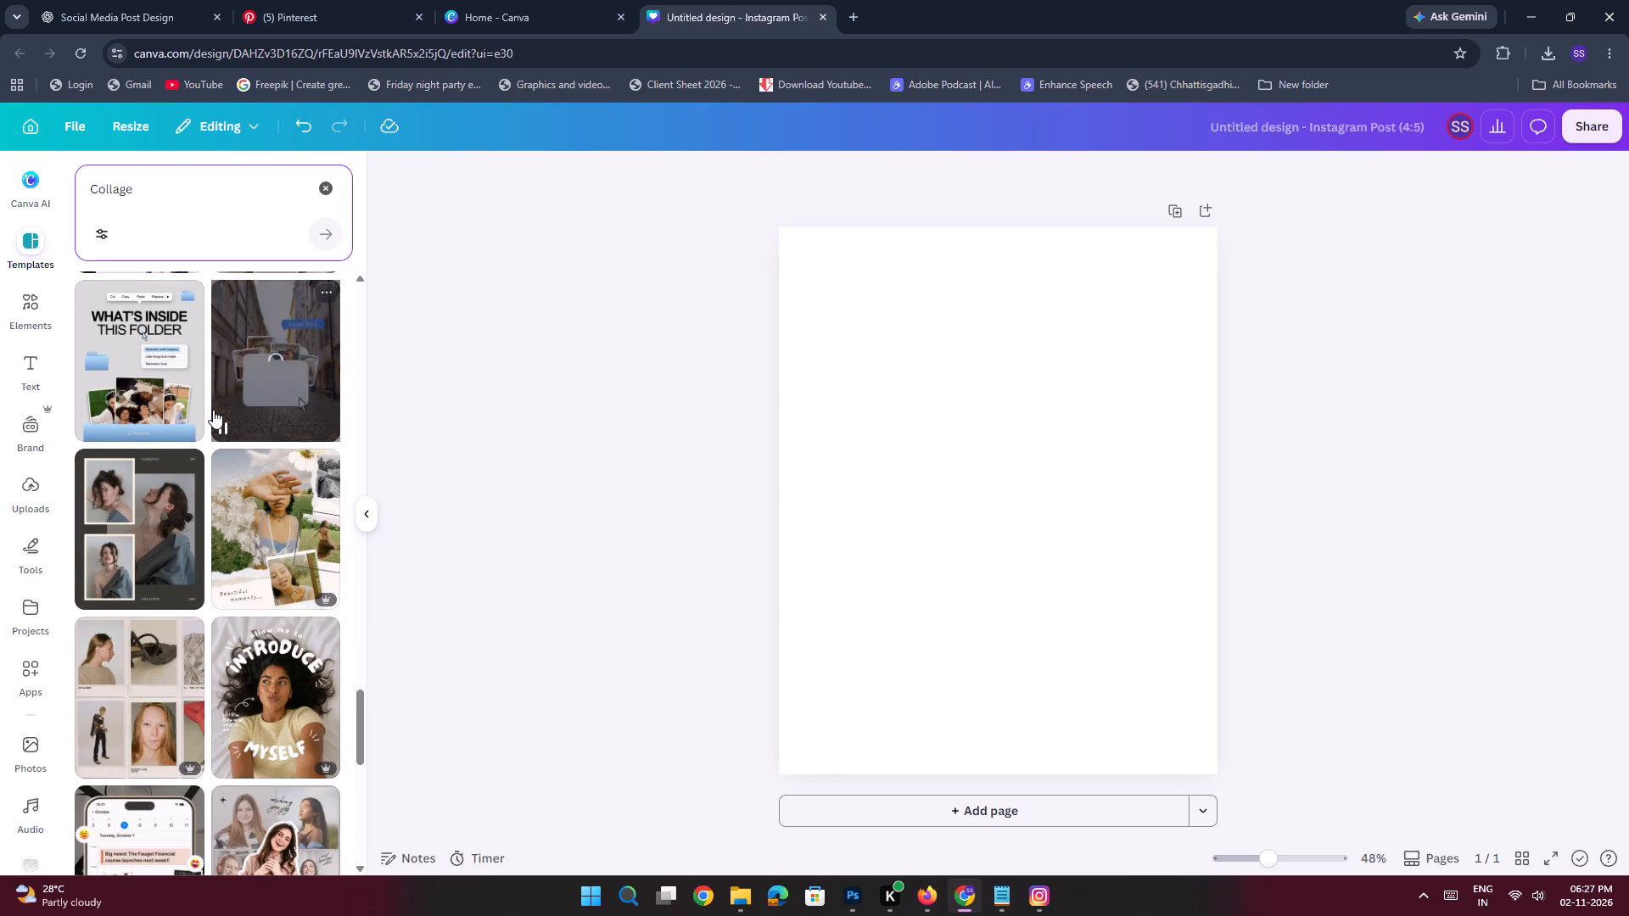
pyautogui.scroll(-6, 213, 410)
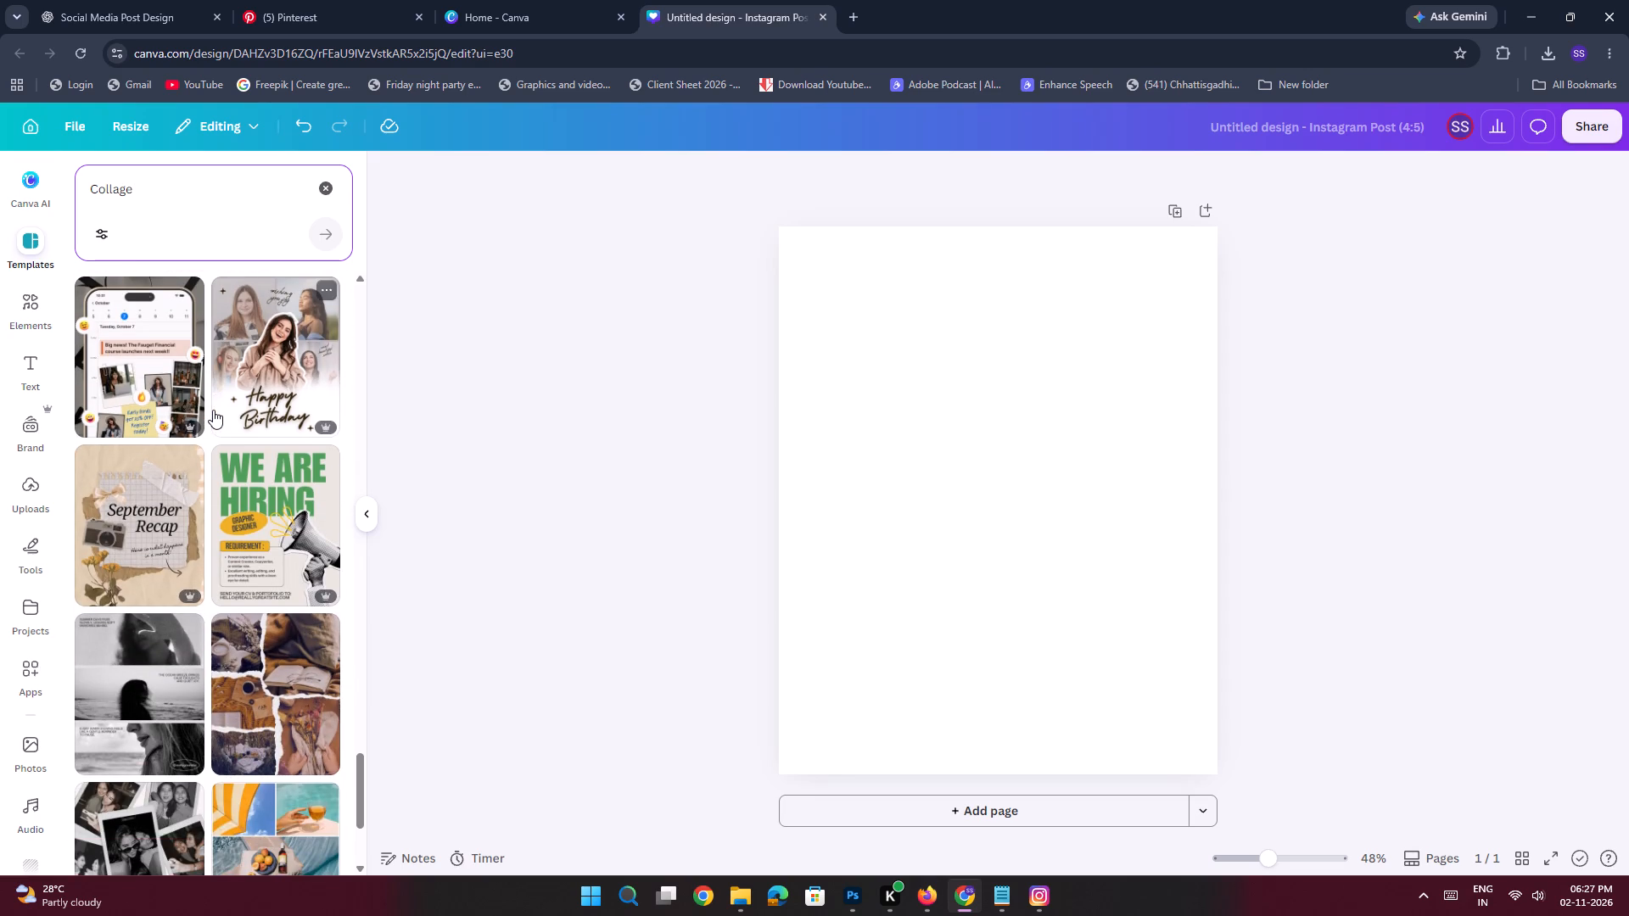
pyautogui.scroll(4, 213, 410)
pyautogui.scroll(-3, 213, 410)
pyautogui.scroll(2, 213, 410)
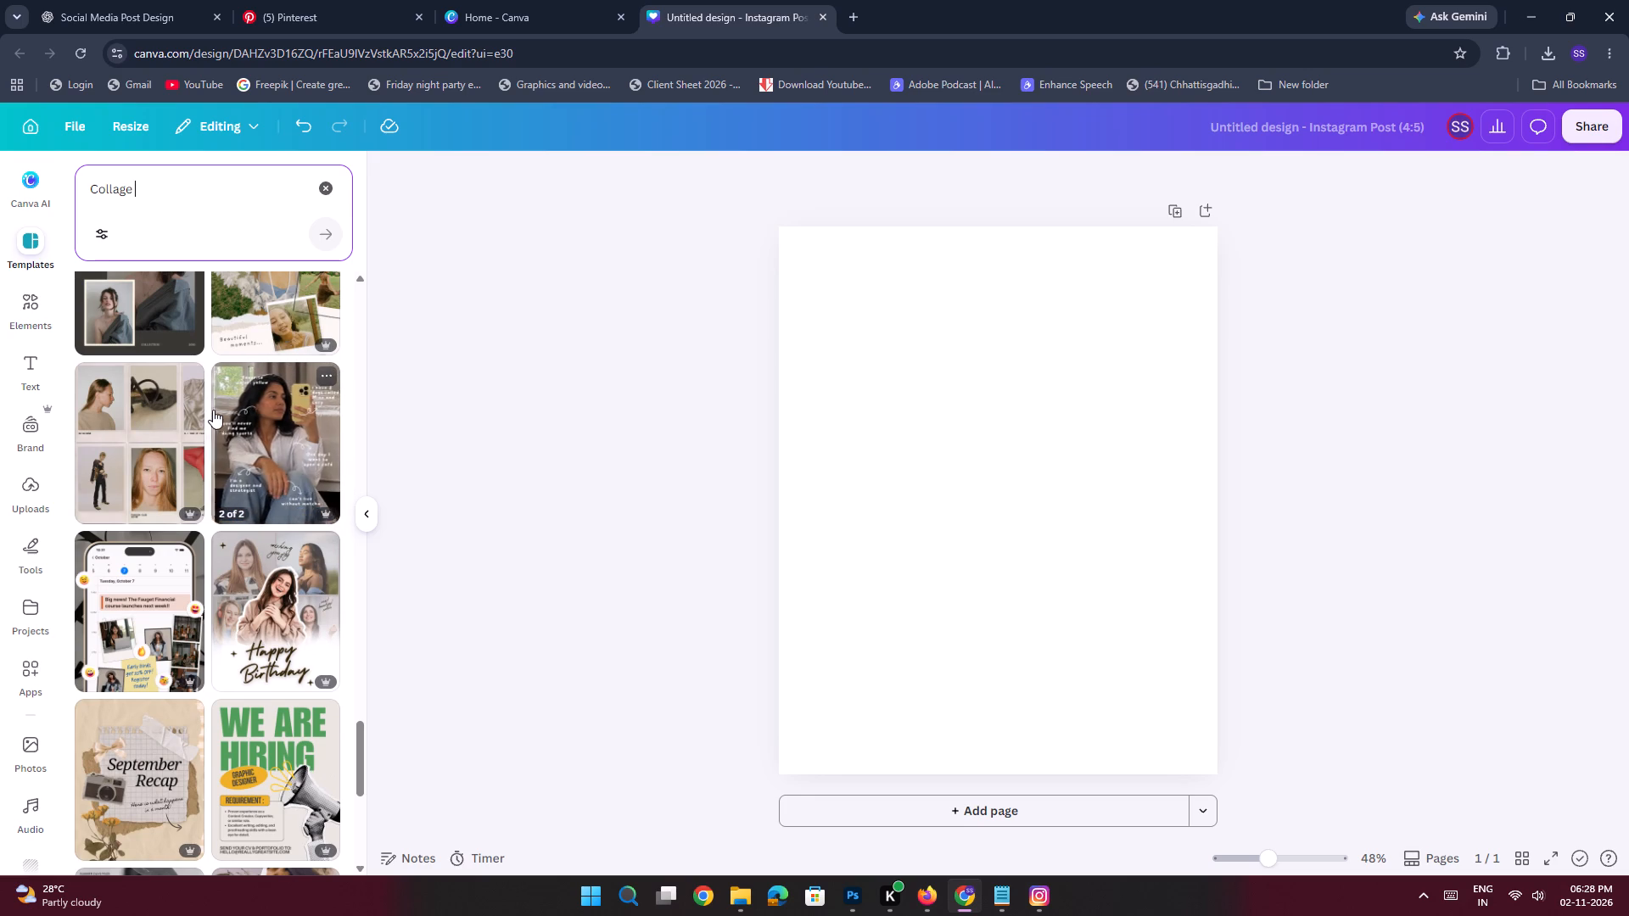
pyautogui.scroll(-6, 213, 410)
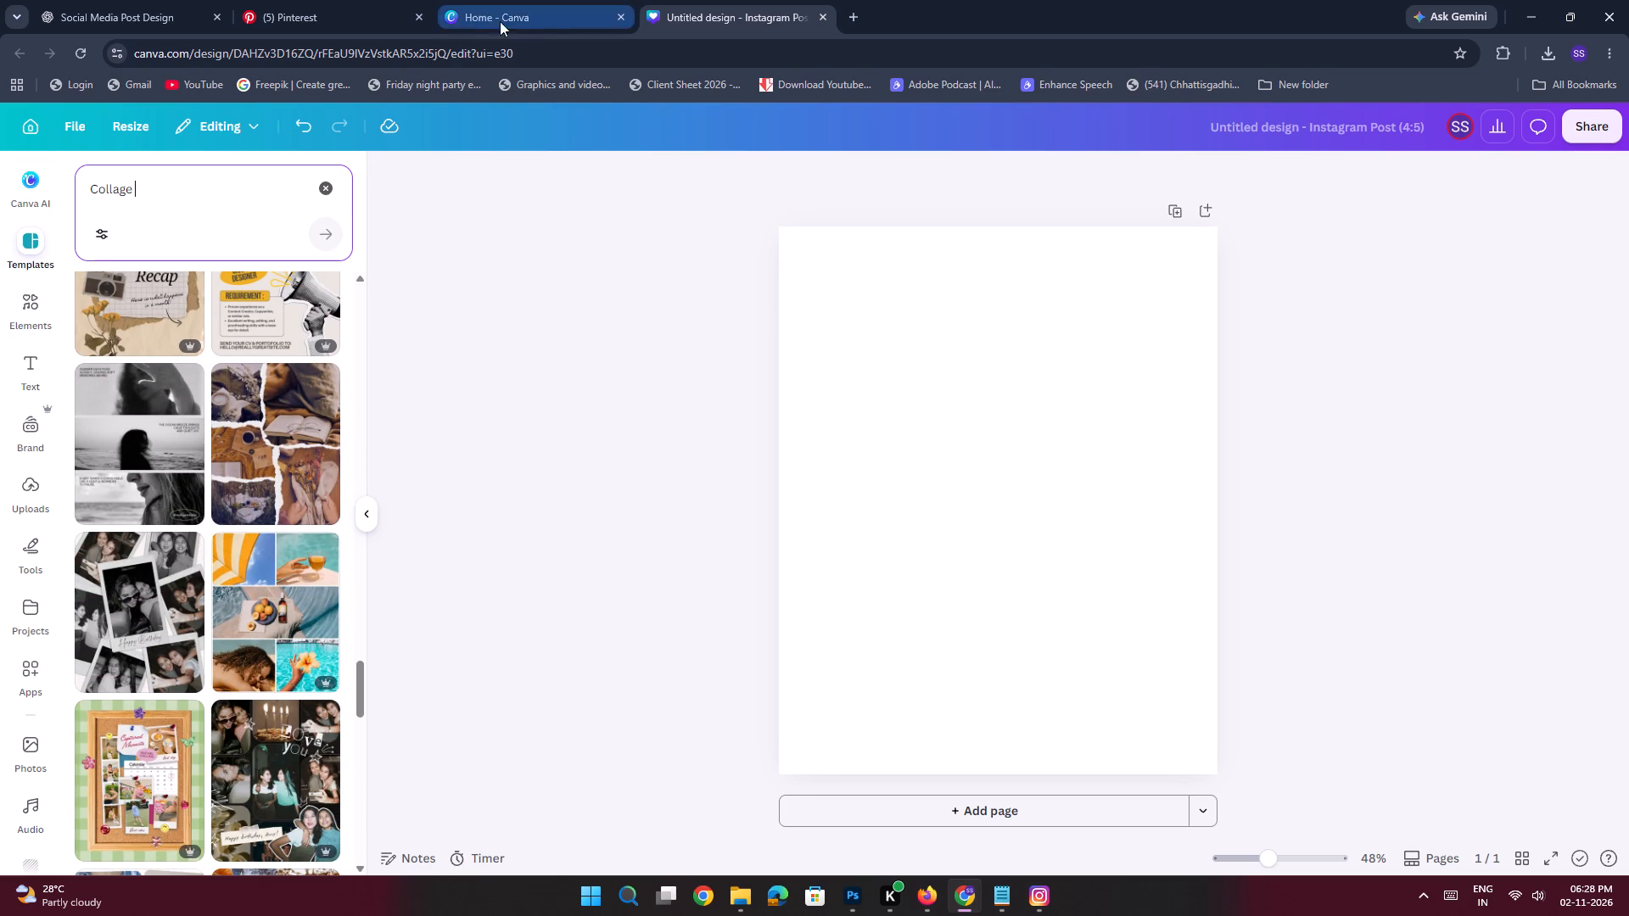
pyautogui.click(854, 17)
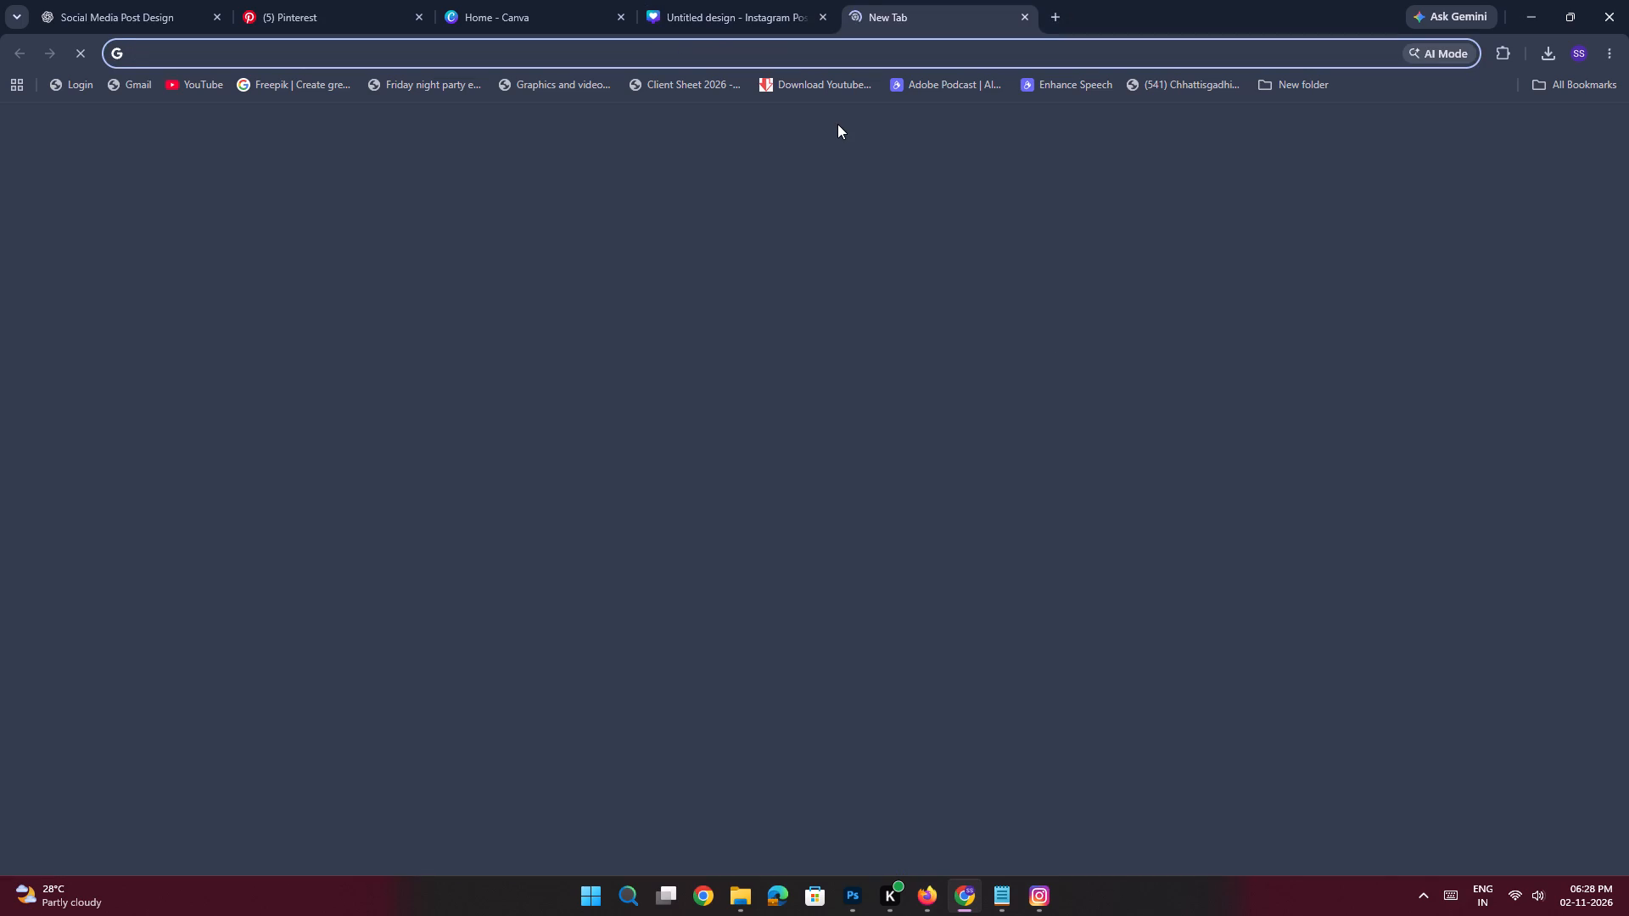
pyautogui.click(656, 349)
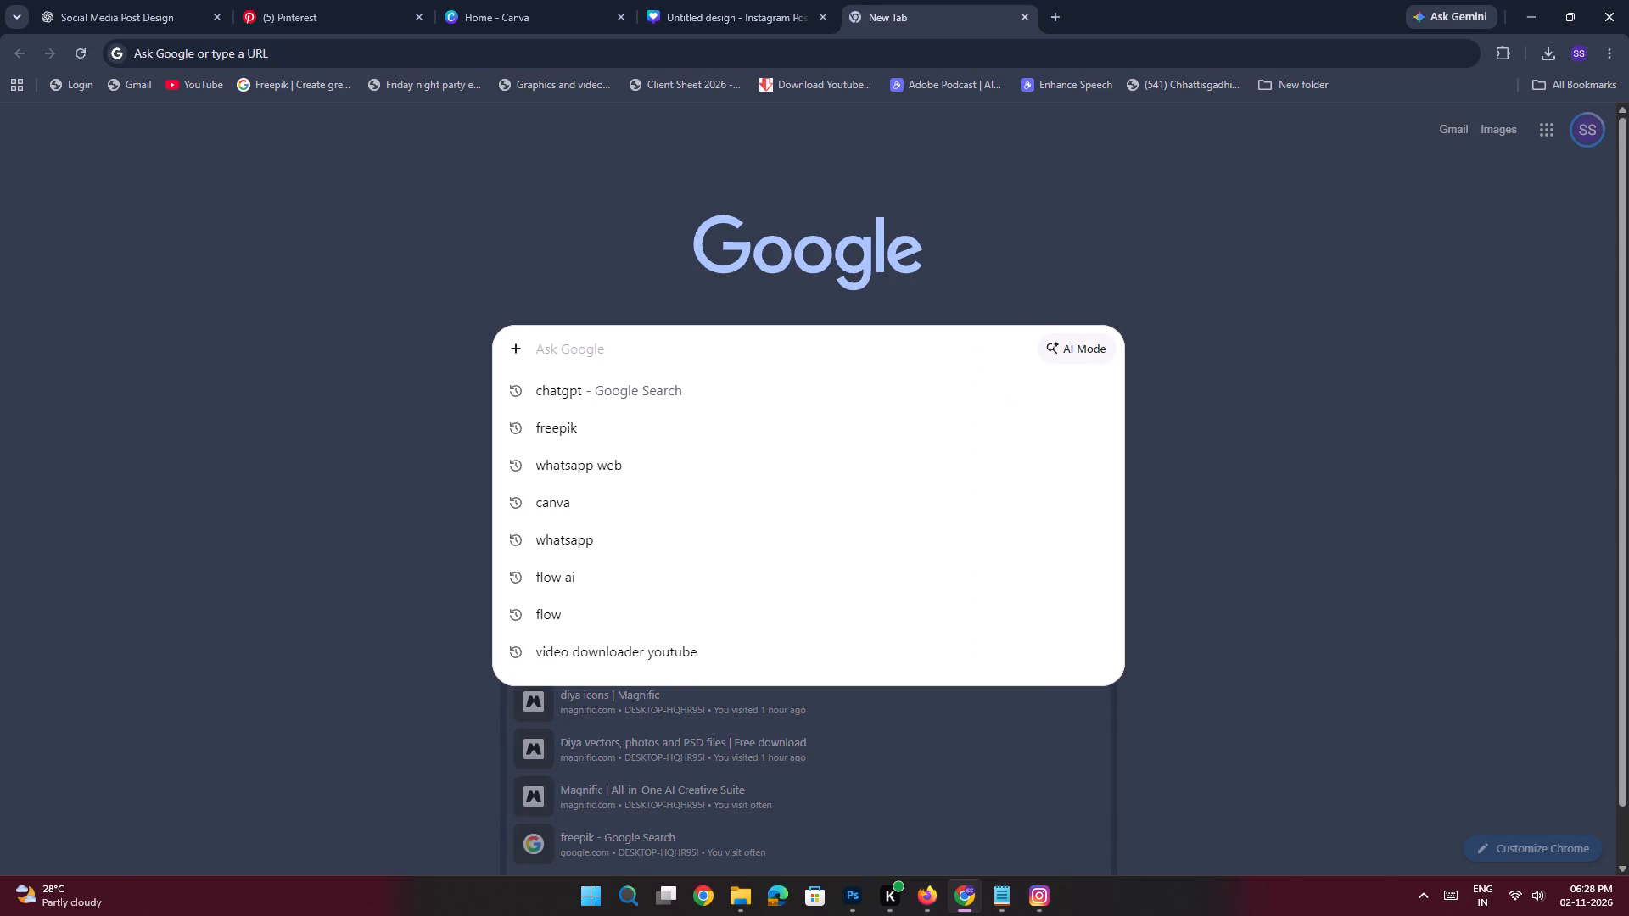
pyautogui.press('Down')
pyautogui.press('Down')
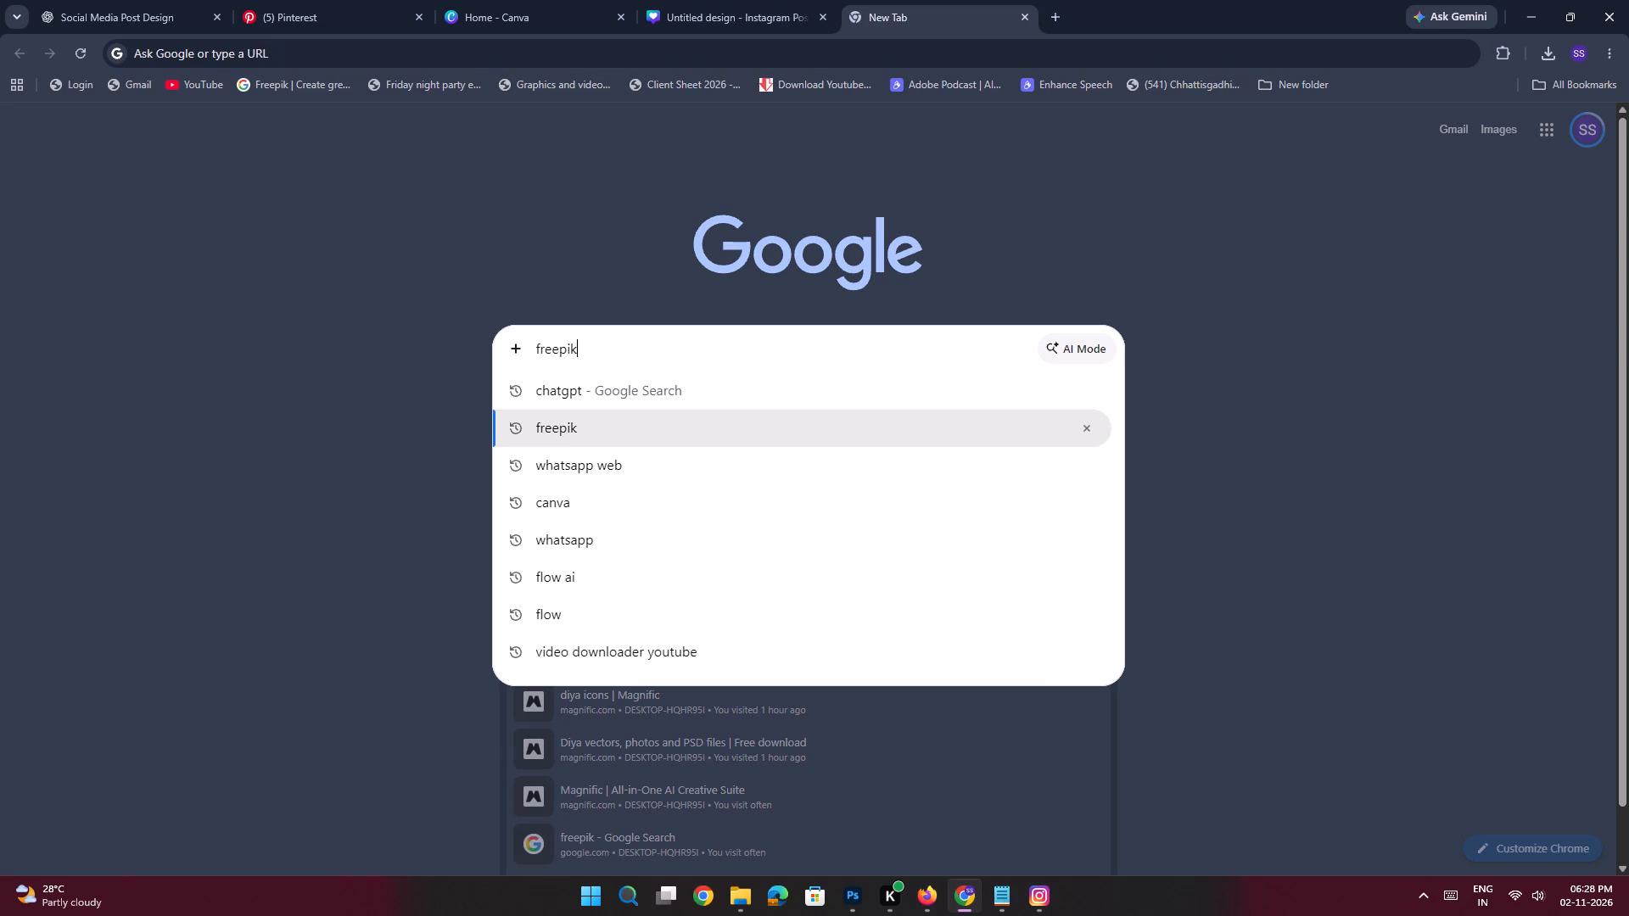